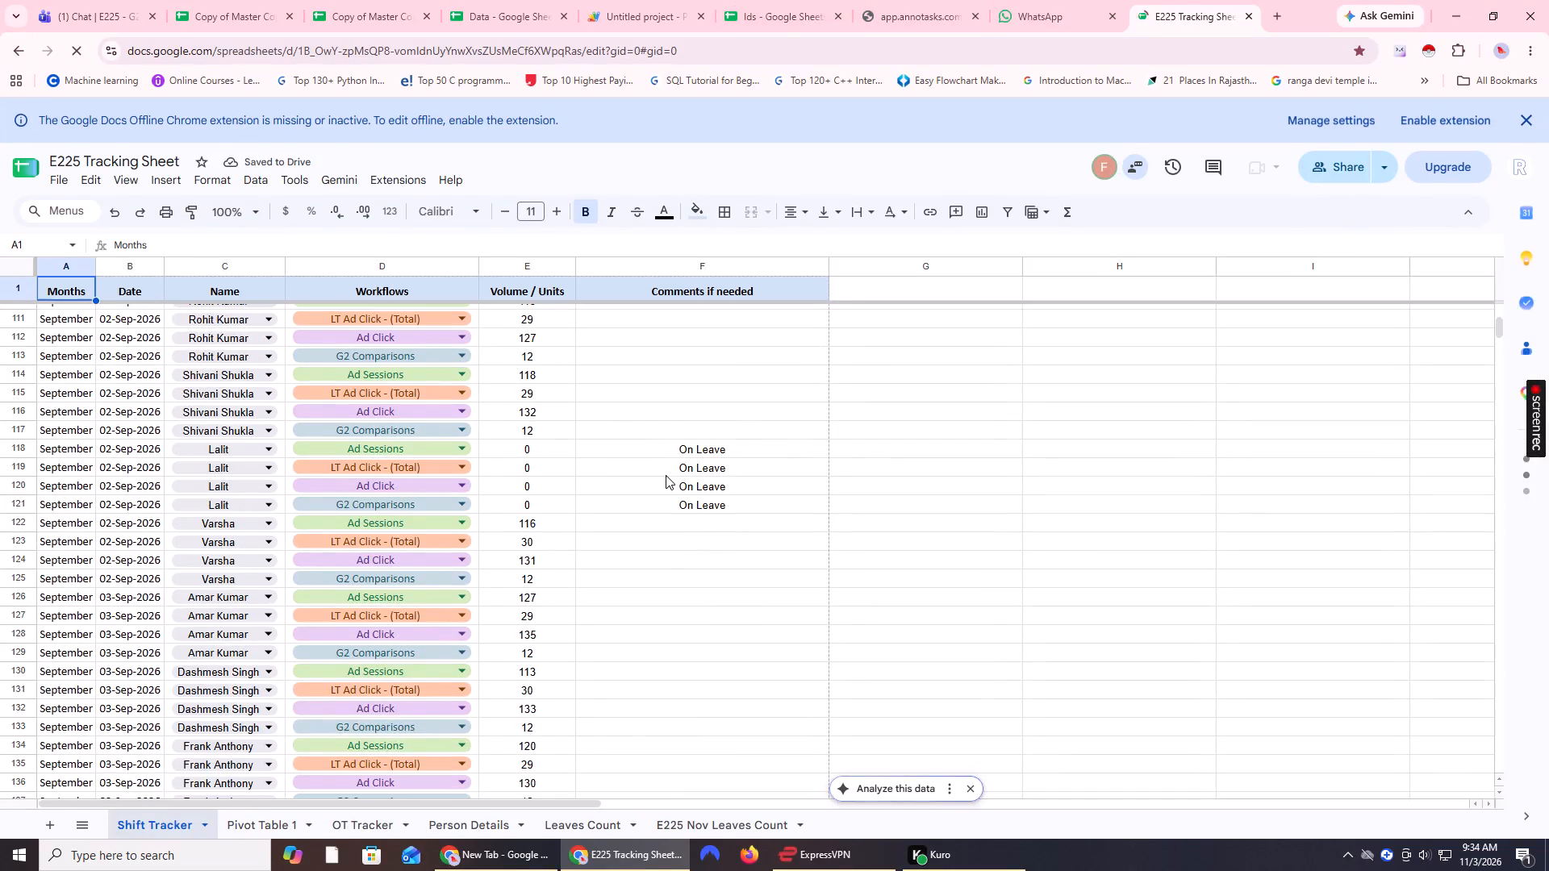
Create a filter across the entire Shift Tracker sheet so every header column can be filtered.
click(116, 263)
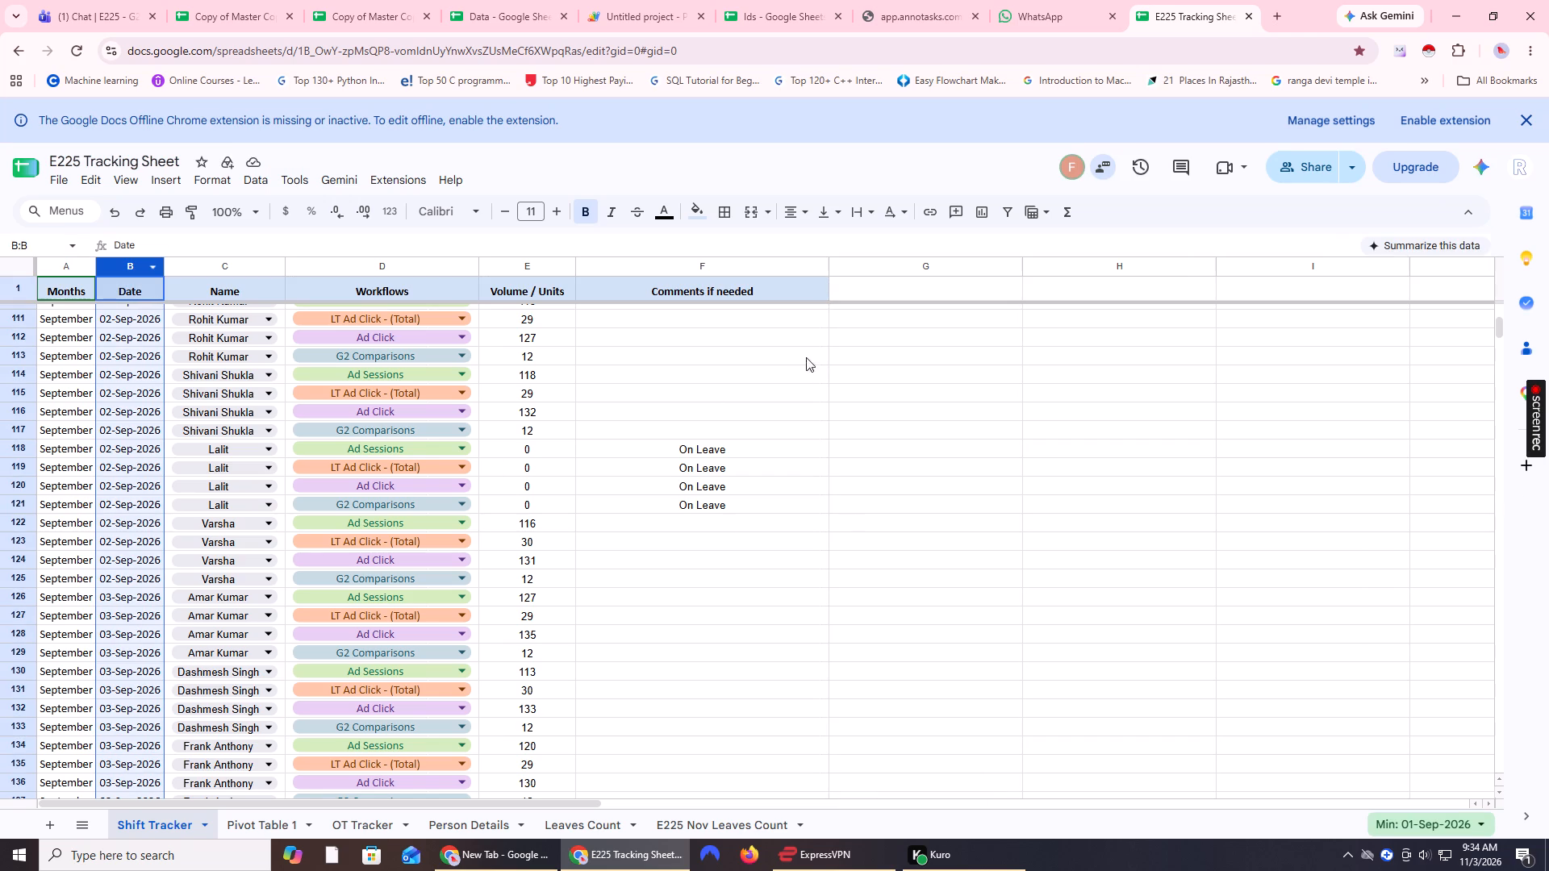
click(55, 267)
click(846, 574)
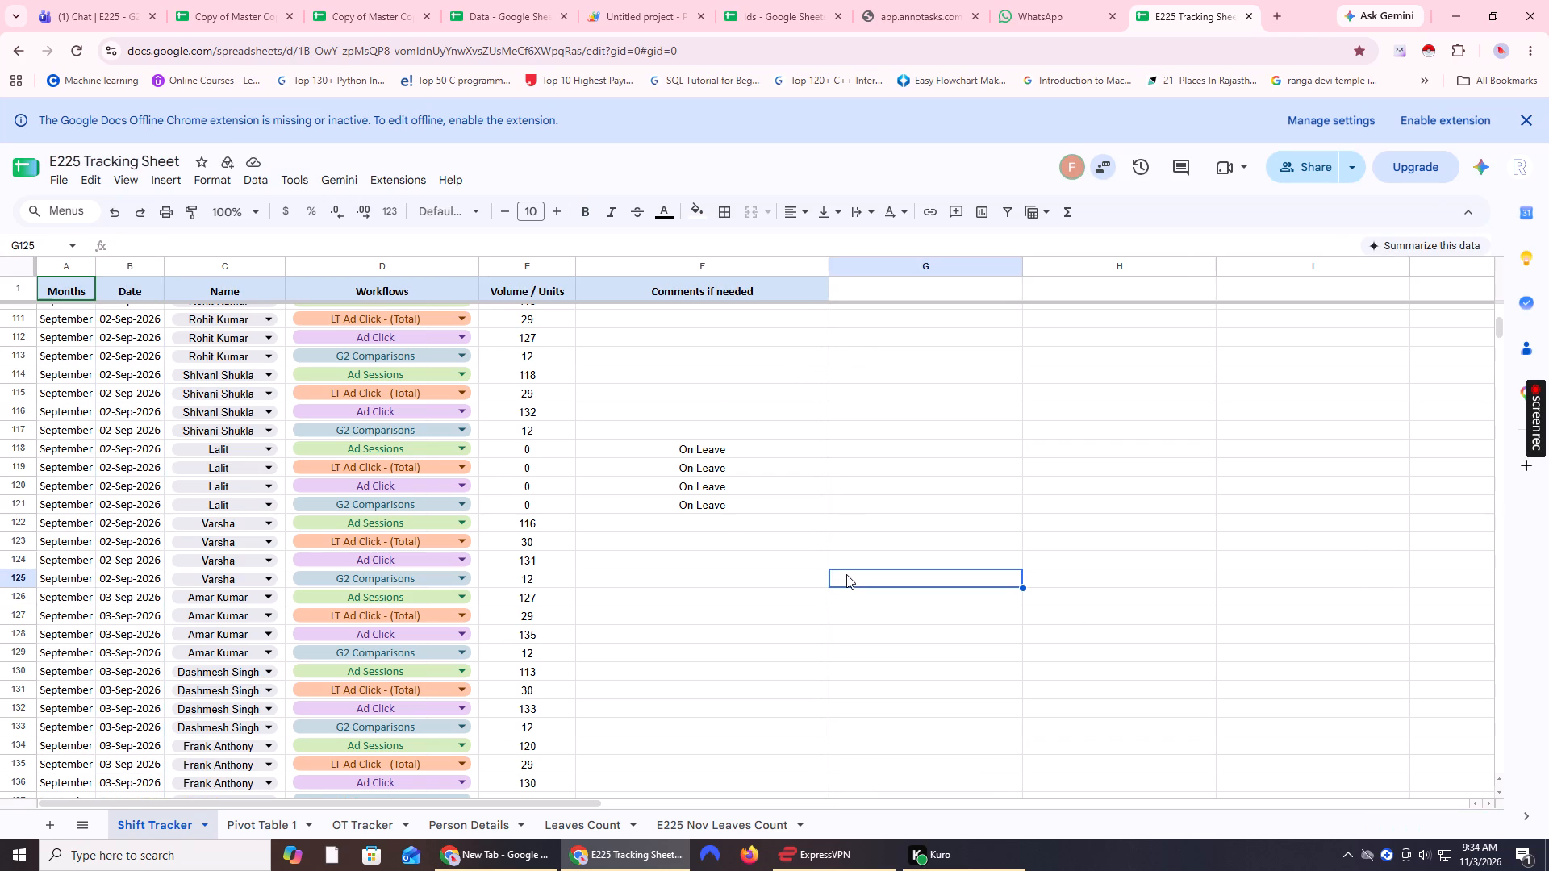
key(ctrl+a)
click(1014, 216)
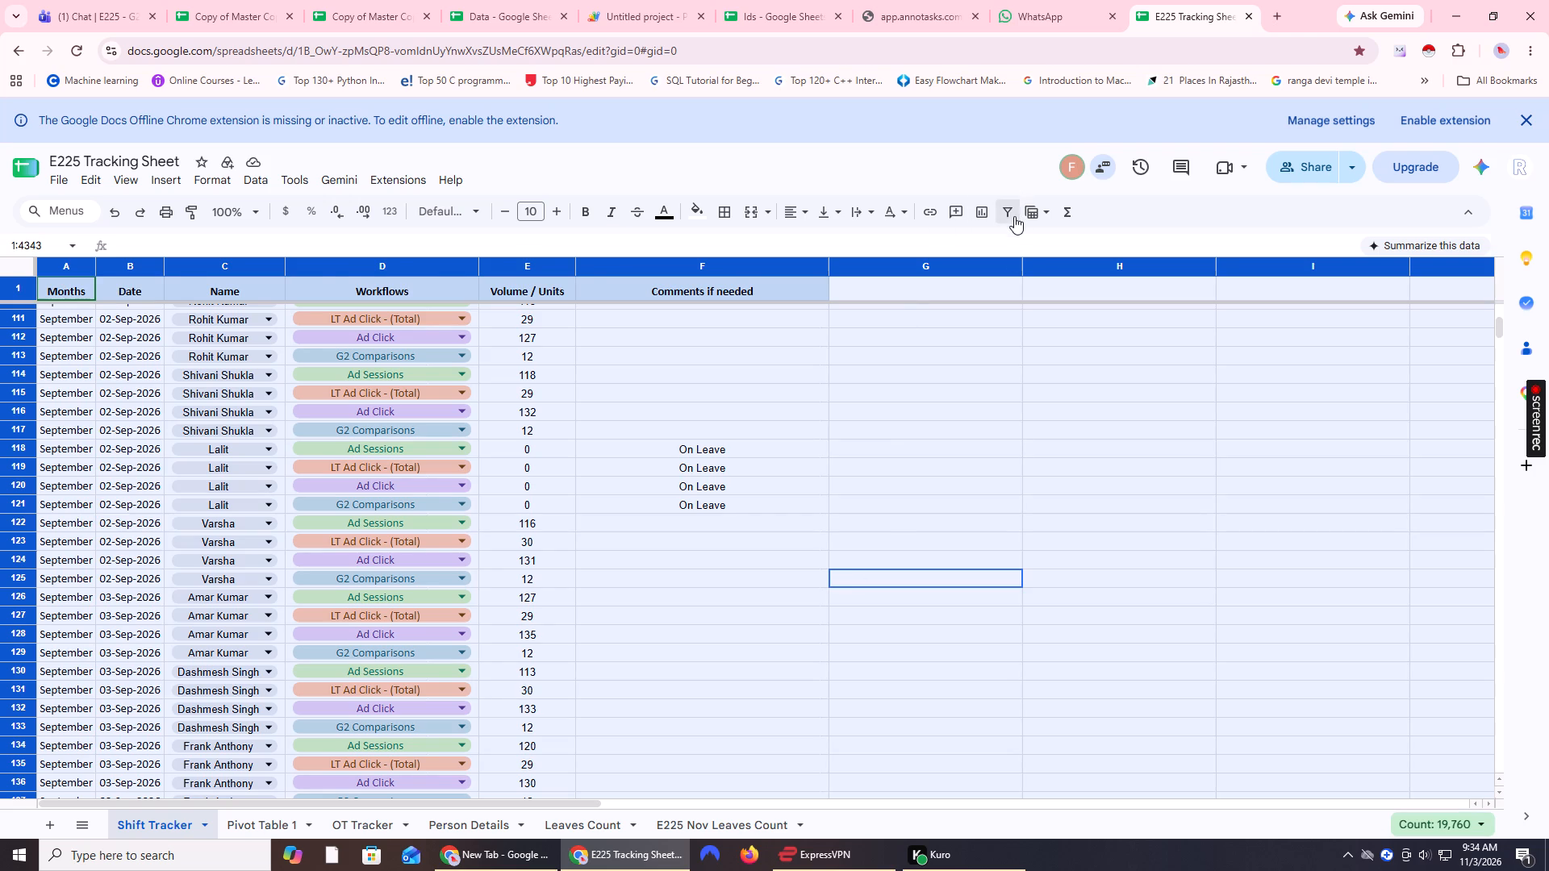
click(791, 563)
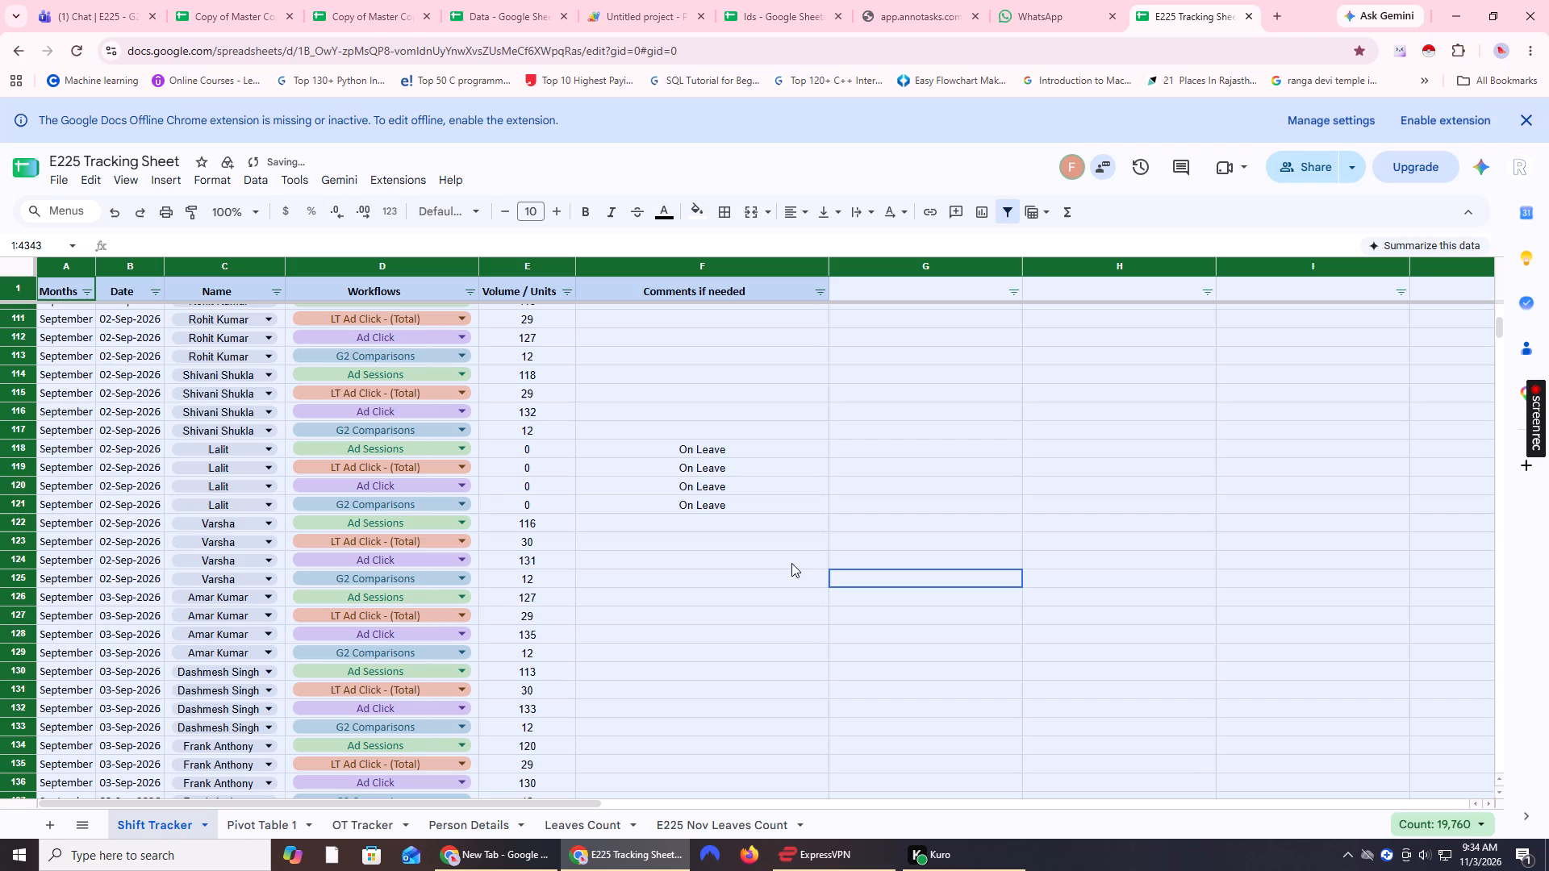
Filter the Months column to November only by excluding October and September.
click(89, 296)
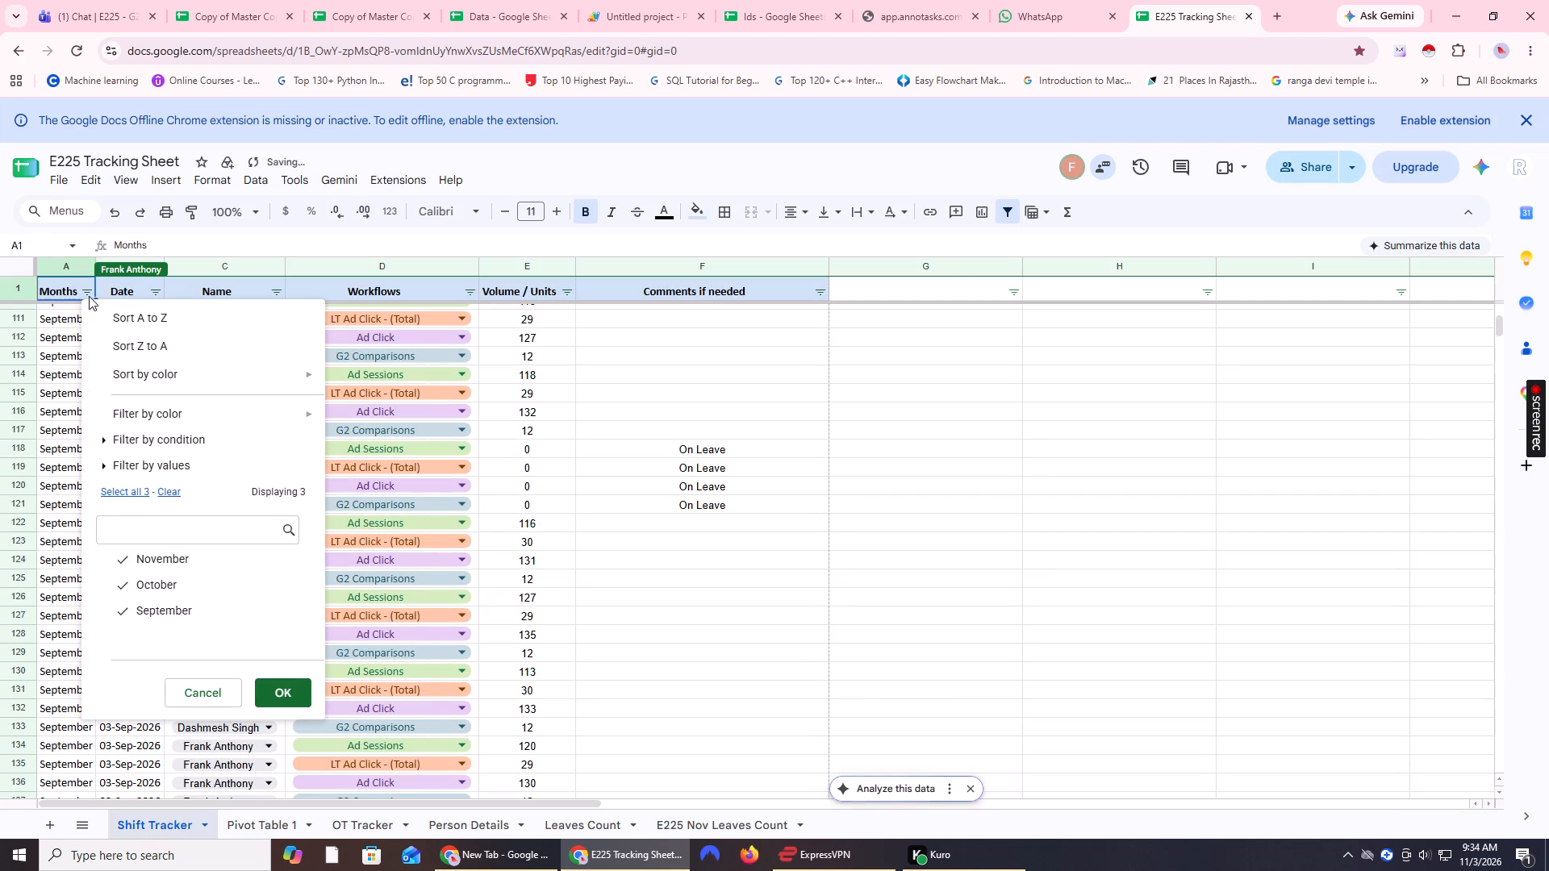
click(160, 582)
click(164, 606)
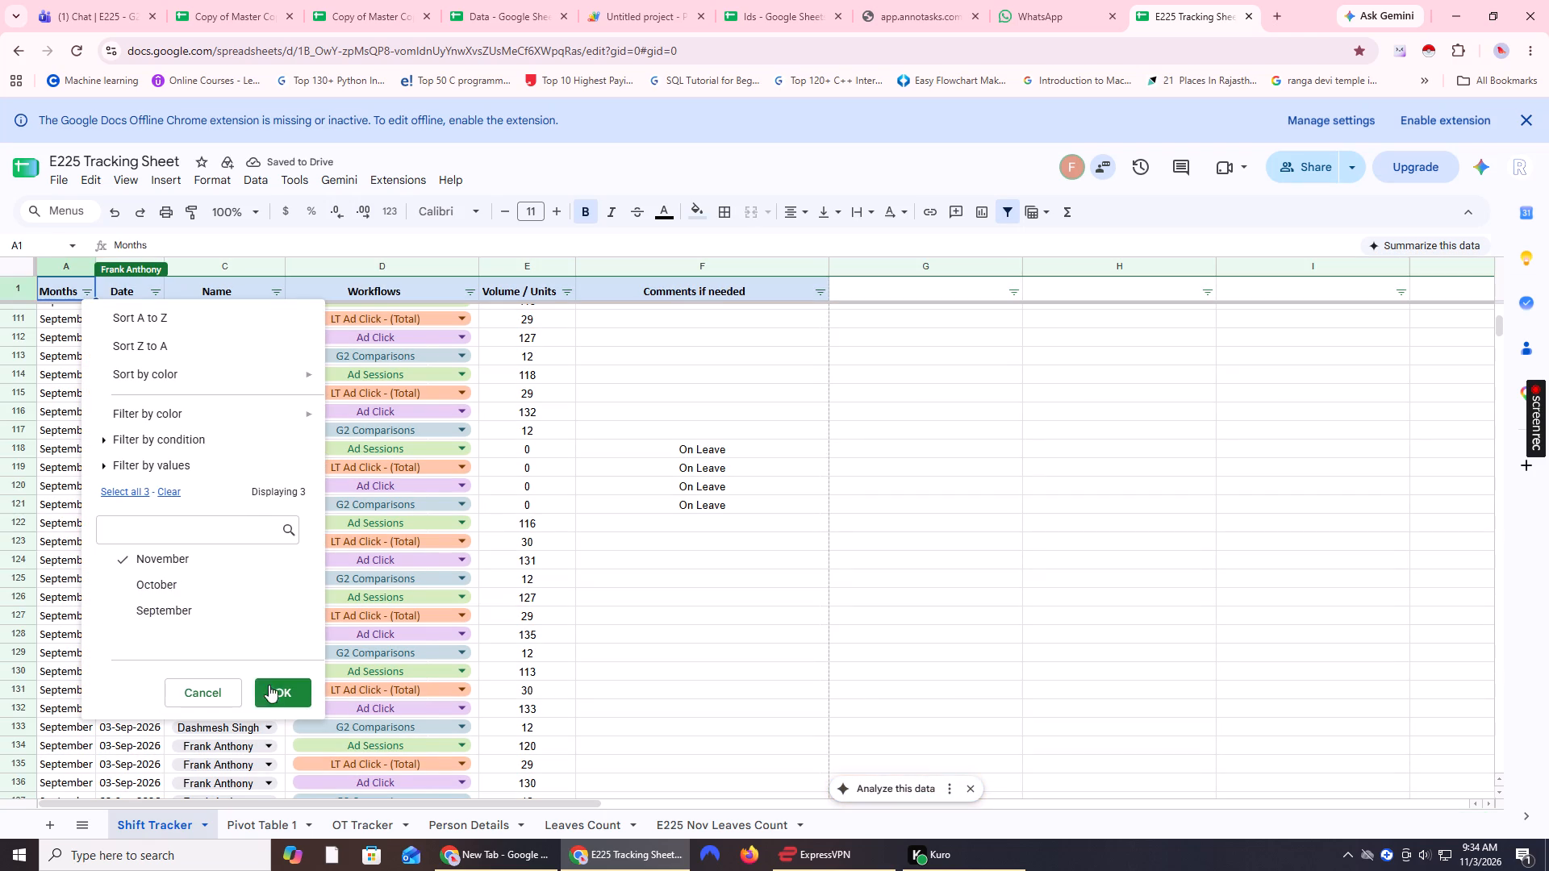
click(278, 694)
Examine the November rows for 2-Nov-2026 and 3-Nov-2026, checking which team members have volumes filled in for each workflow.
scroll(206, 501, up, 2)
scroll(206, 501, down, 2)
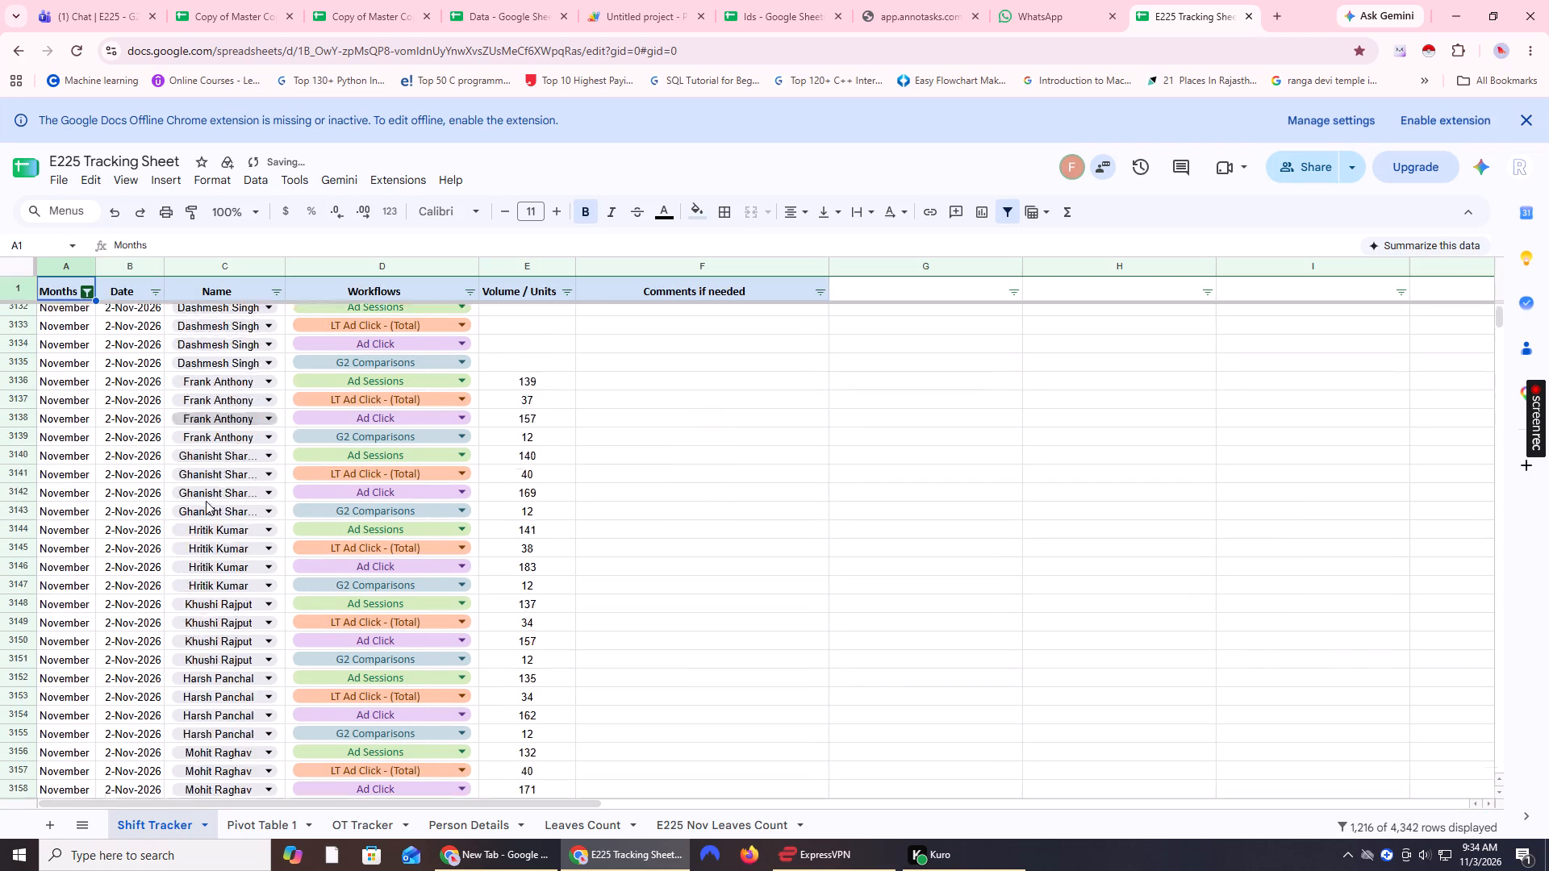
scroll(206, 501, down, 15)
scroll(206, 508, up, 7)
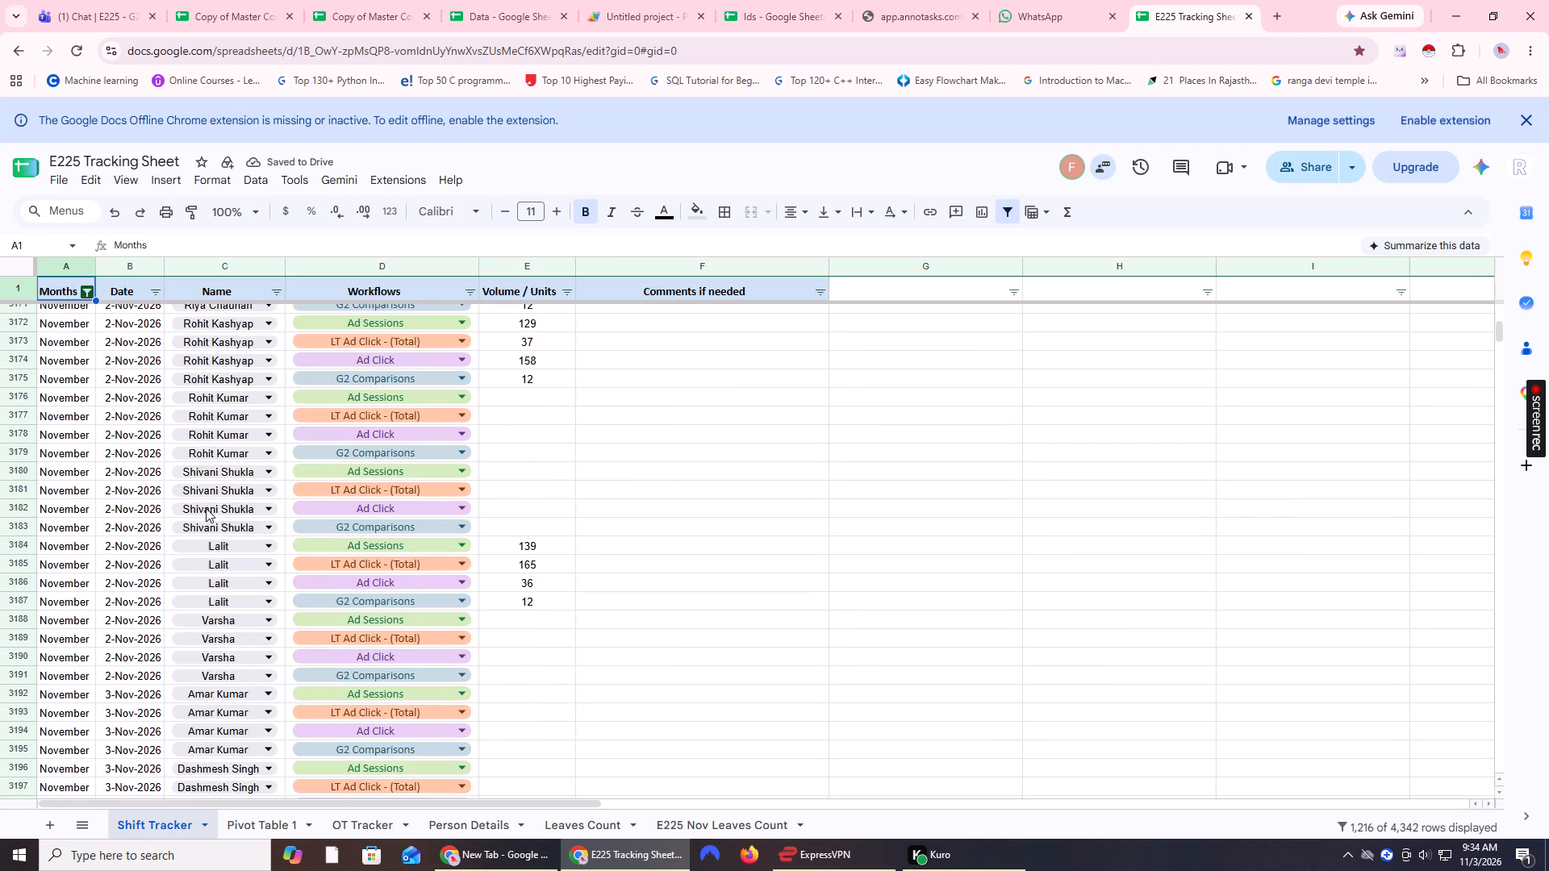
scroll(206, 508, up, 20)
scroll(206, 508, up, 6)
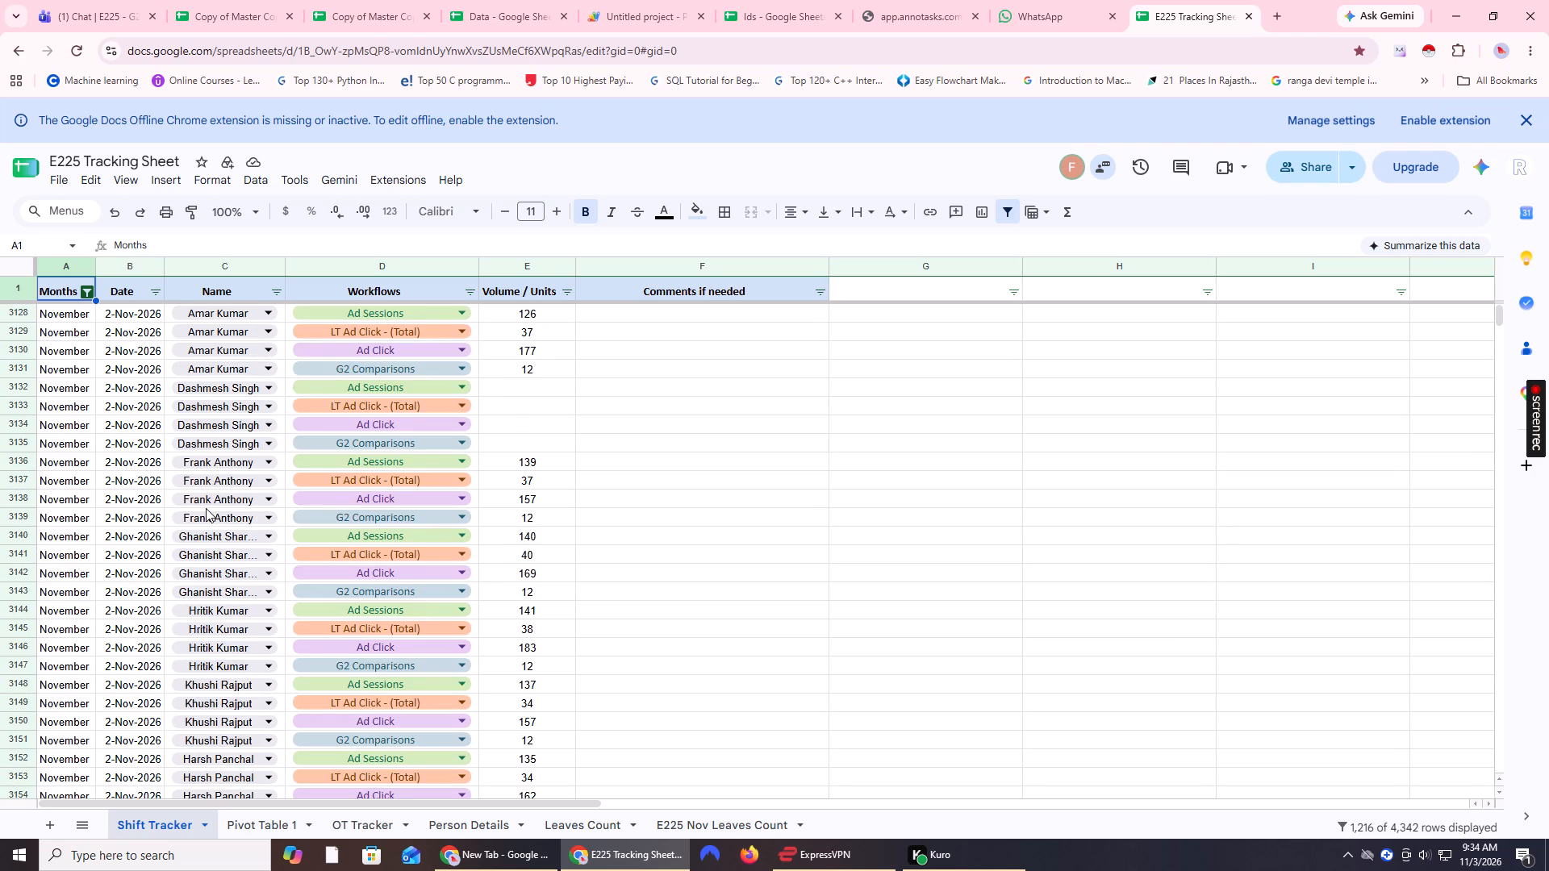
scroll(206, 508, down, 4)
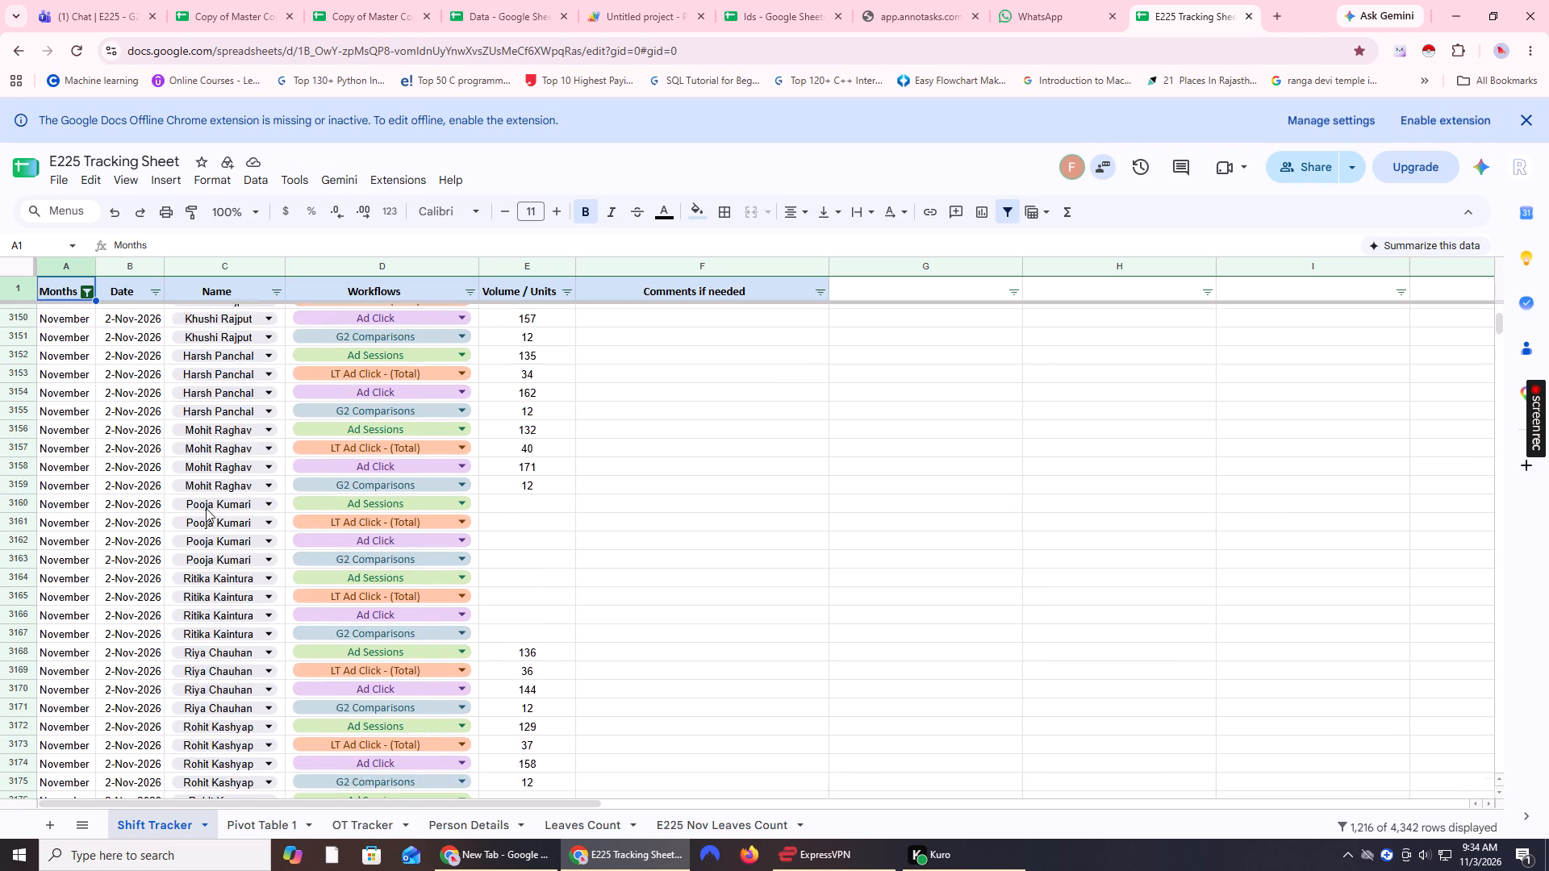
scroll(206, 508, down, 9)
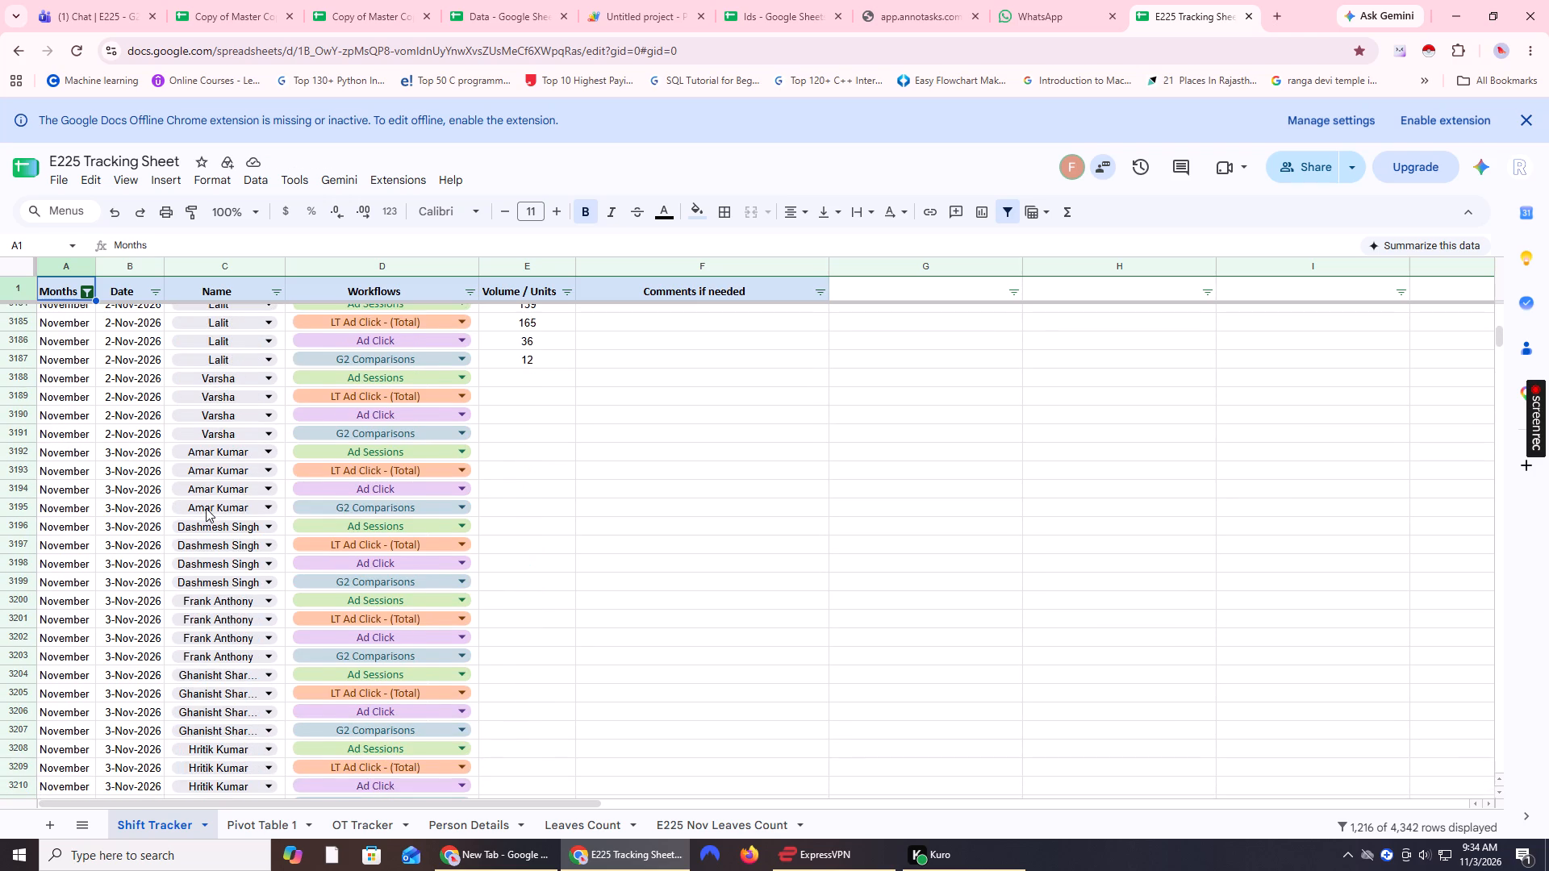
scroll(206, 508, up, 5)
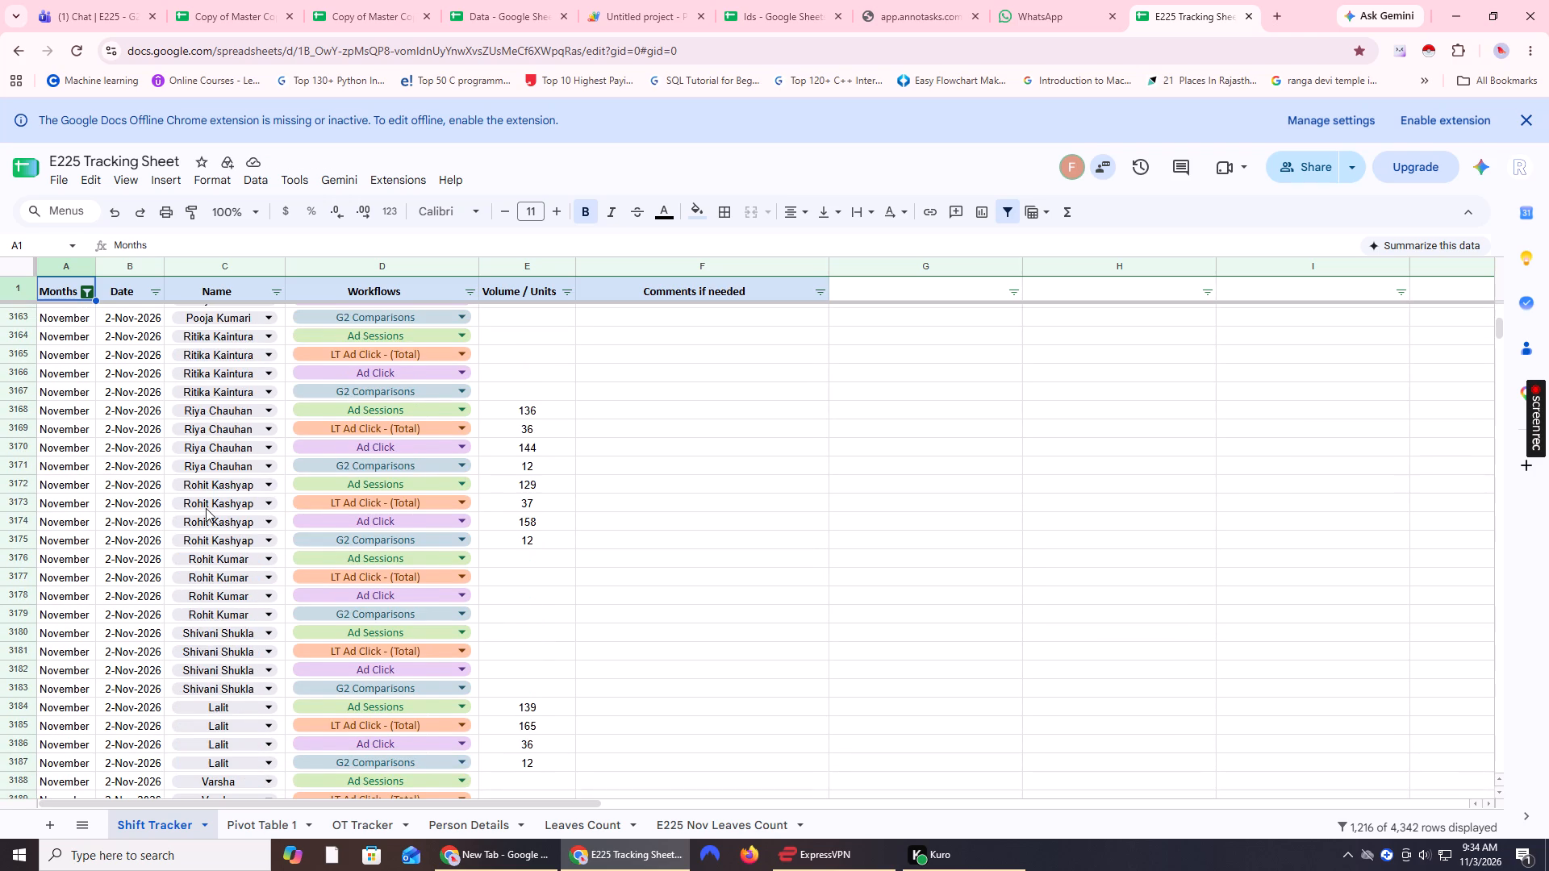
scroll(206, 508, up, 2)
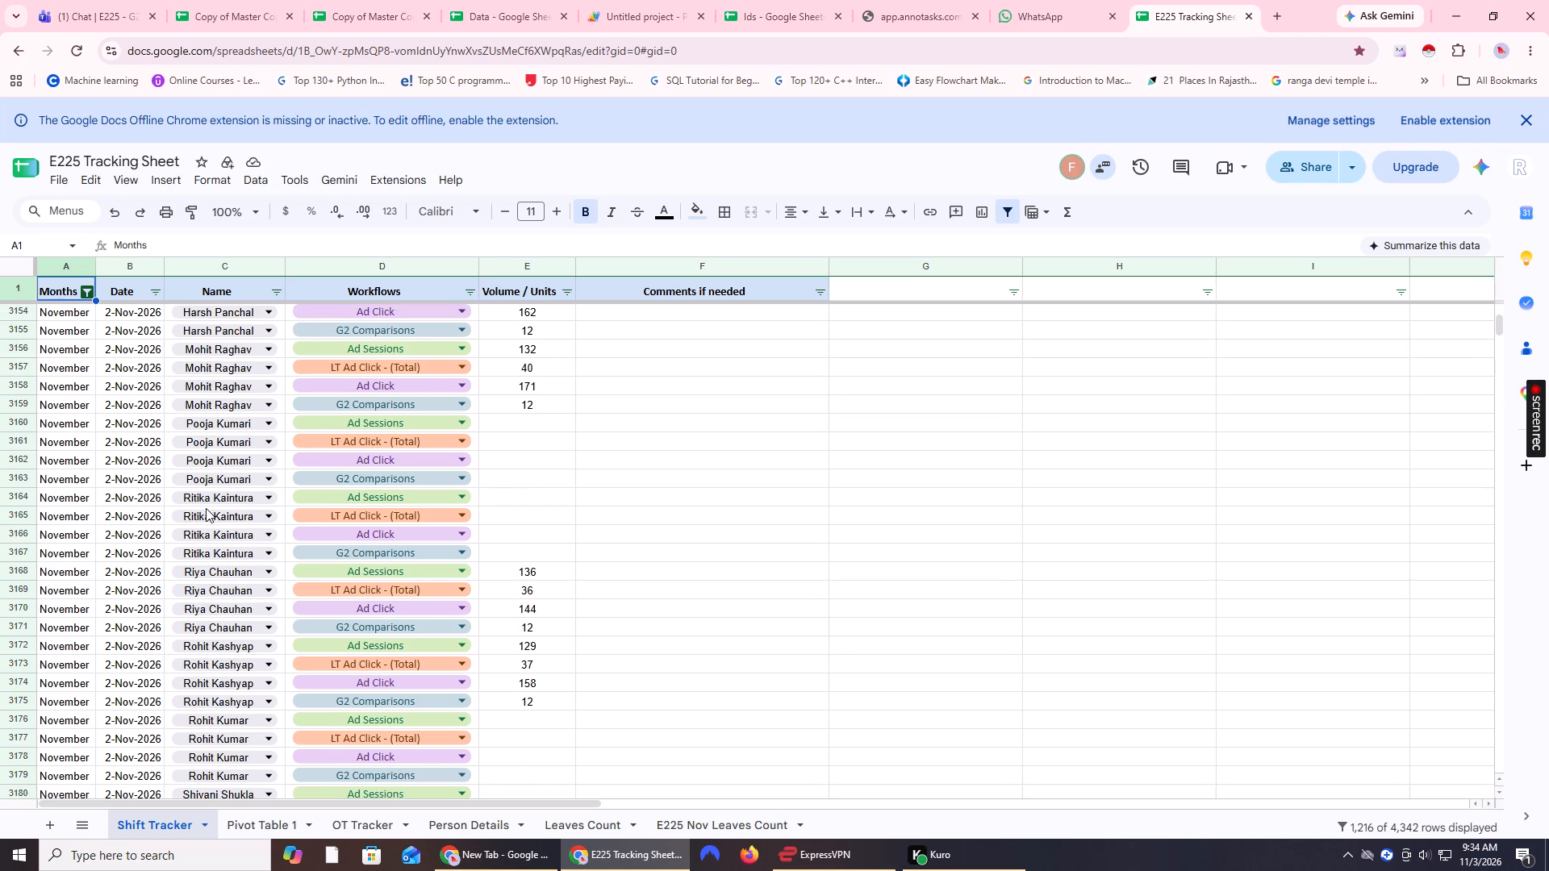
scroll(206, 508, down, 2)
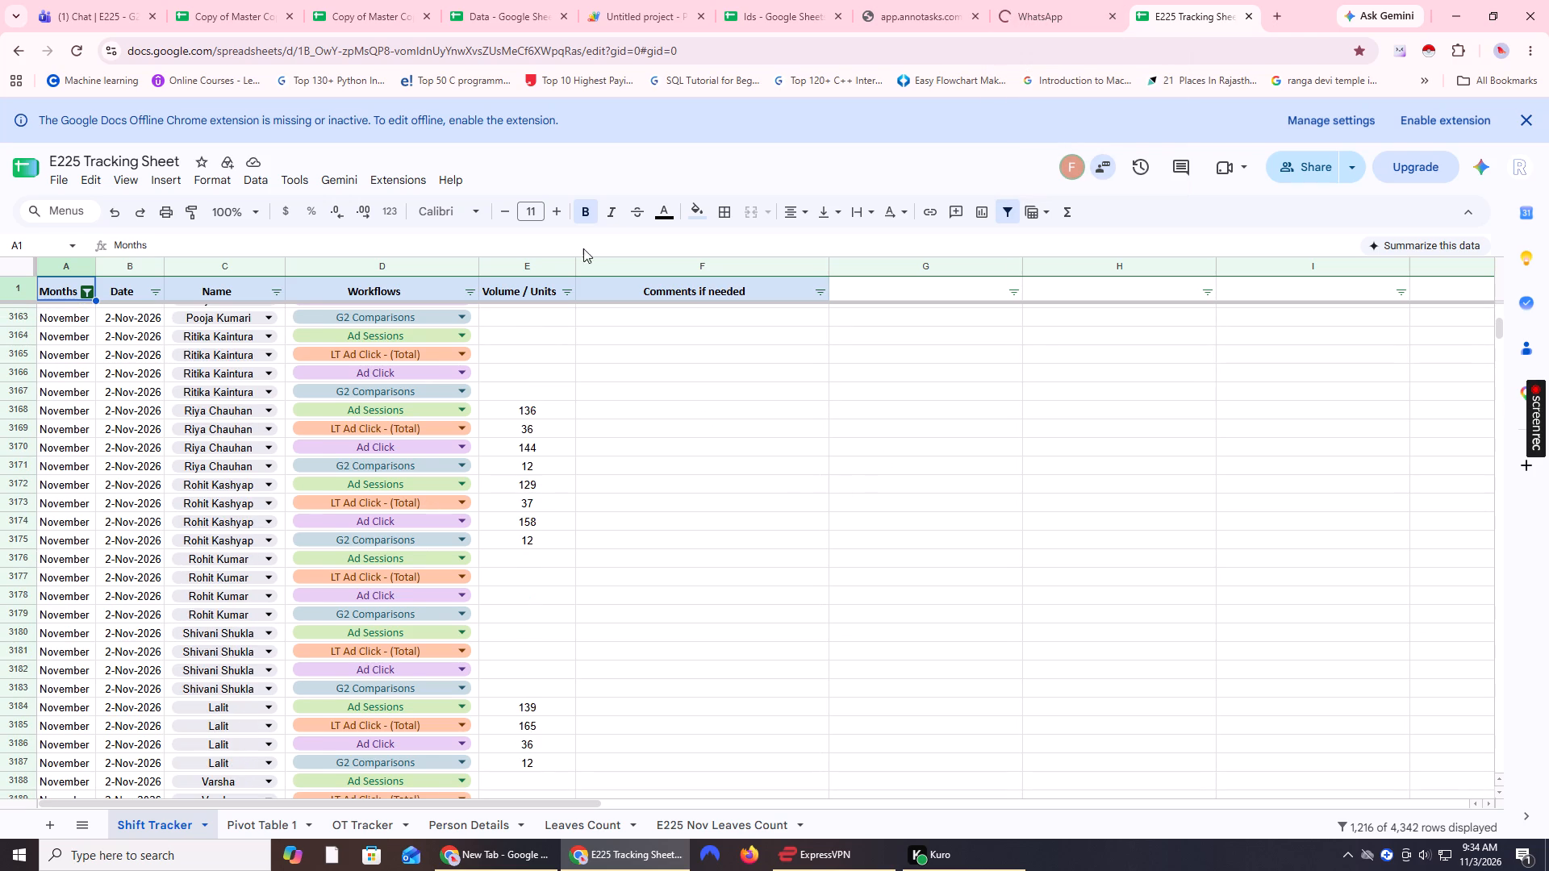
Switch to the Copy of Master Copy Sheet spreadsheet showing the Ads Click keyword counts.
click(487, 0)
click(382, 0)
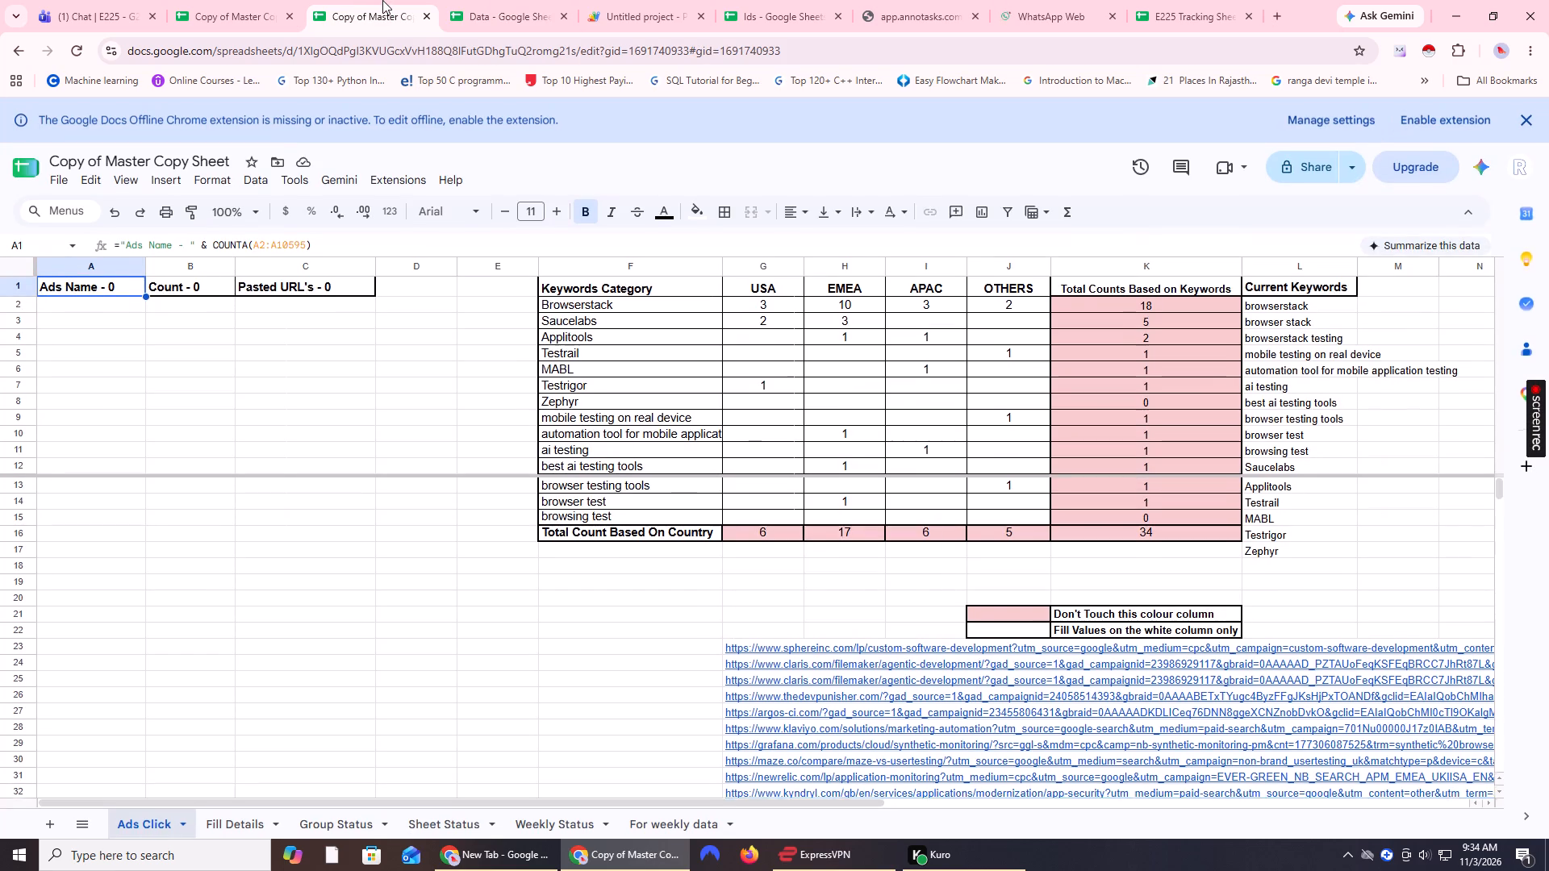
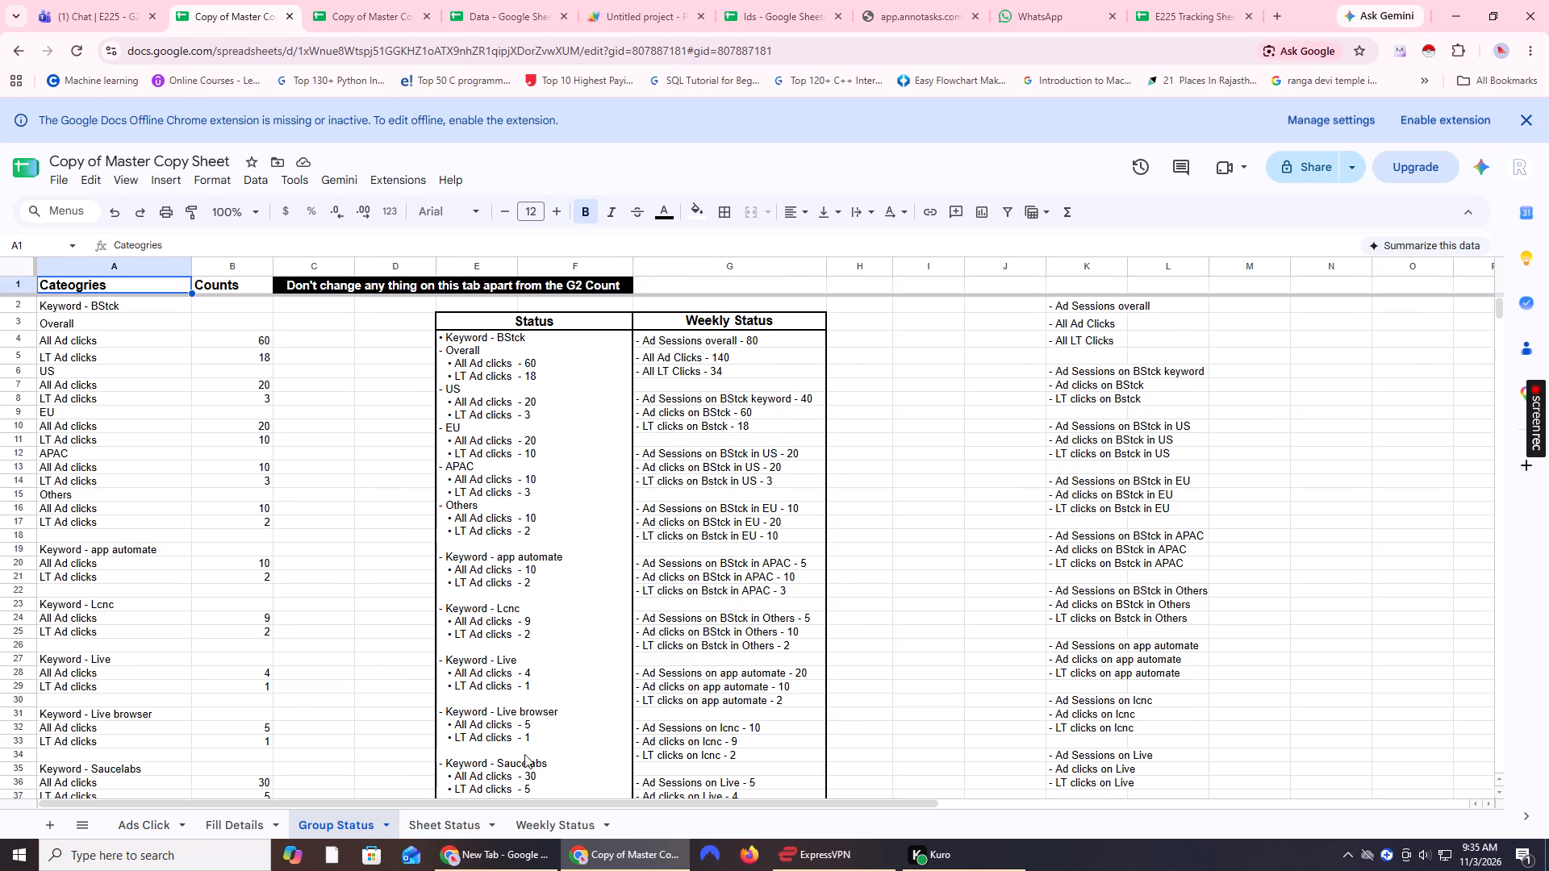
Open the Sheet Status sheet of the Copy of Master Copy Sheet to view its ad session and ad click counts.
click(458, 824)
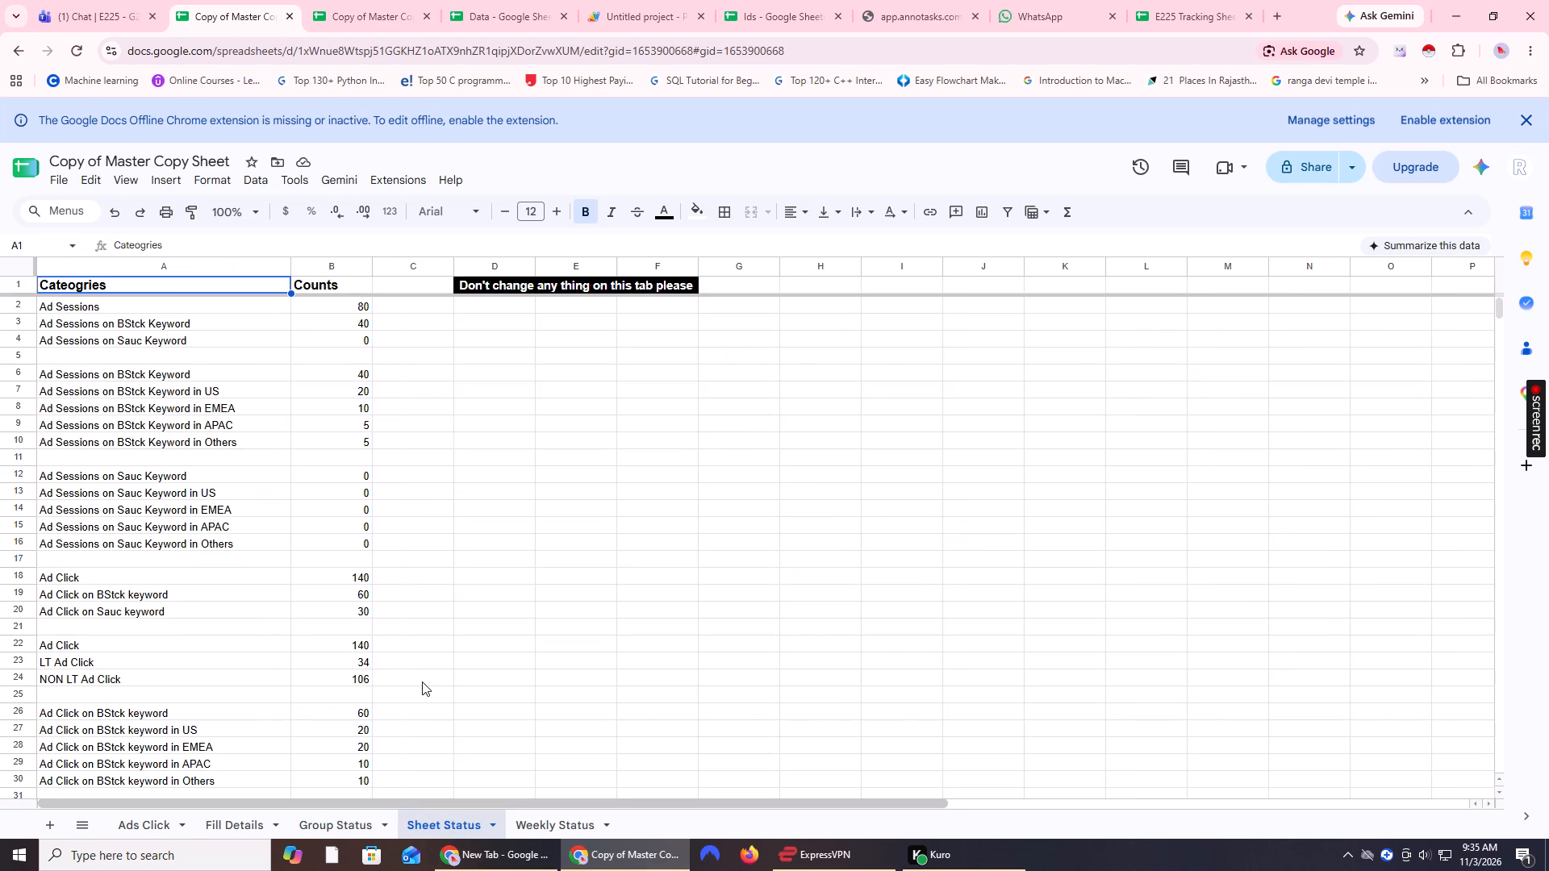
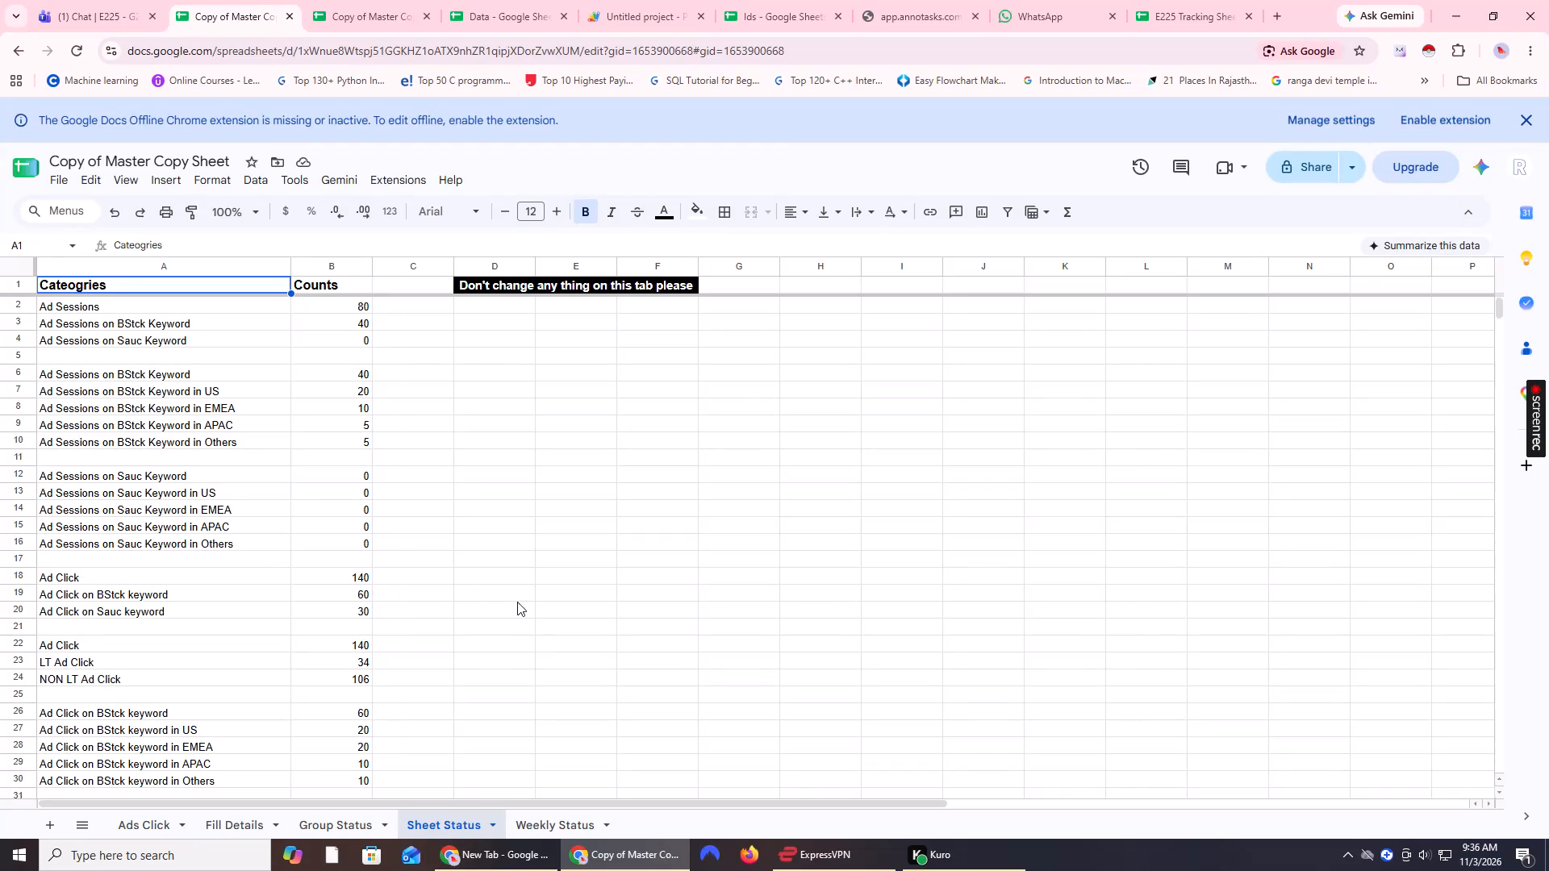
In the E225 Tracking Sheet, fill volumes in rows 3176–3179: Ad Sessions 80, LT Ad Click 34, Ad Click 140, G2 Comparisons 12.
click(1198, 0)
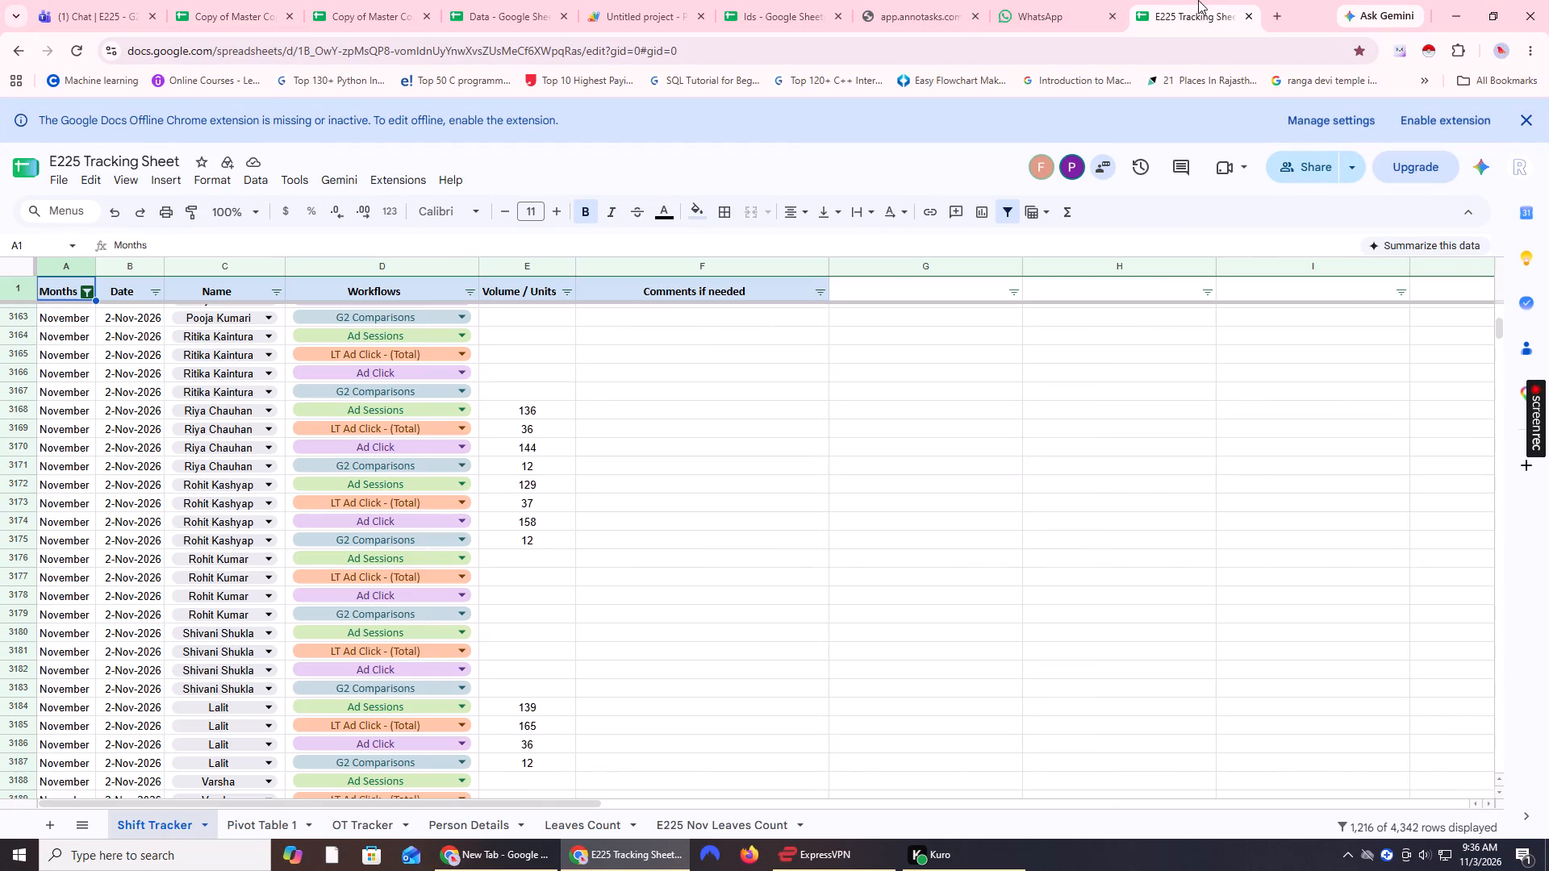
click(495, 565)
text(80)
key(Return)
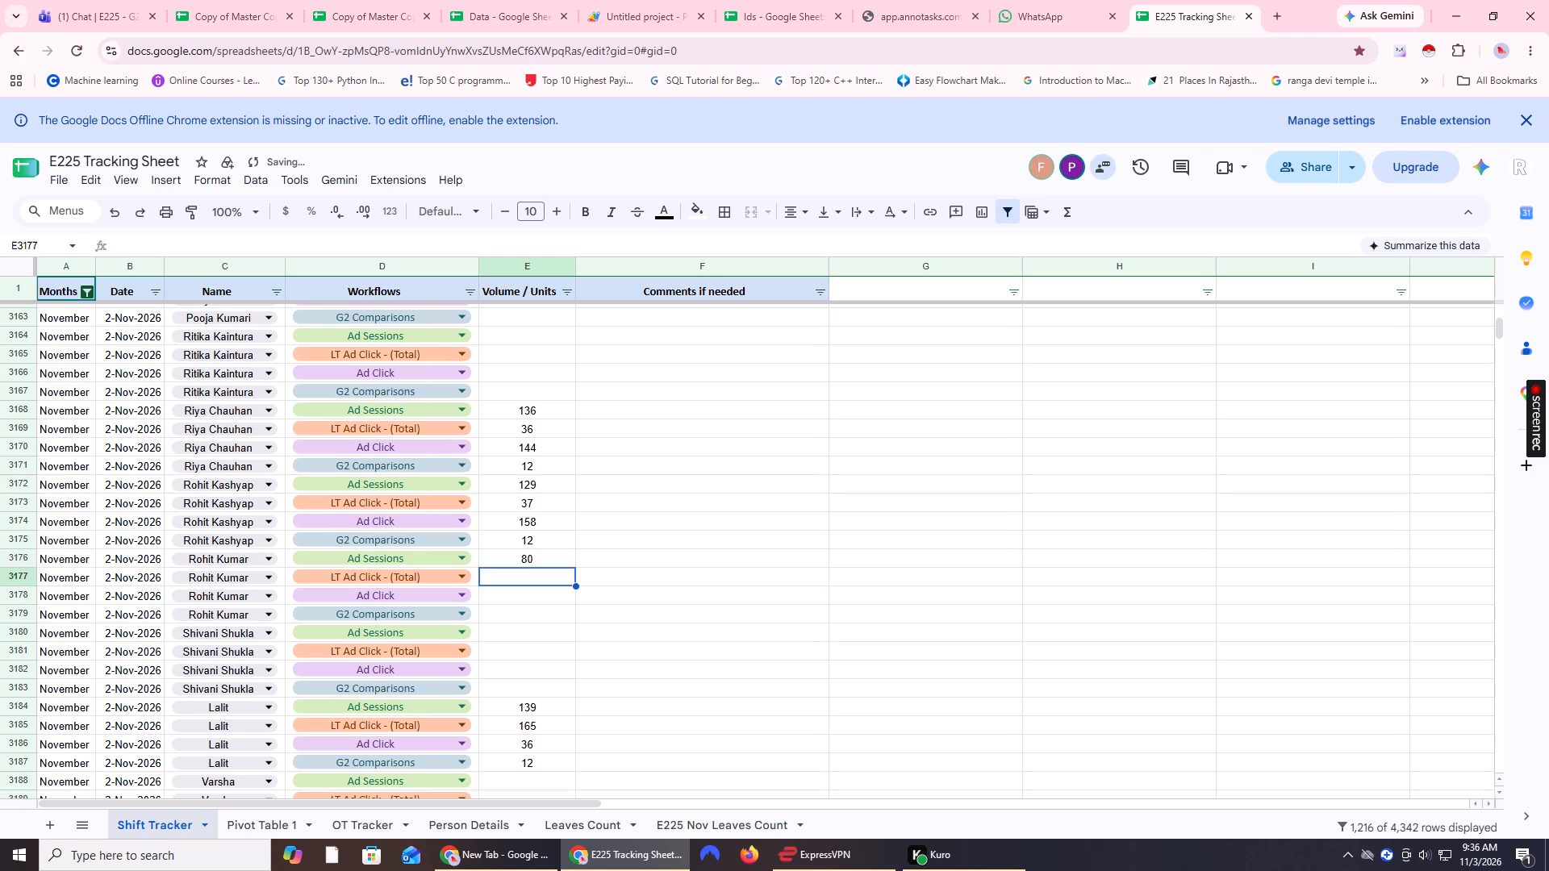
text(34)
key(Return)
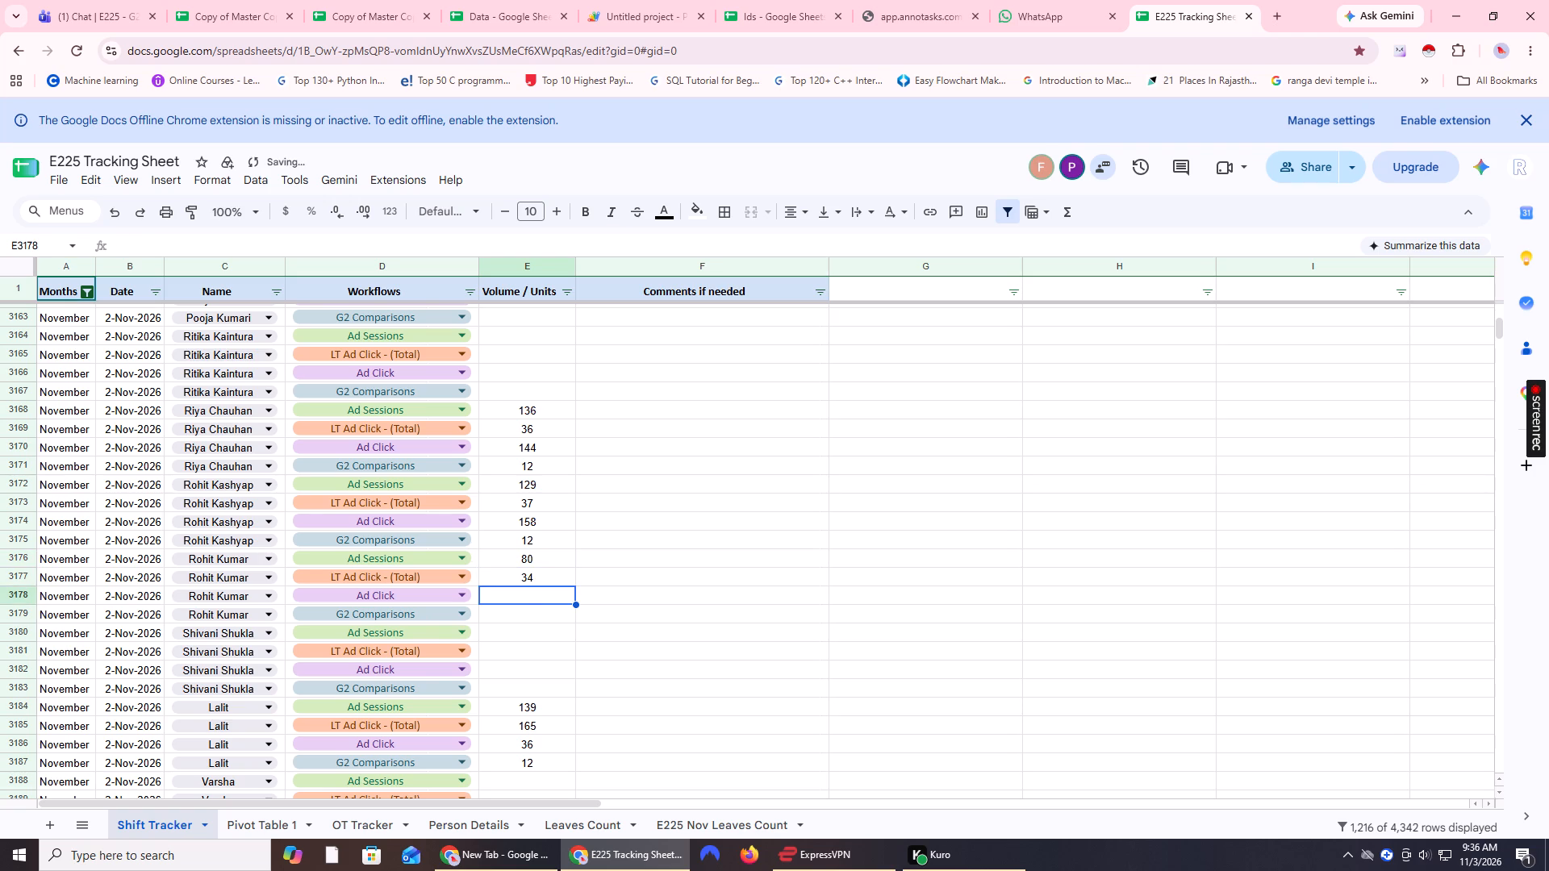
key(1)
text(40)
key(Return)
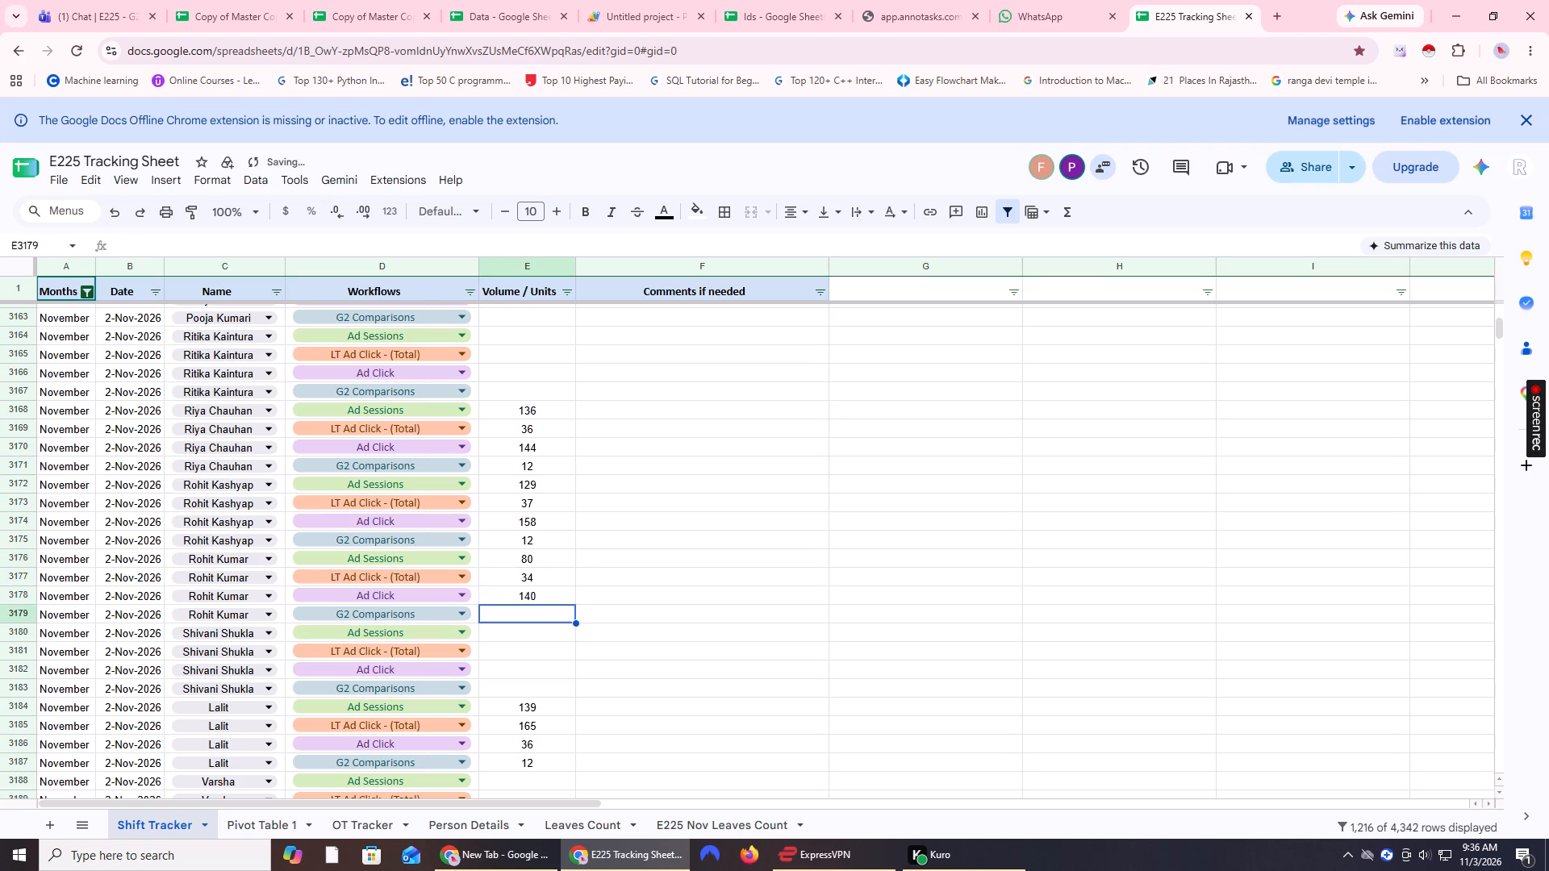
text(12)
key(Return)
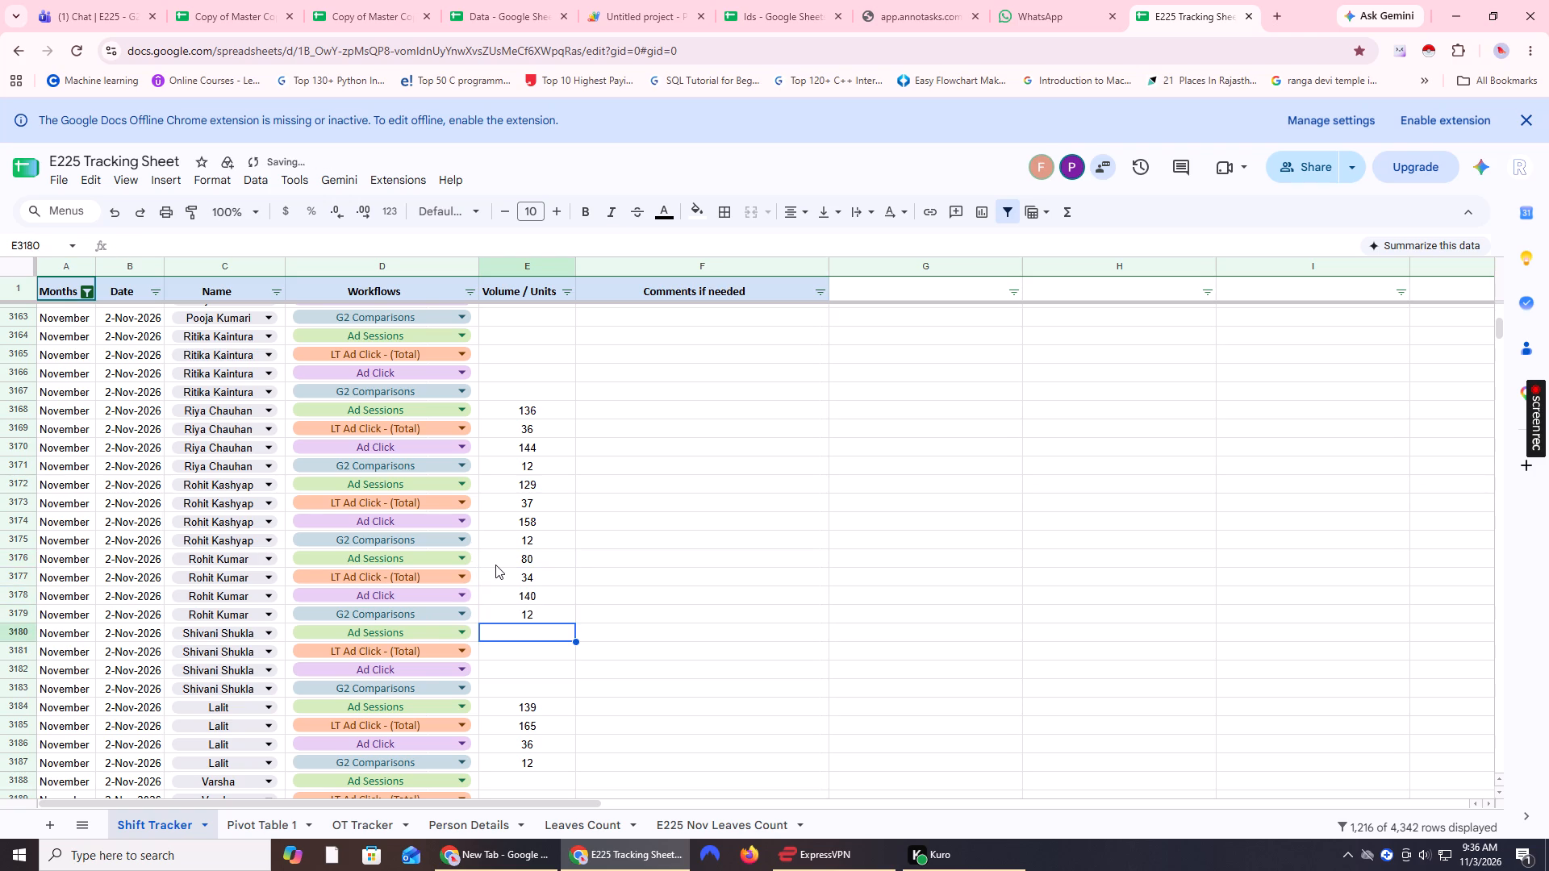
Select the empty Volume / Units cell E3164 for the 2-Nov-2026 Ad Sessions entry.
scroll(570, 538, up, 1)
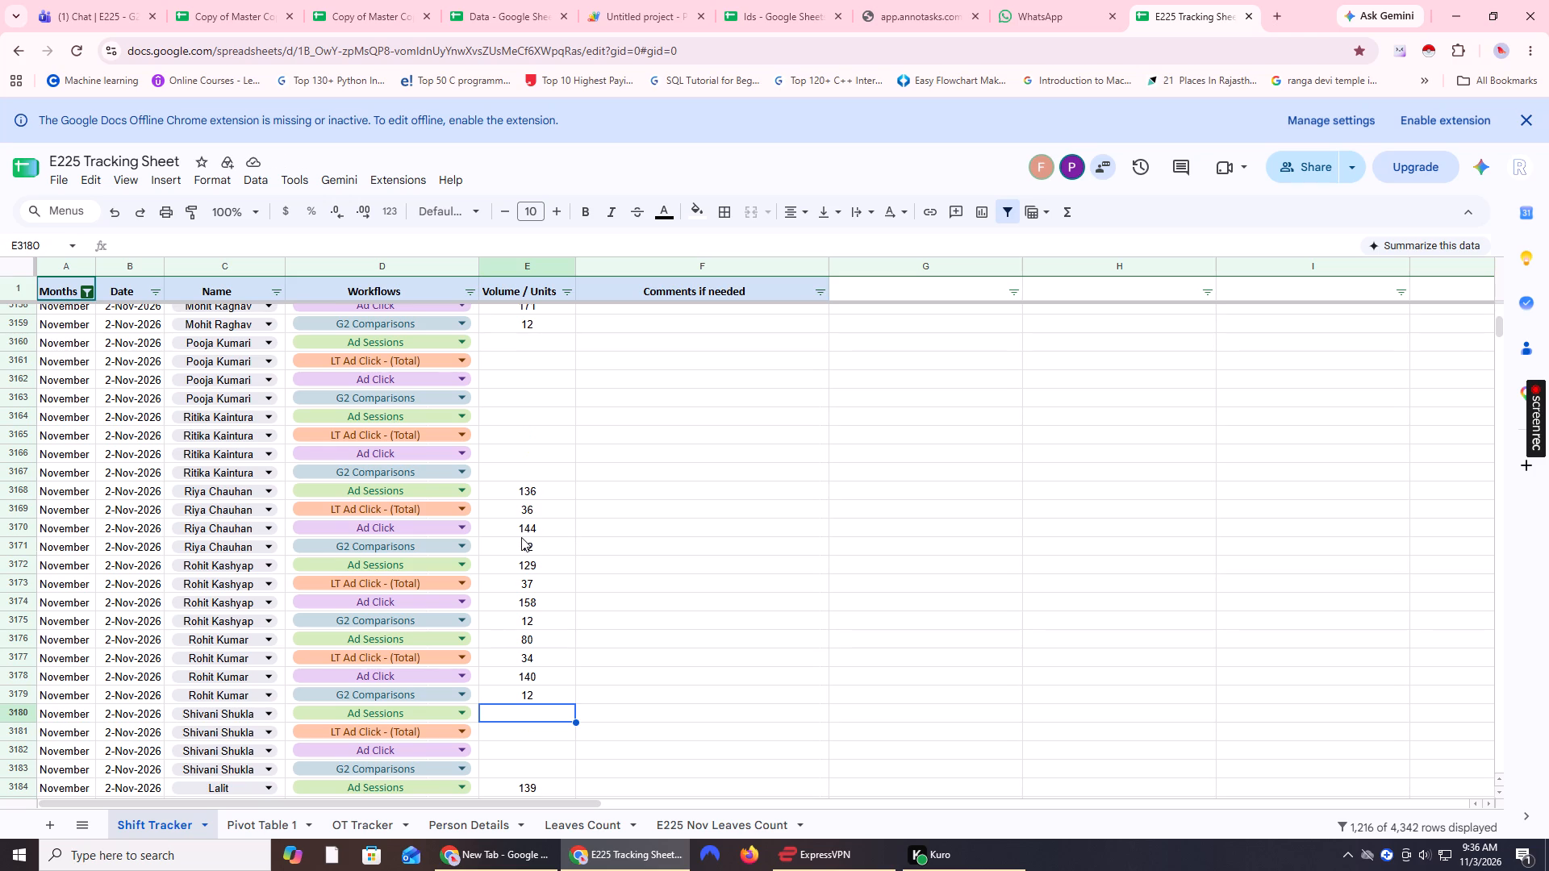
scroll(521, 536, up, 1)
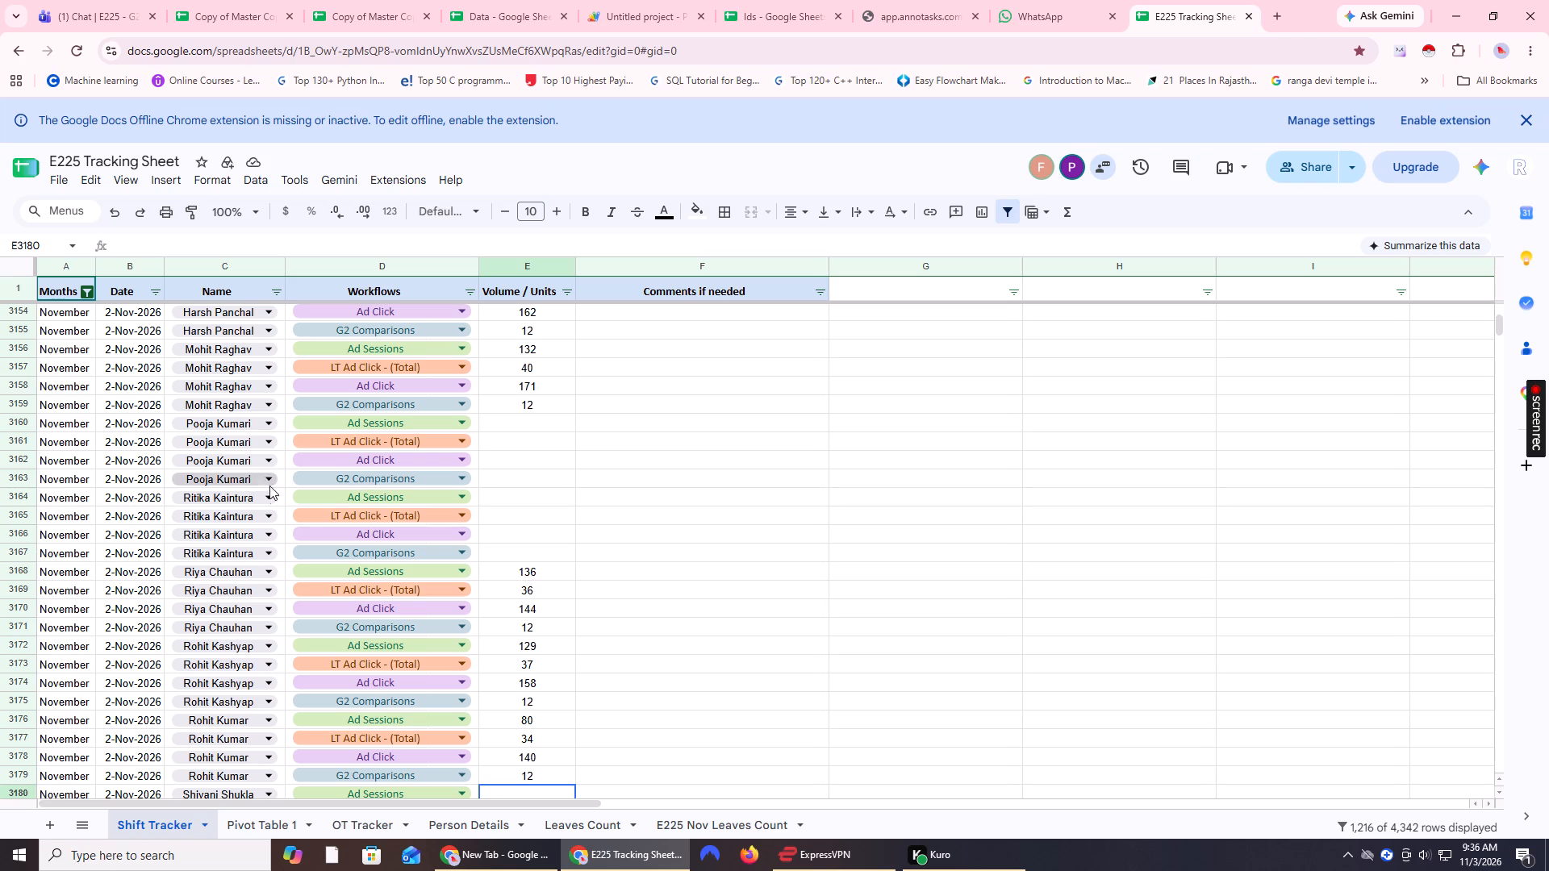
click(503, 499)
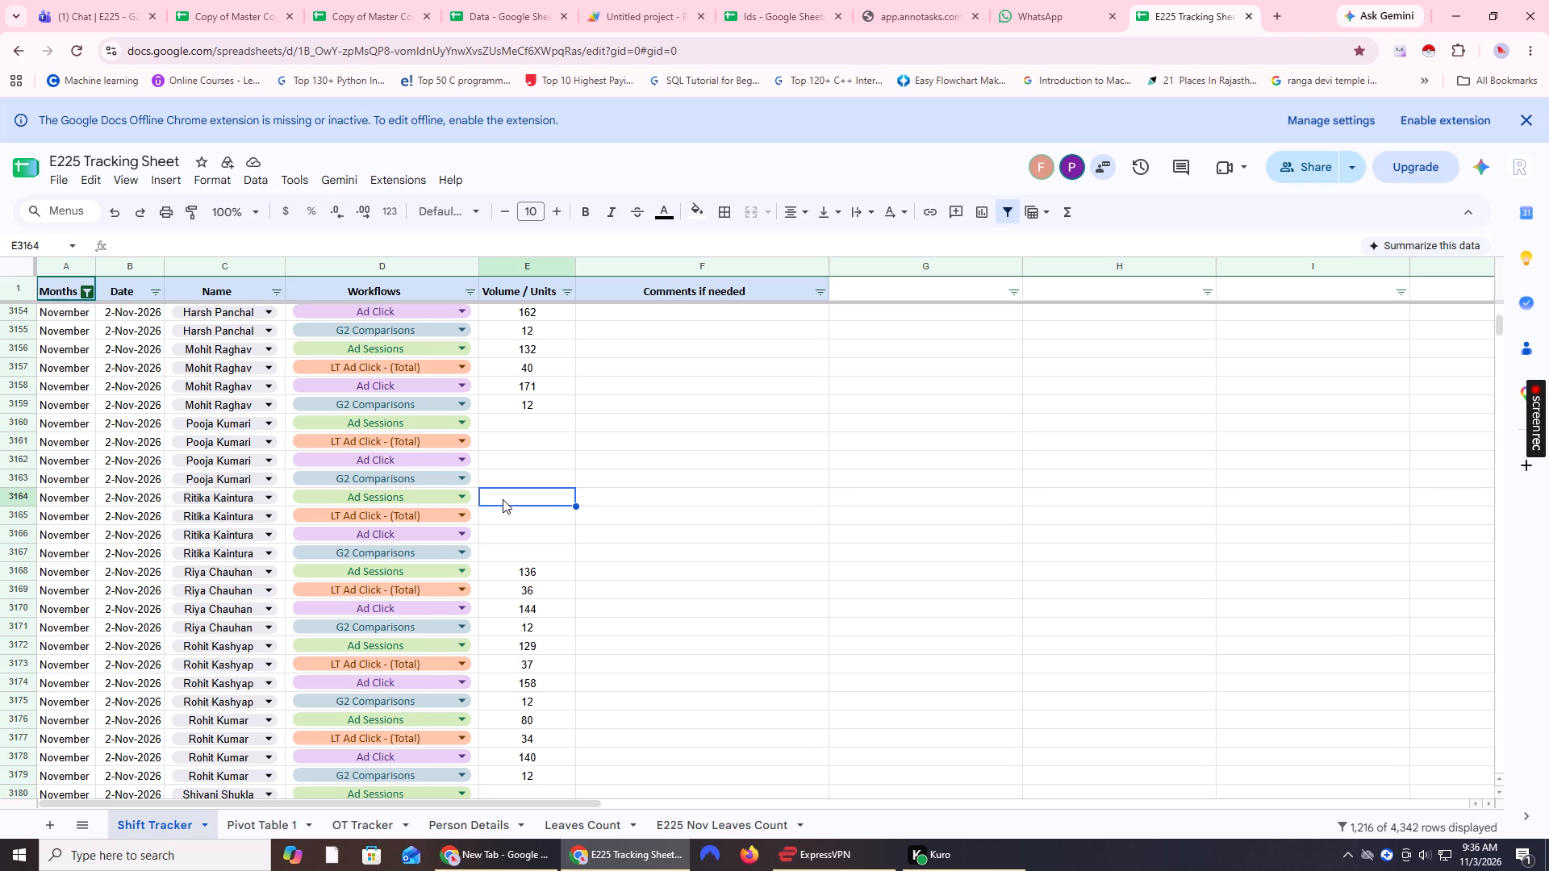
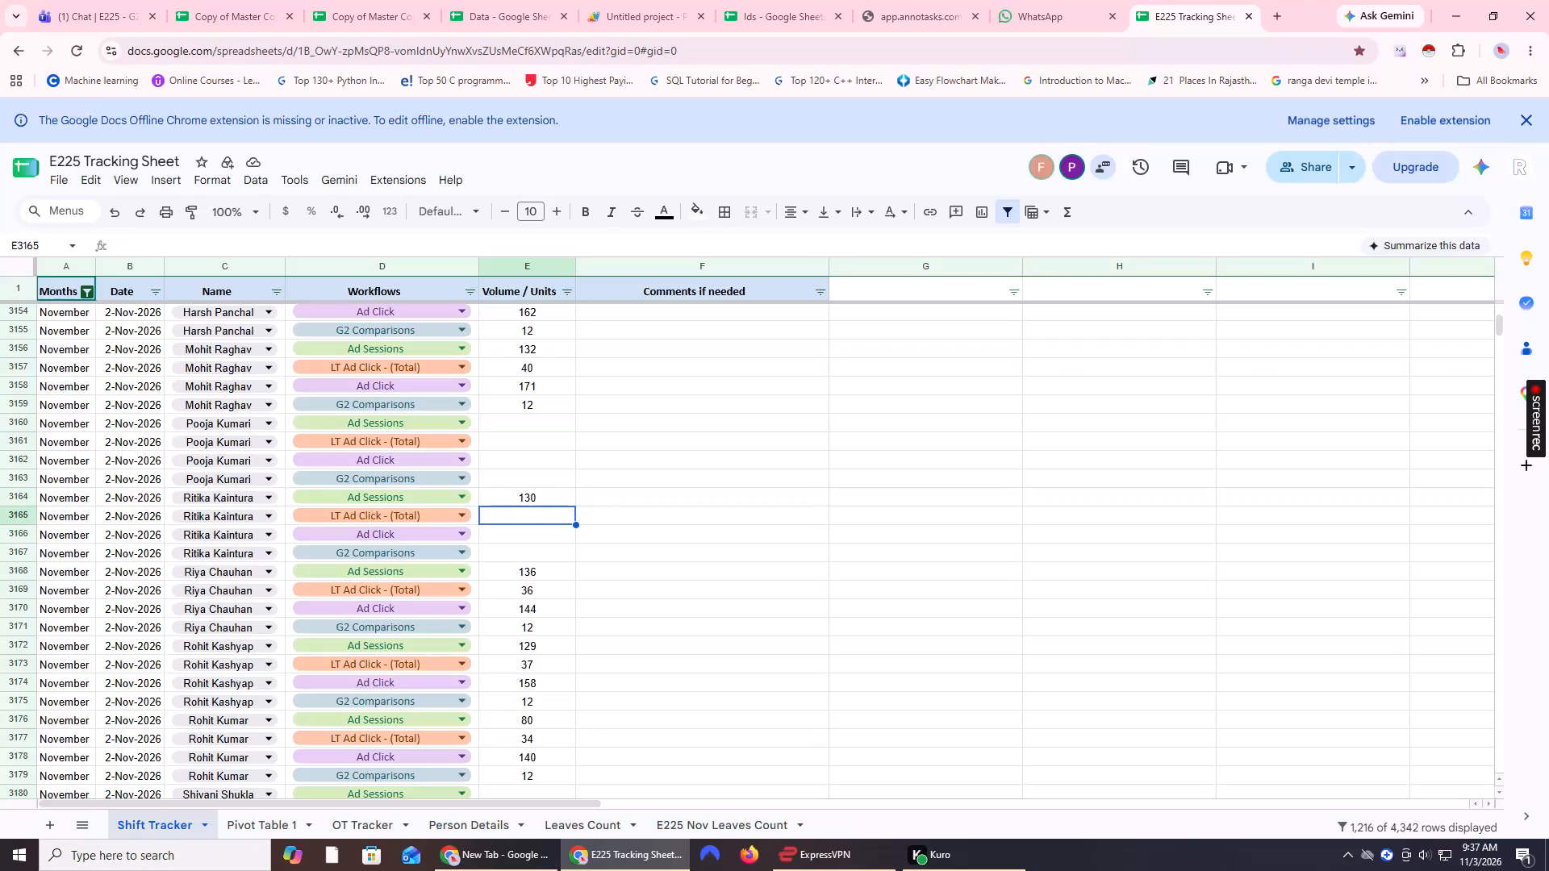
Fill the 2-Nov-2026 volumes in rows 3165–3166: LT Ad Click - (Total) 35 and Ad Click 149.
text(35)
key(Return)
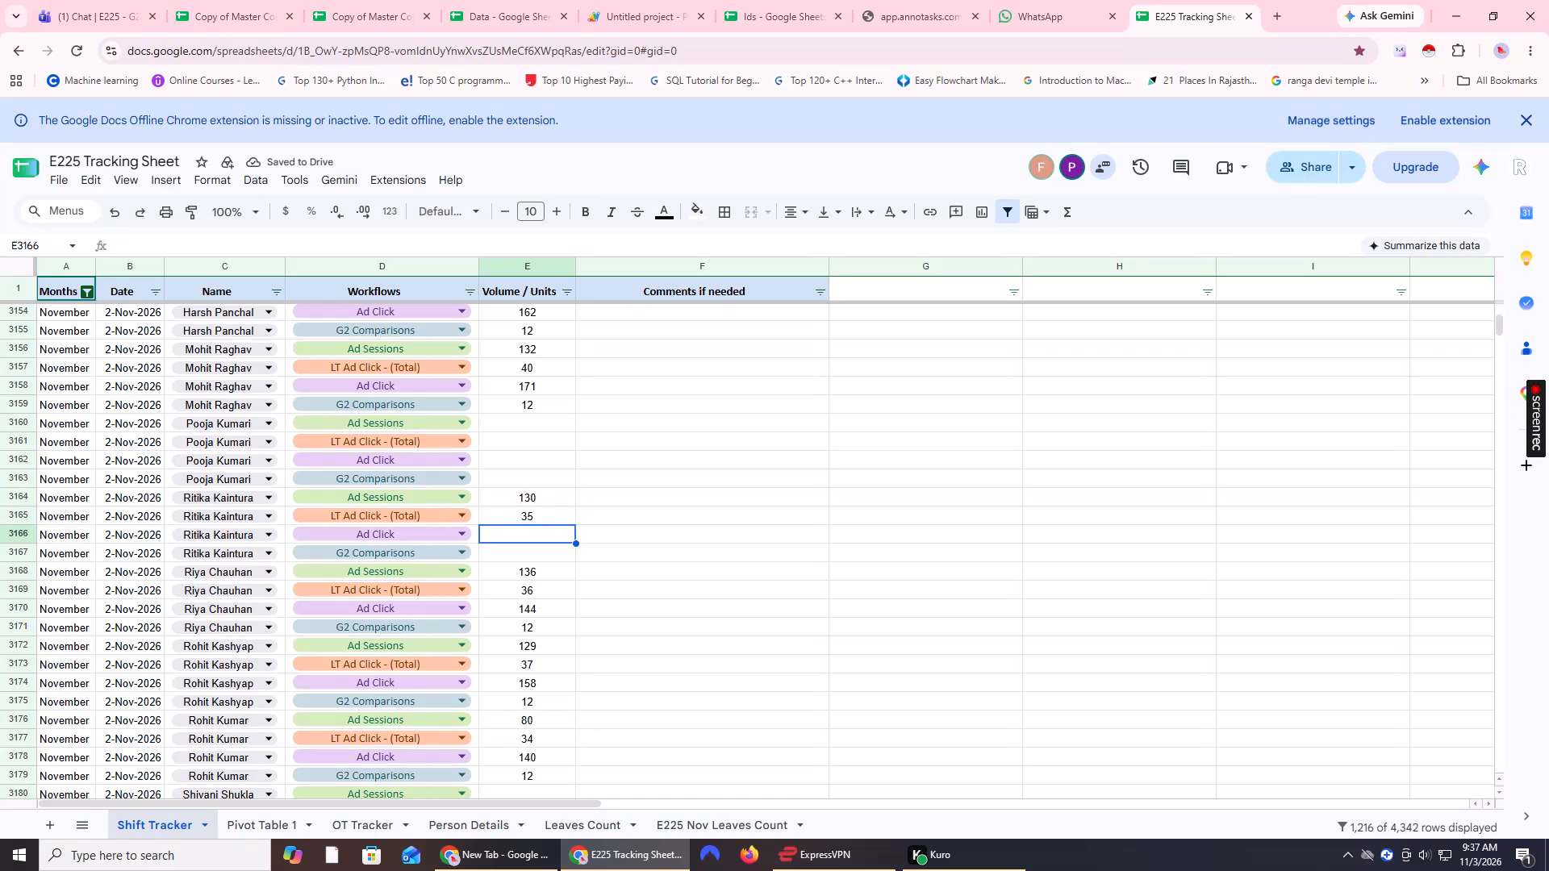
text(149)
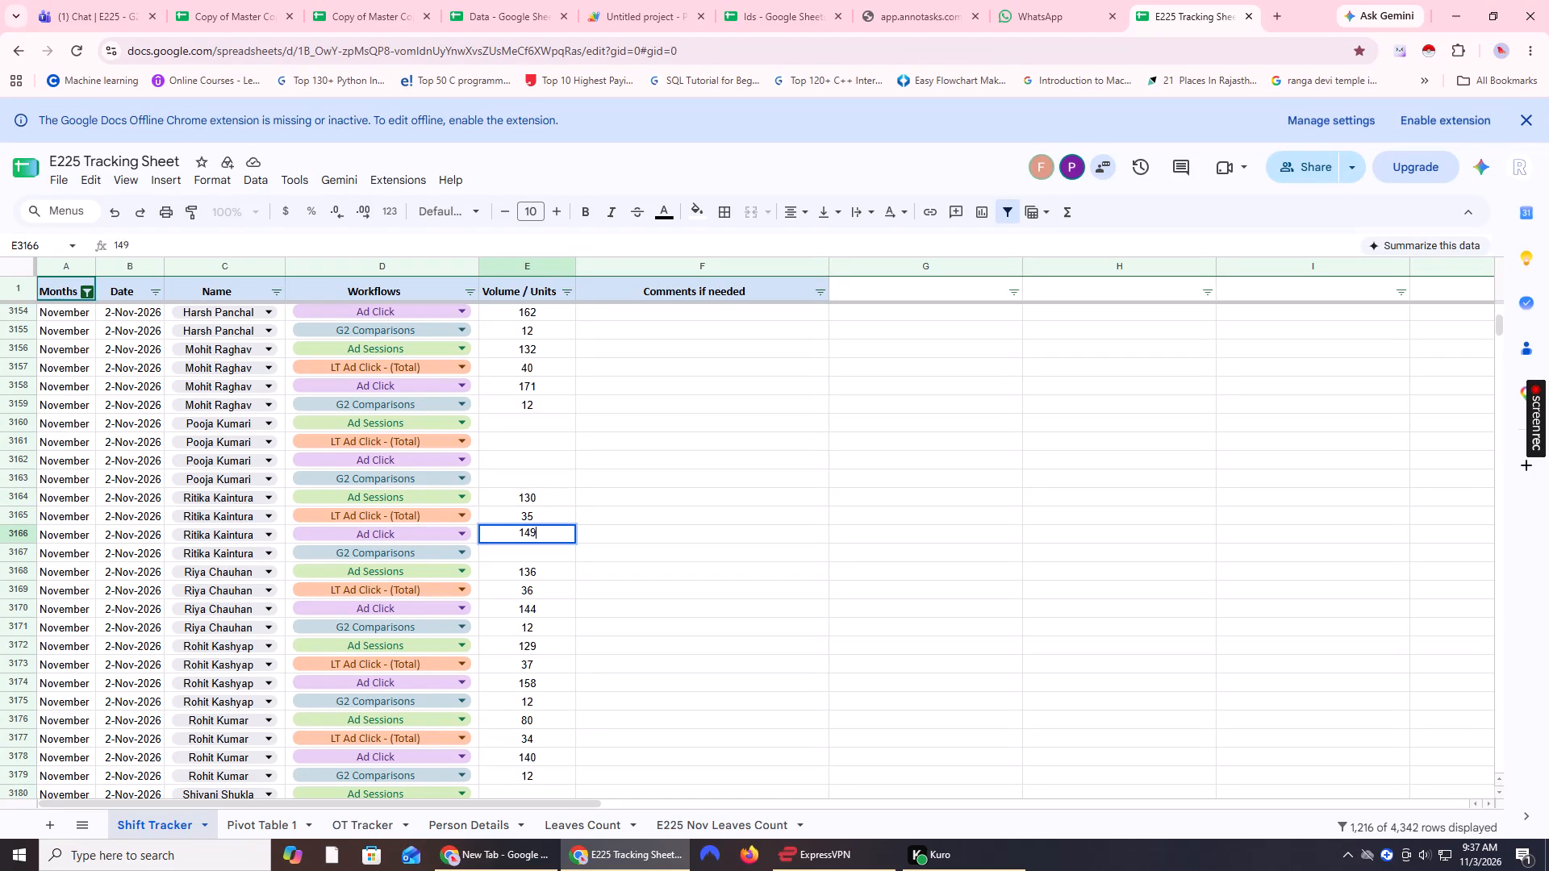
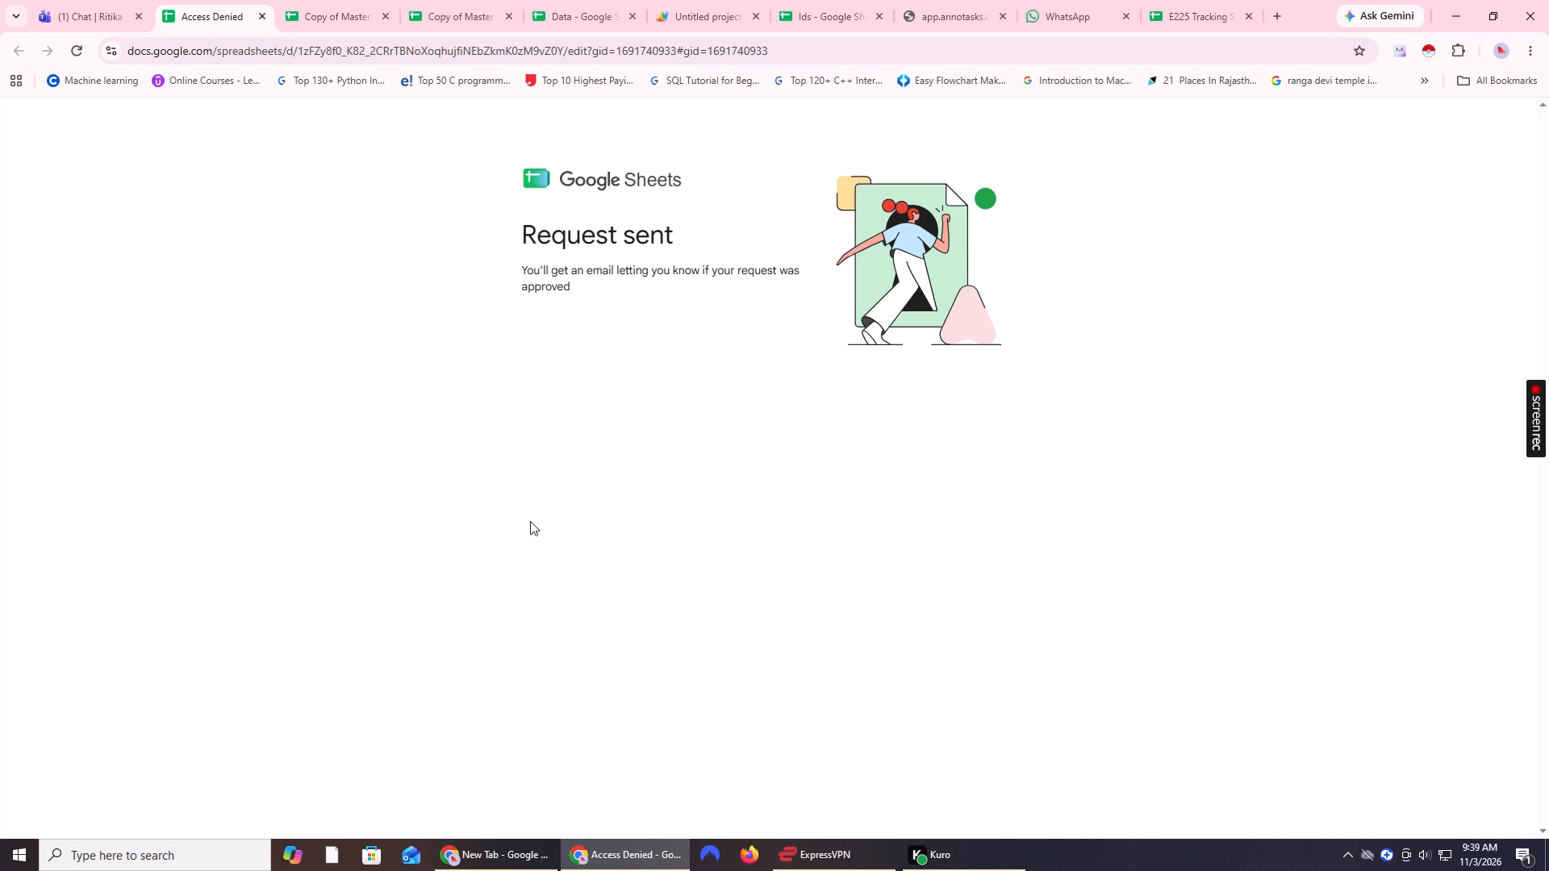
Reload the access-denied spreadsheet and make an editable copy of Copy of Master Copy Sheet riii.
click(78, 45)
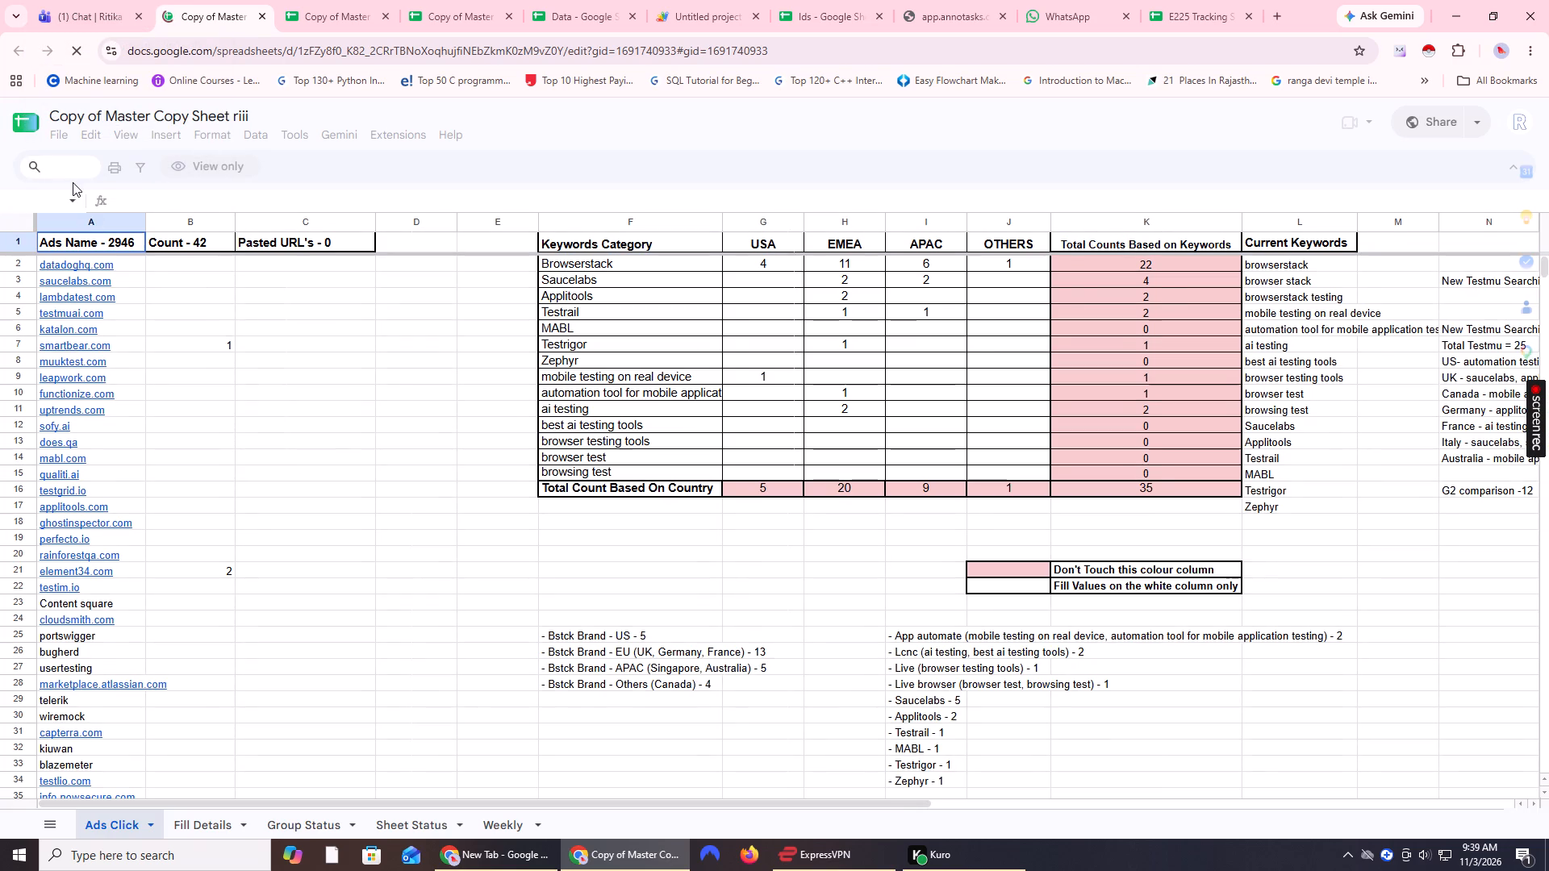
click(57, 179)
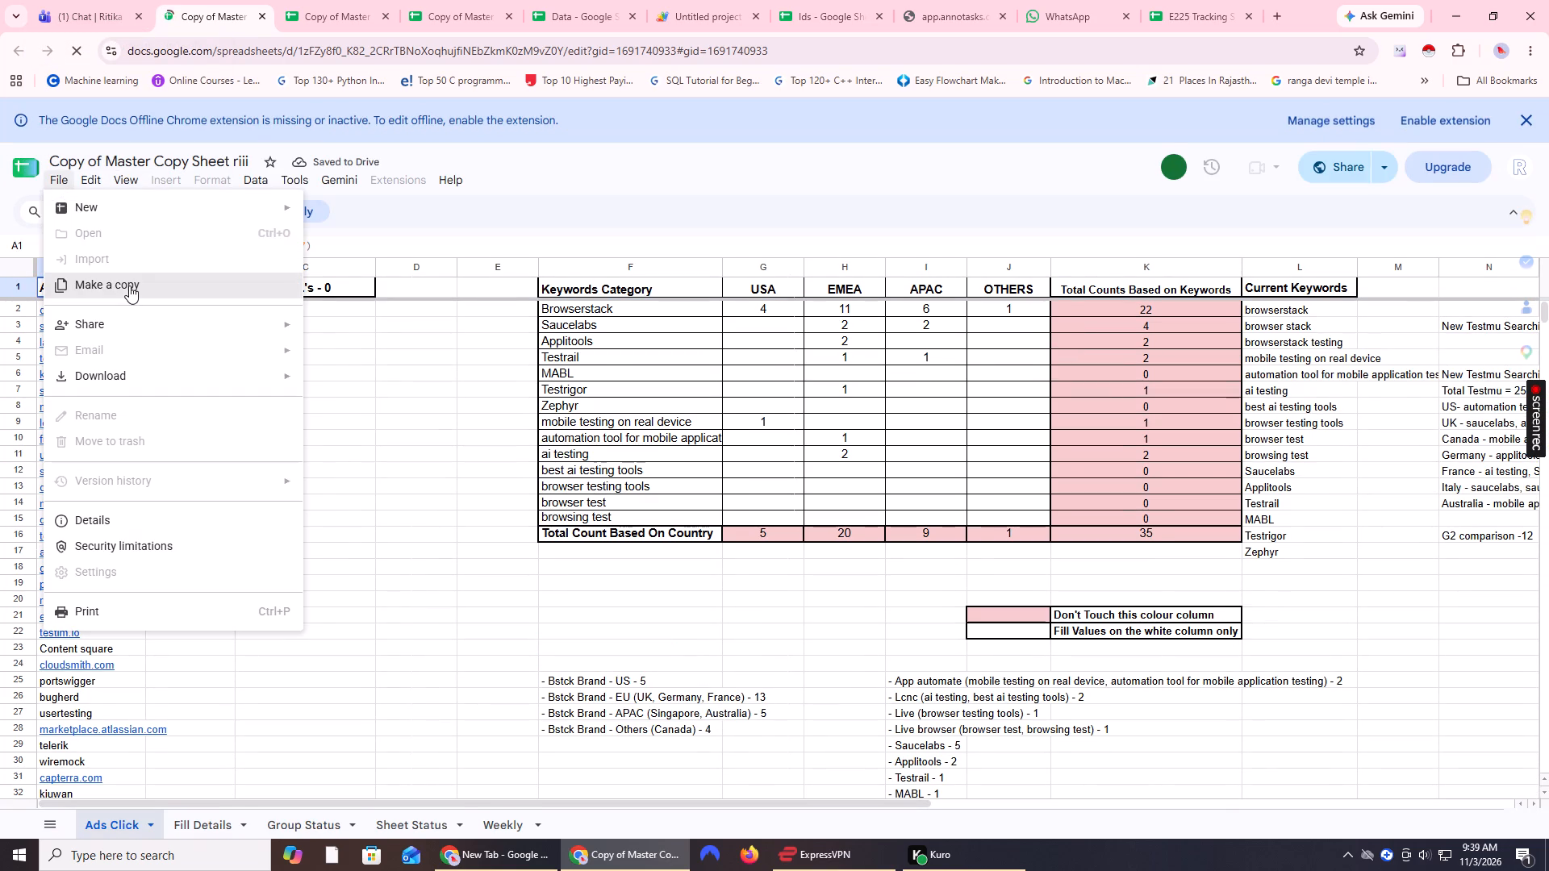
click(127, 285)
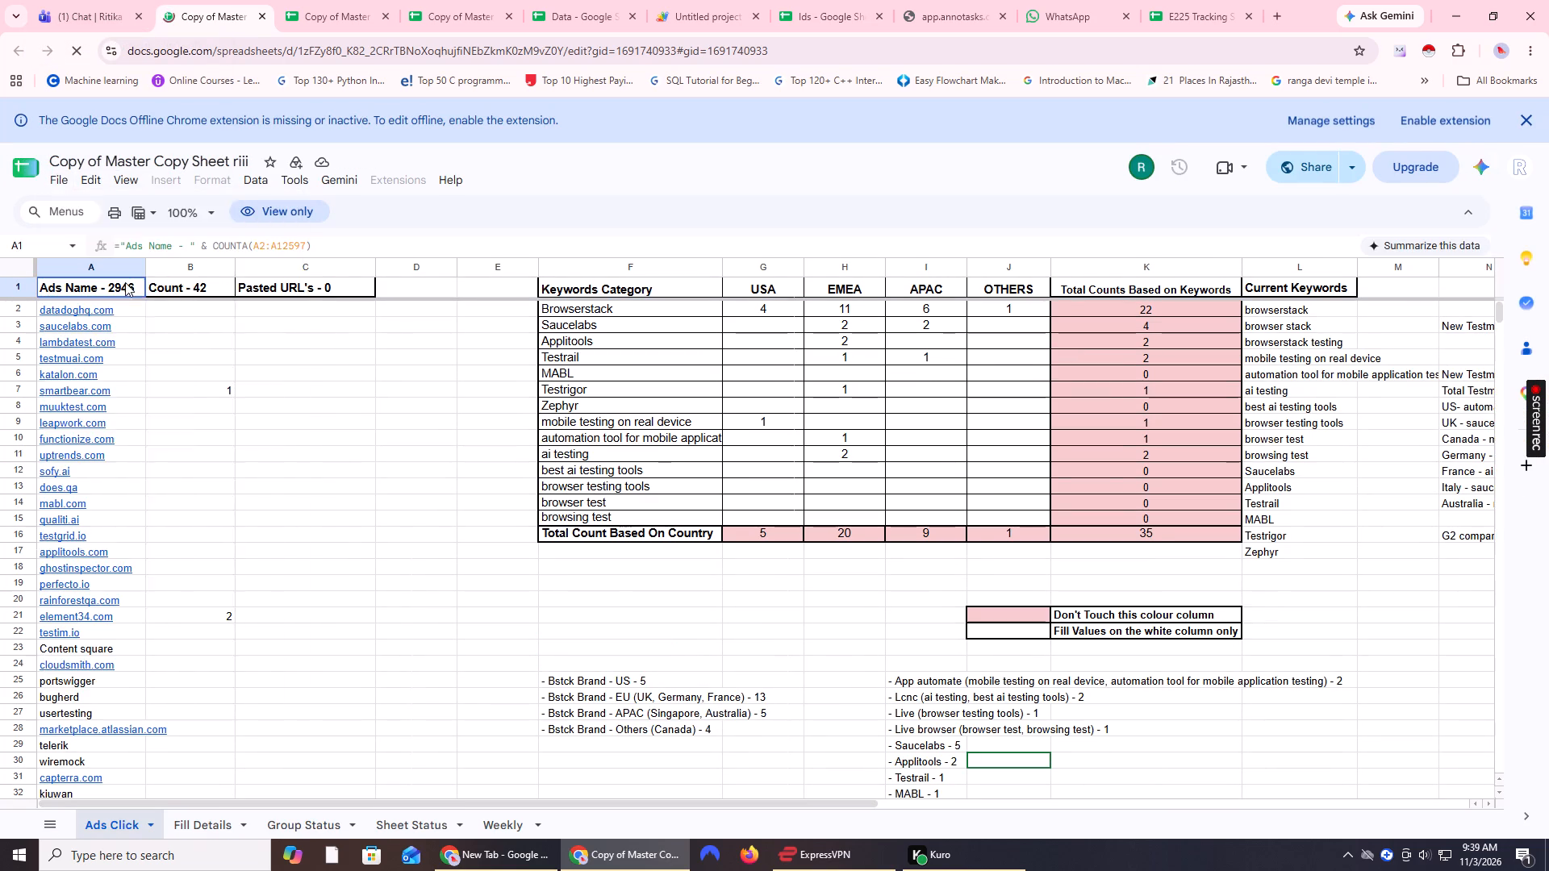
click(891, 643)
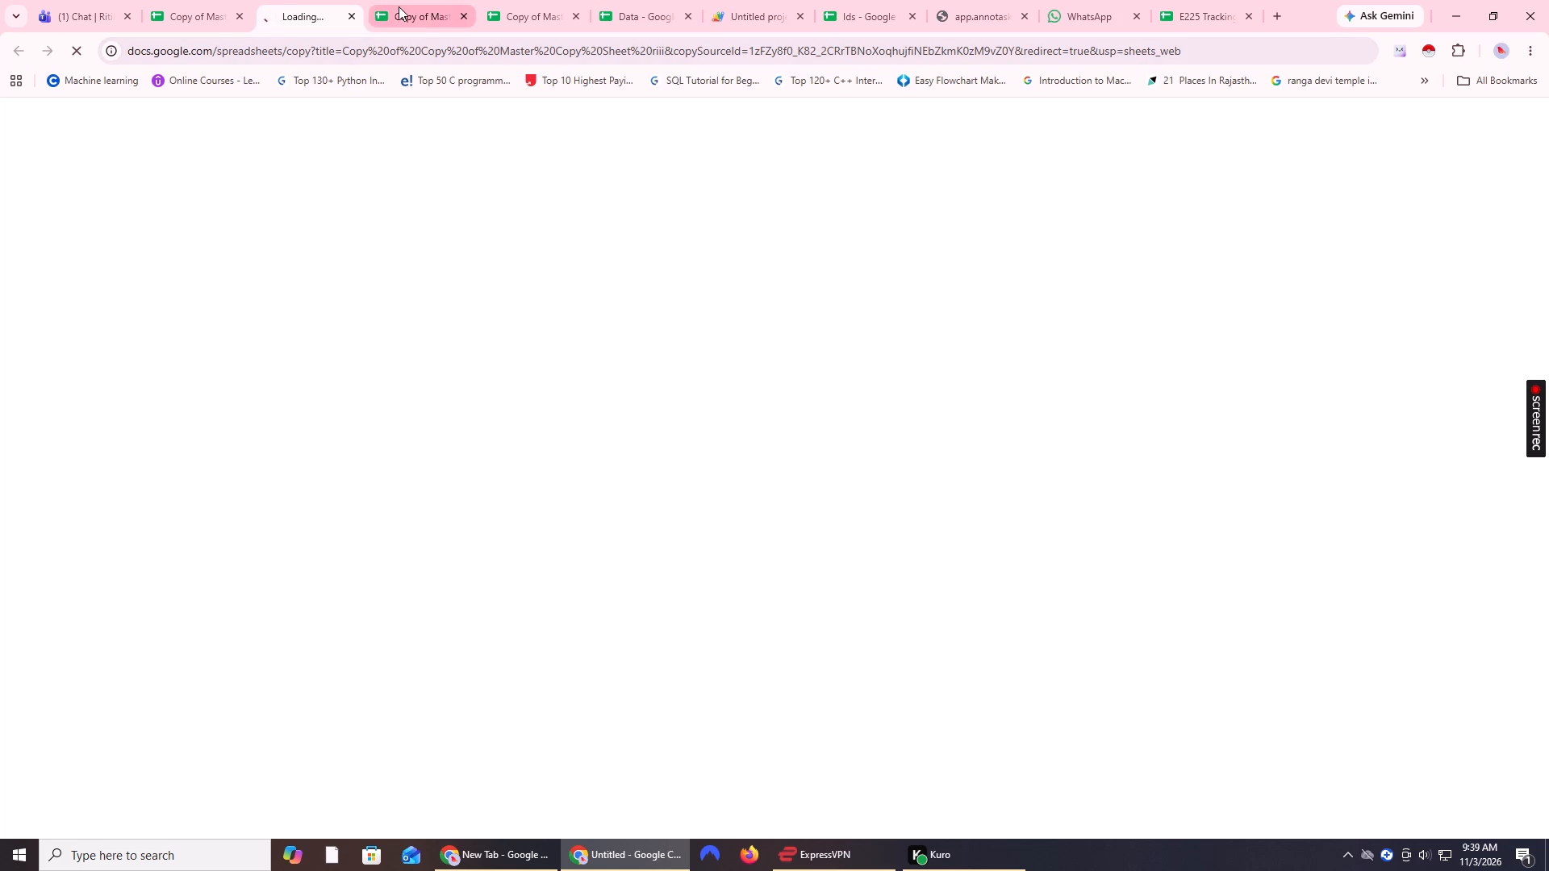
click(306, 0)
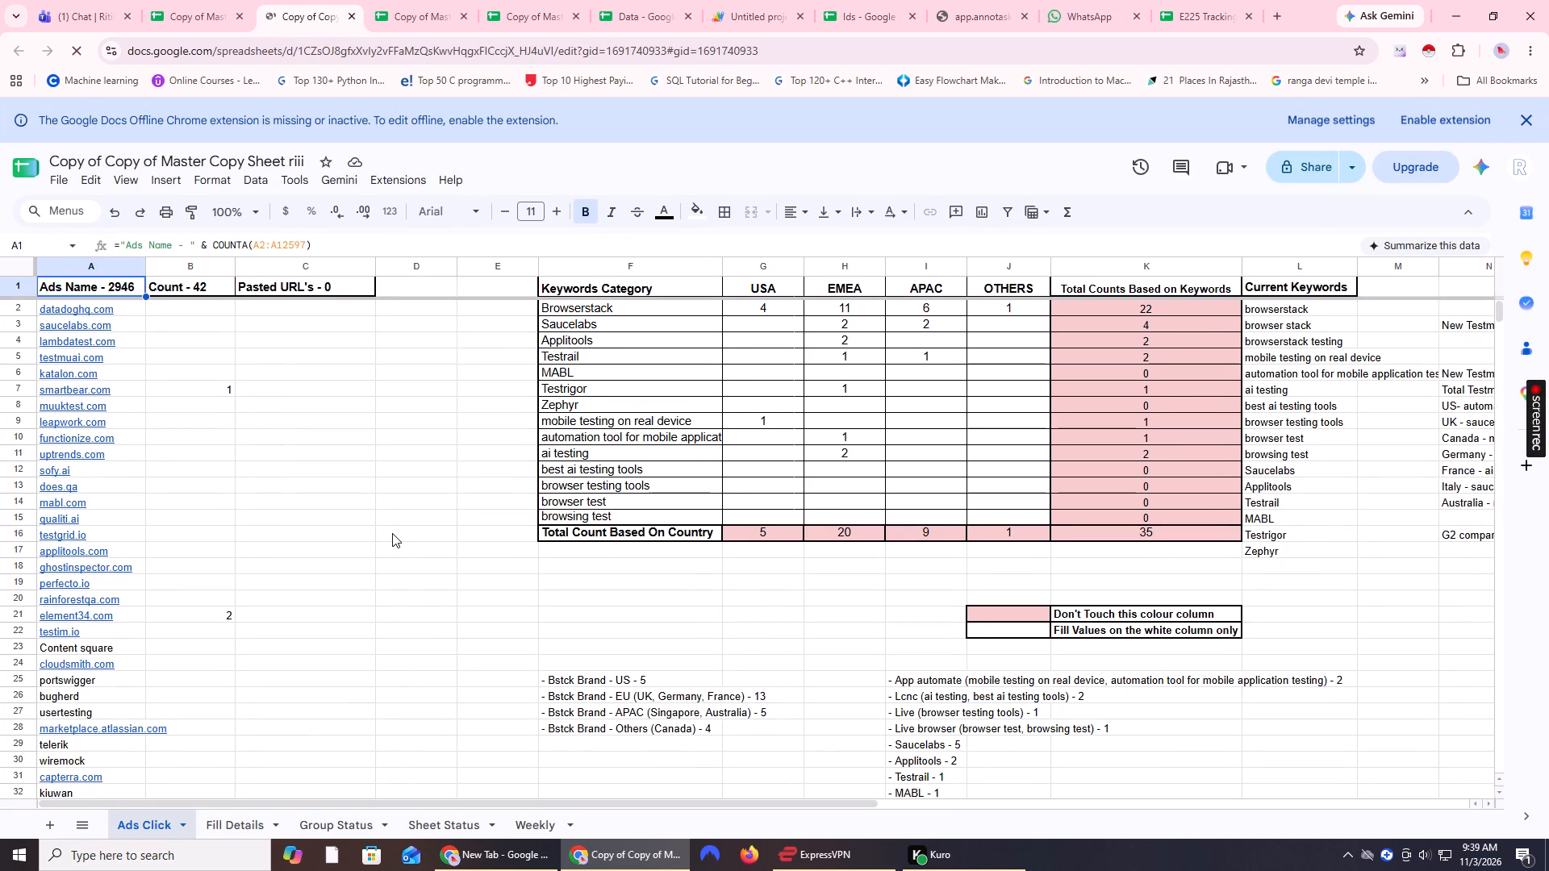
Rename the new spreadsheet copy as Copy of Copy of Master Copy Sheet rkk.
double_click(283, 161)
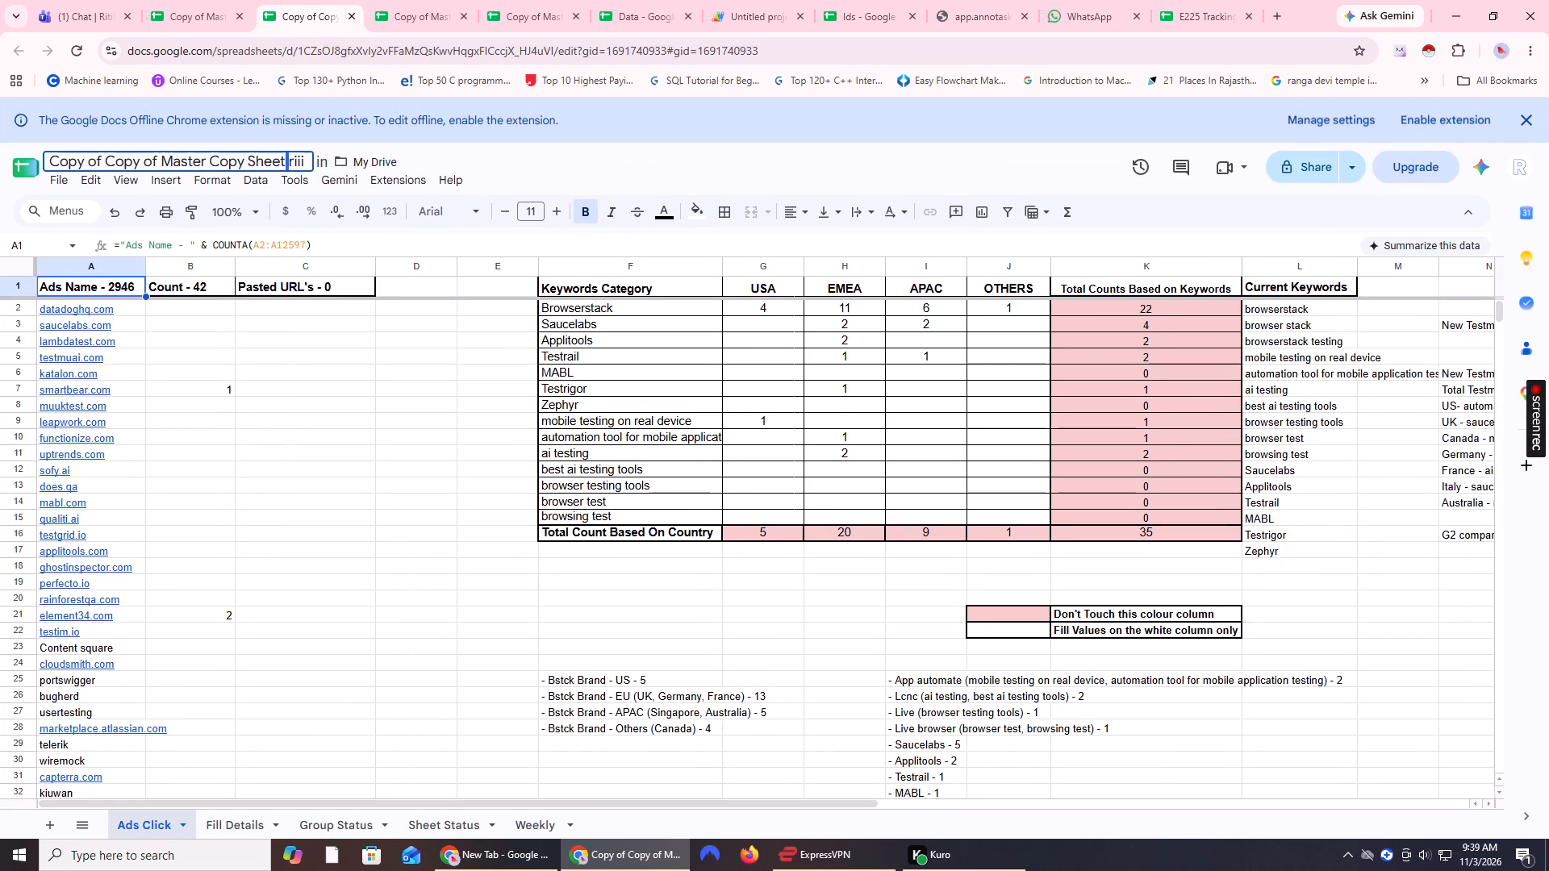
triple_click(291, 157)
click(291, 157)
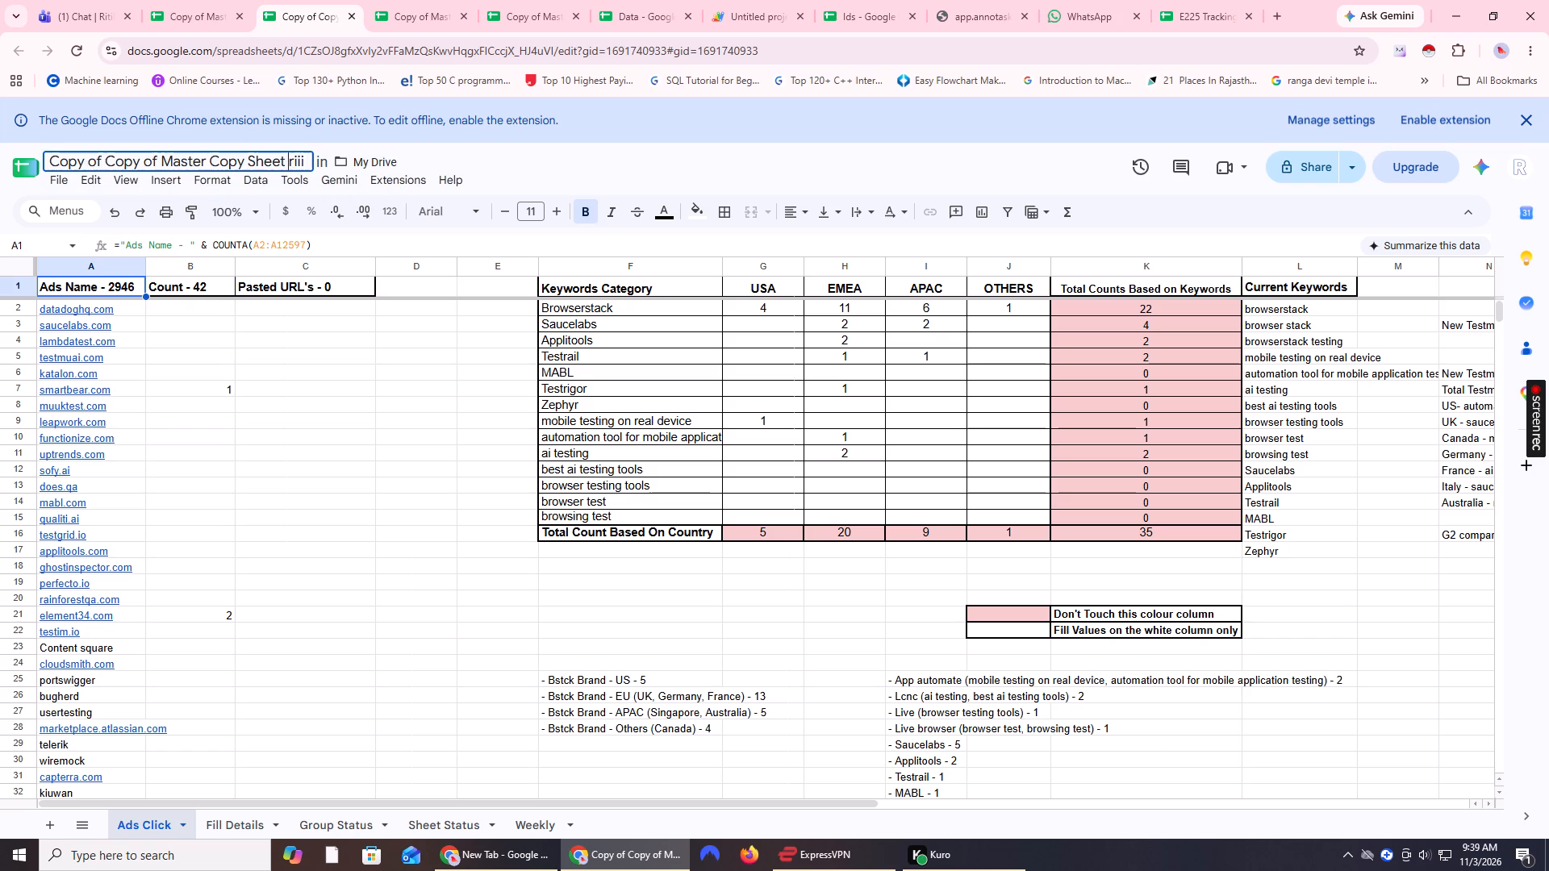
drag(288, 158, 321, 162)
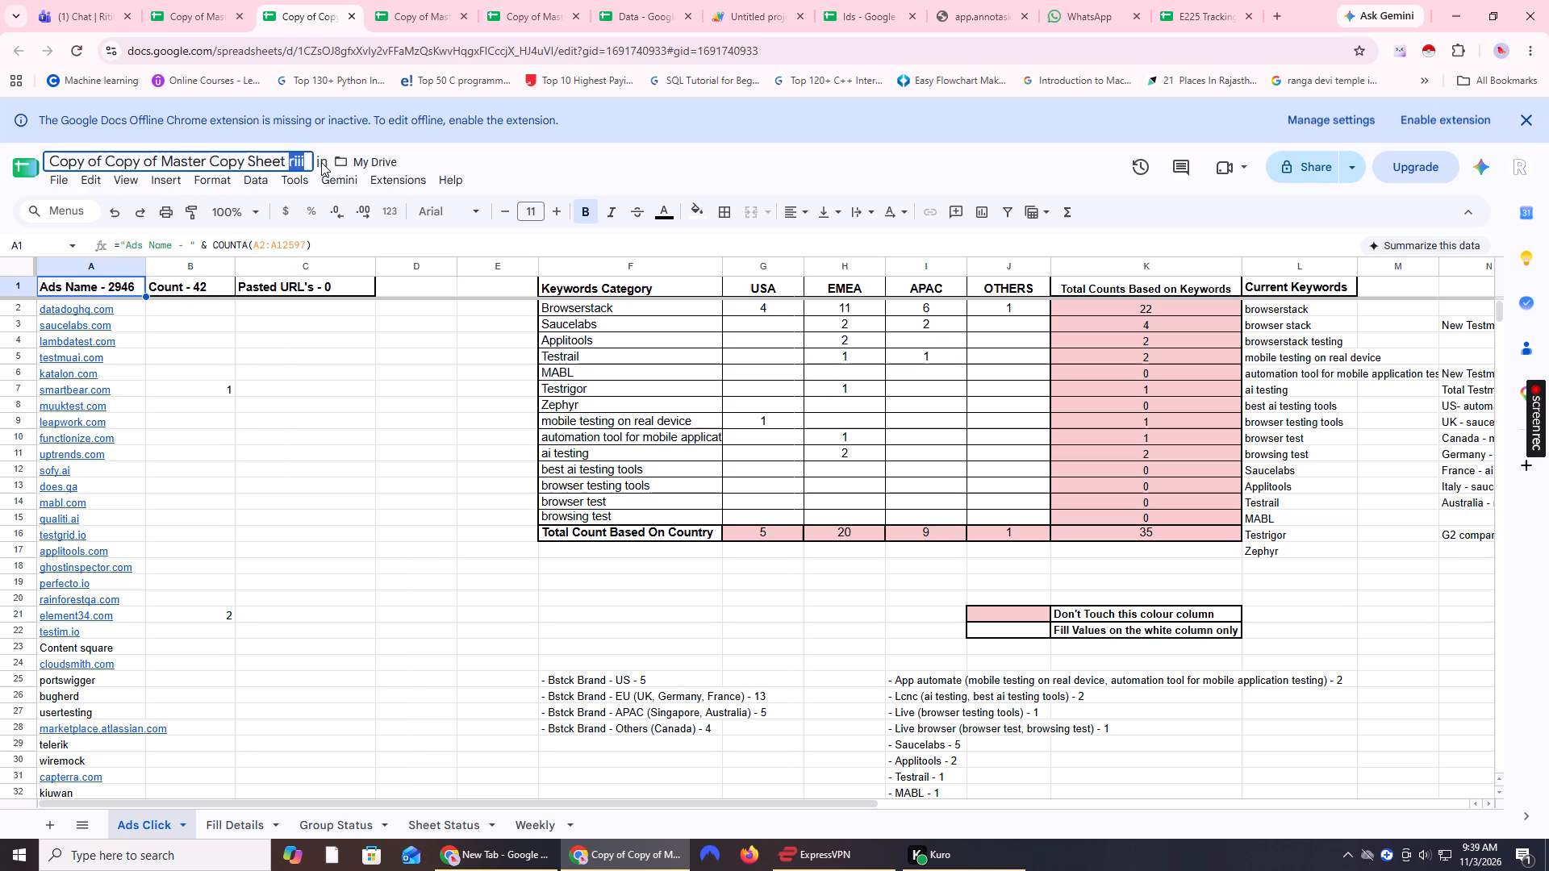
key(BackSpace)
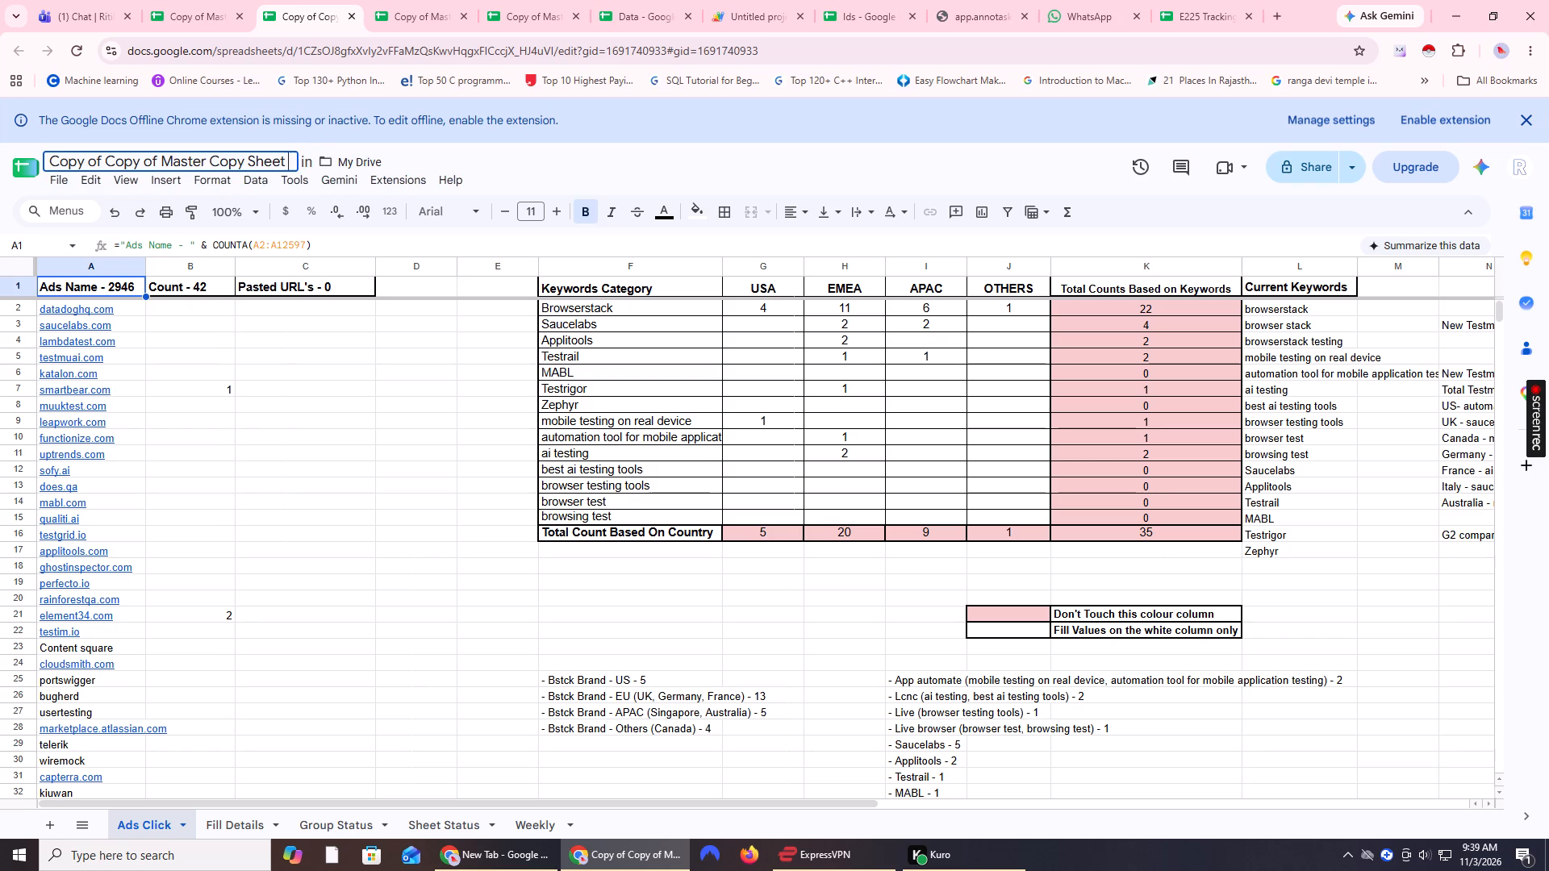
text(rkk)
key(Return)
click(608, 620)
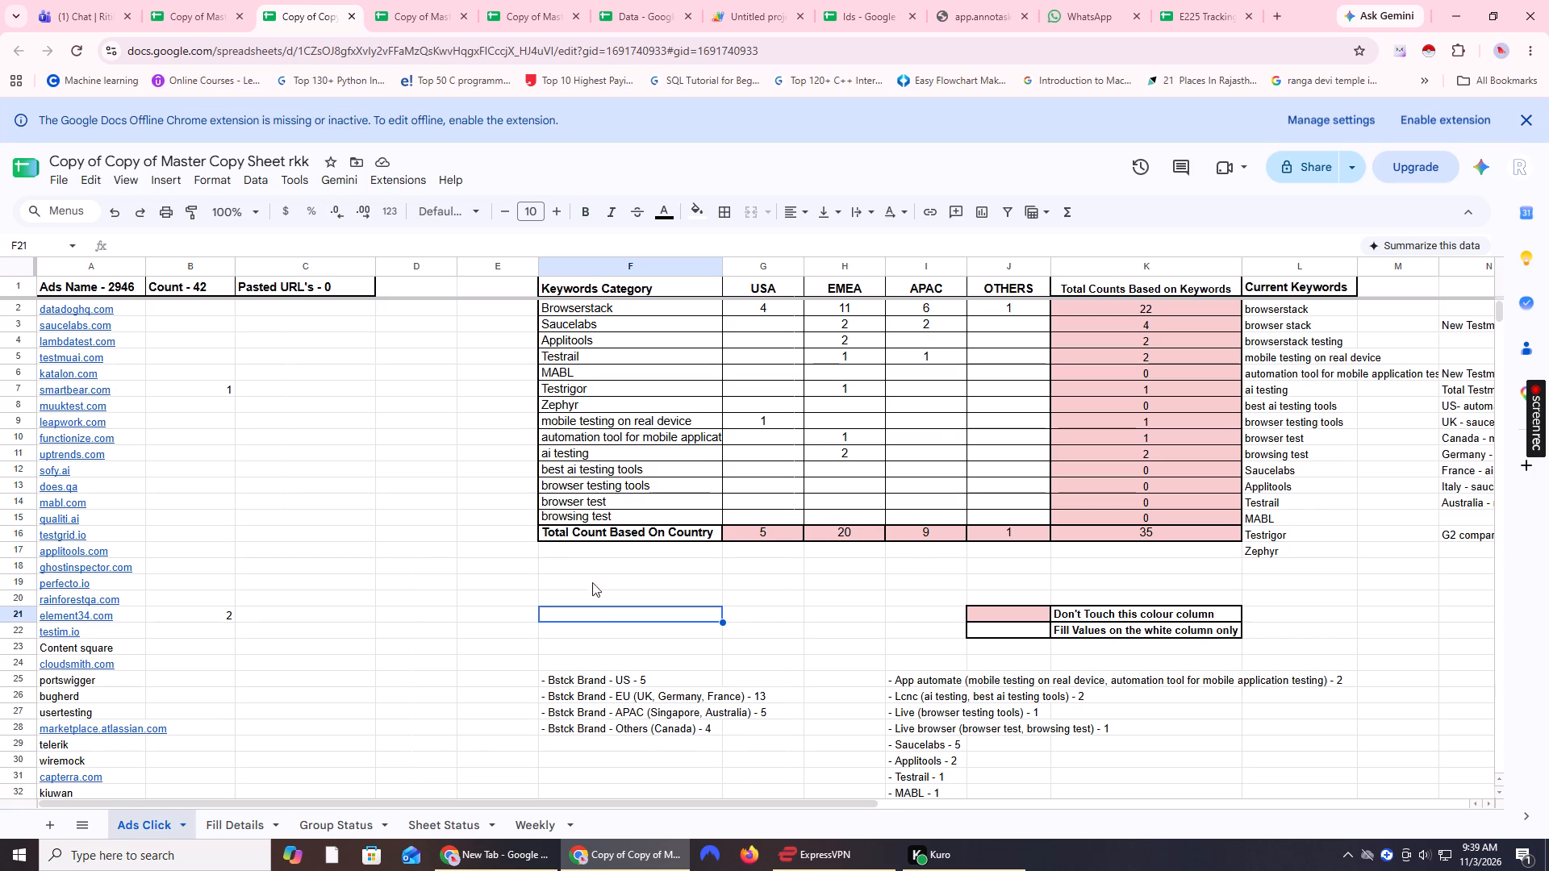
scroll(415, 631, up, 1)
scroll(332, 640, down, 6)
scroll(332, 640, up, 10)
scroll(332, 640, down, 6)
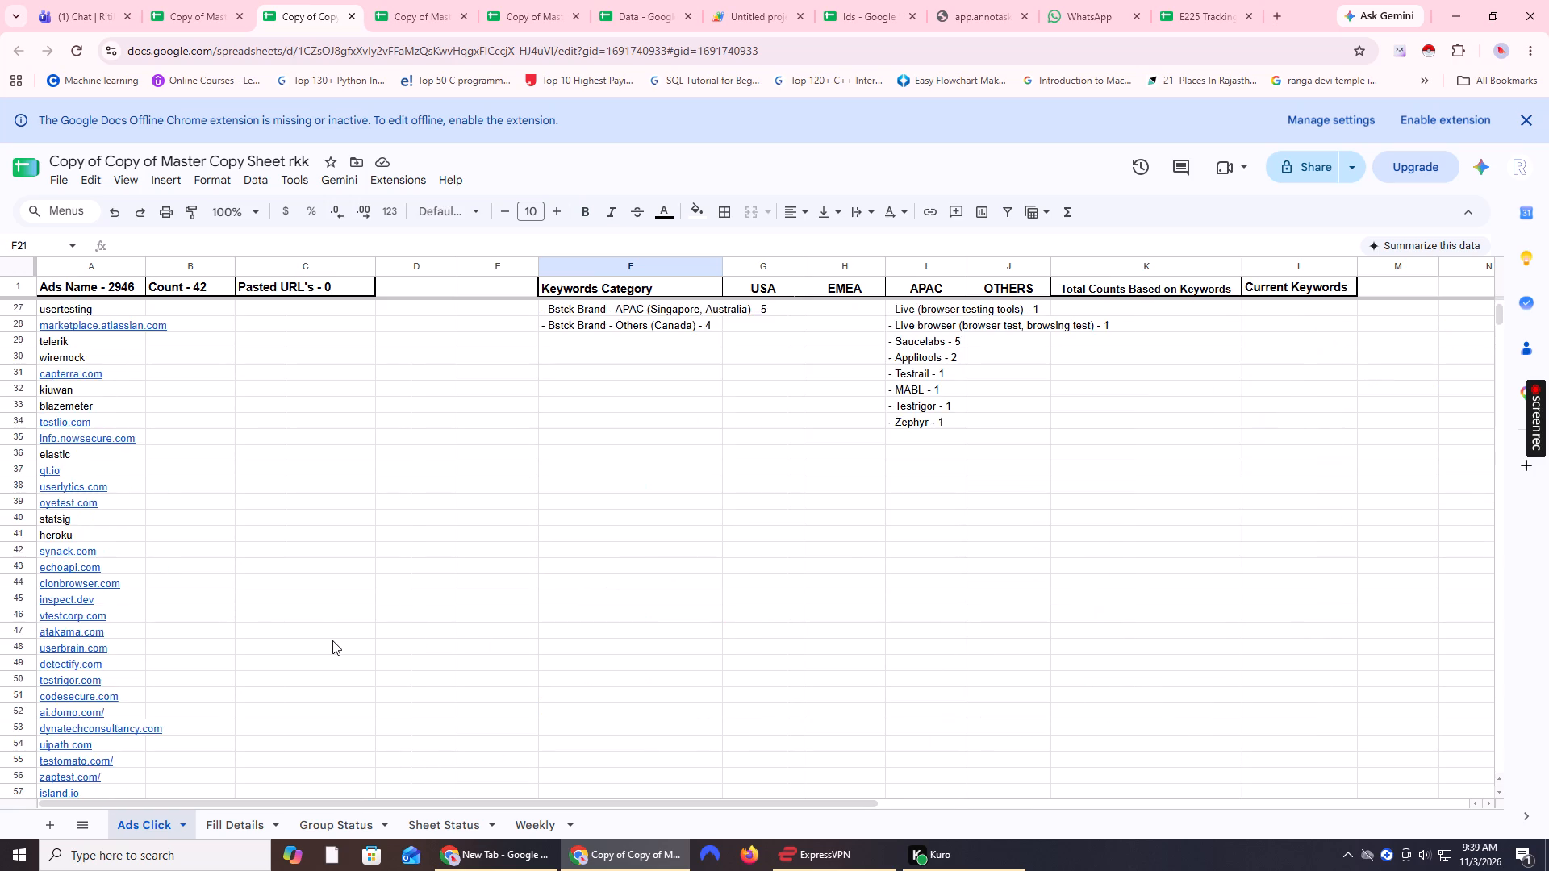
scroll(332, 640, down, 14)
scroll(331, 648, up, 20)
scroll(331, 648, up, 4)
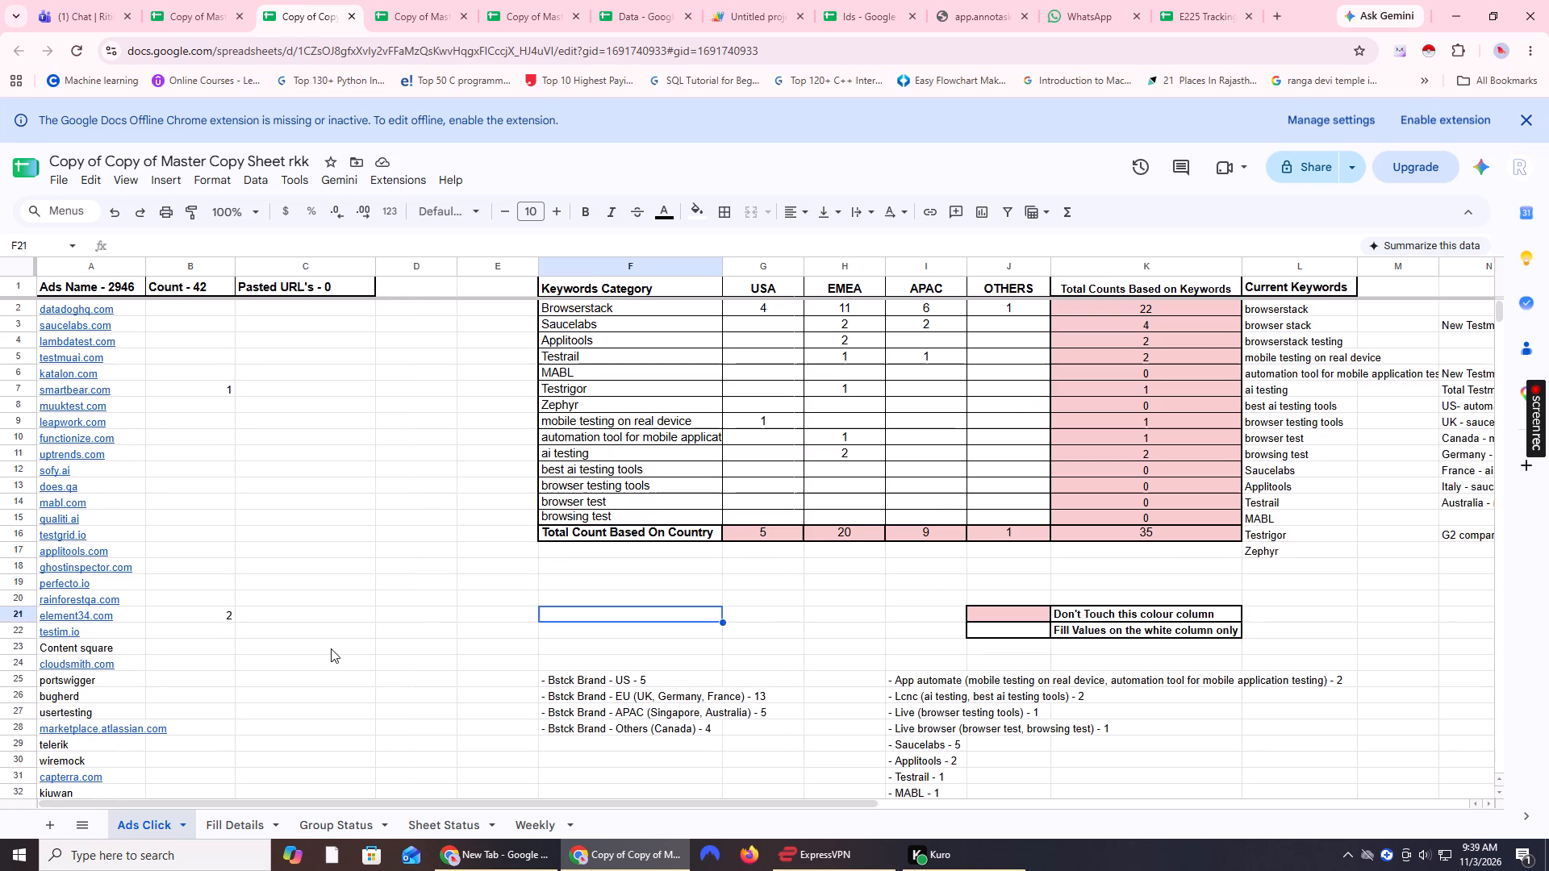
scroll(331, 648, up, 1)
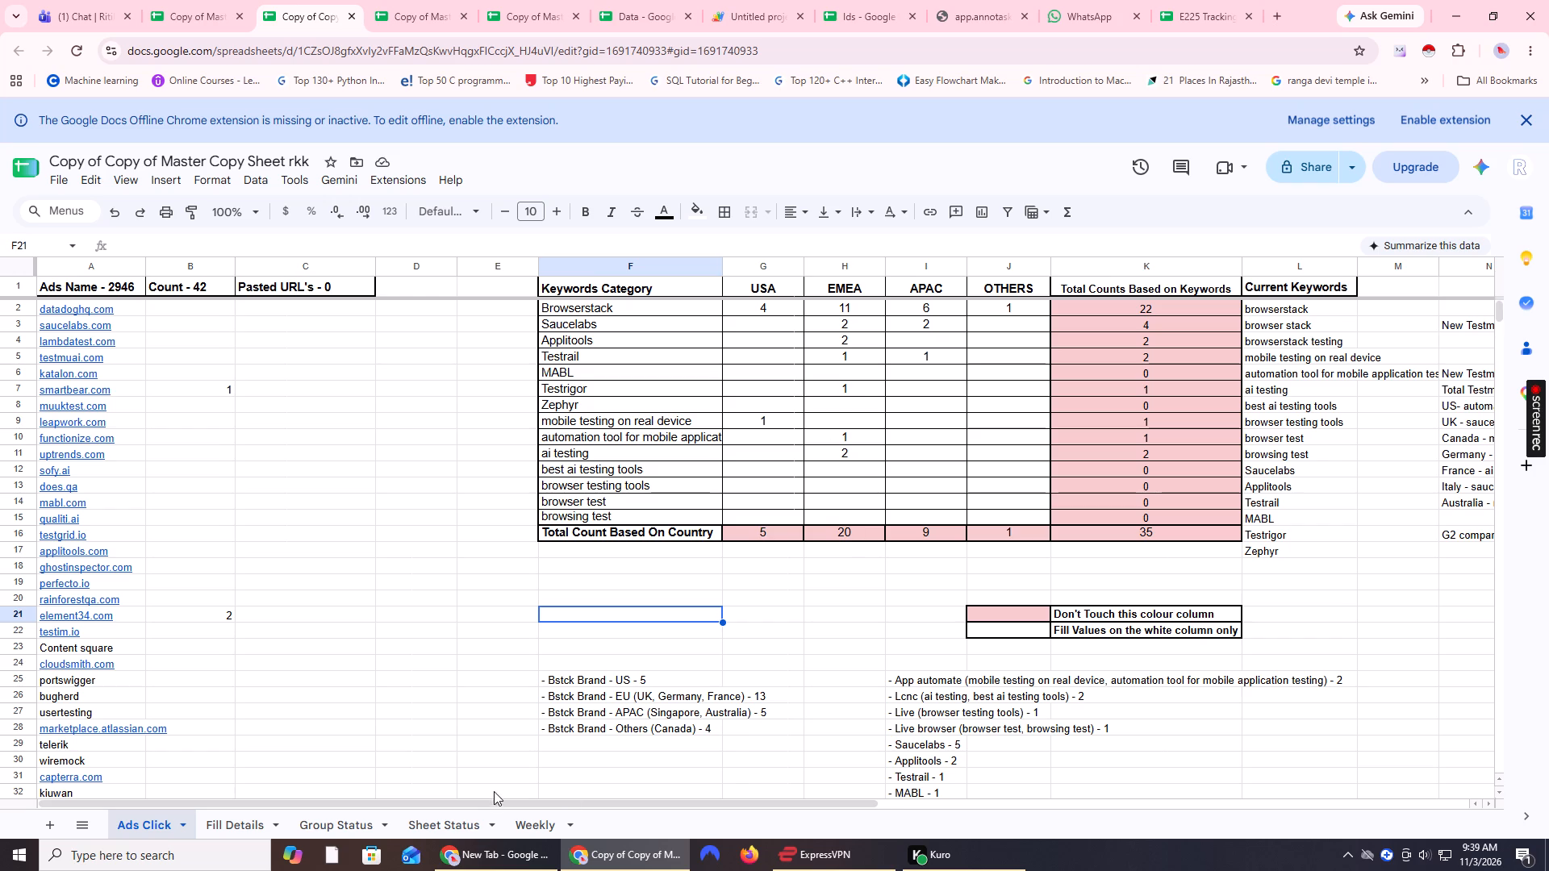
Switch to Copy of Master Copy Sheet and open its Ads Click sheet to view the reference keyword counts.
click(406, 0)
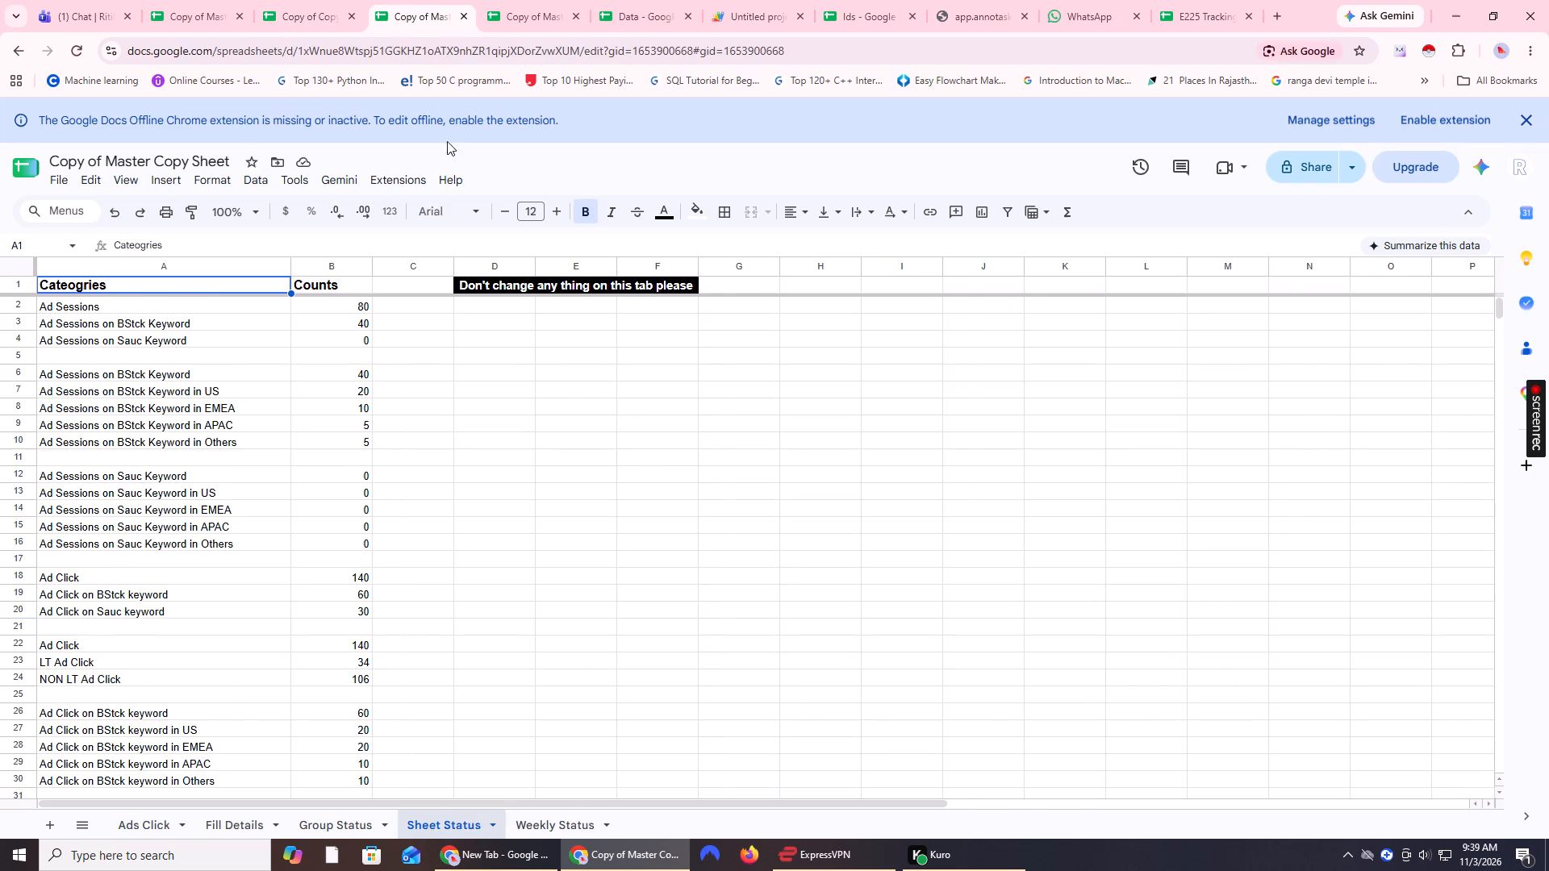
click(298, 0)
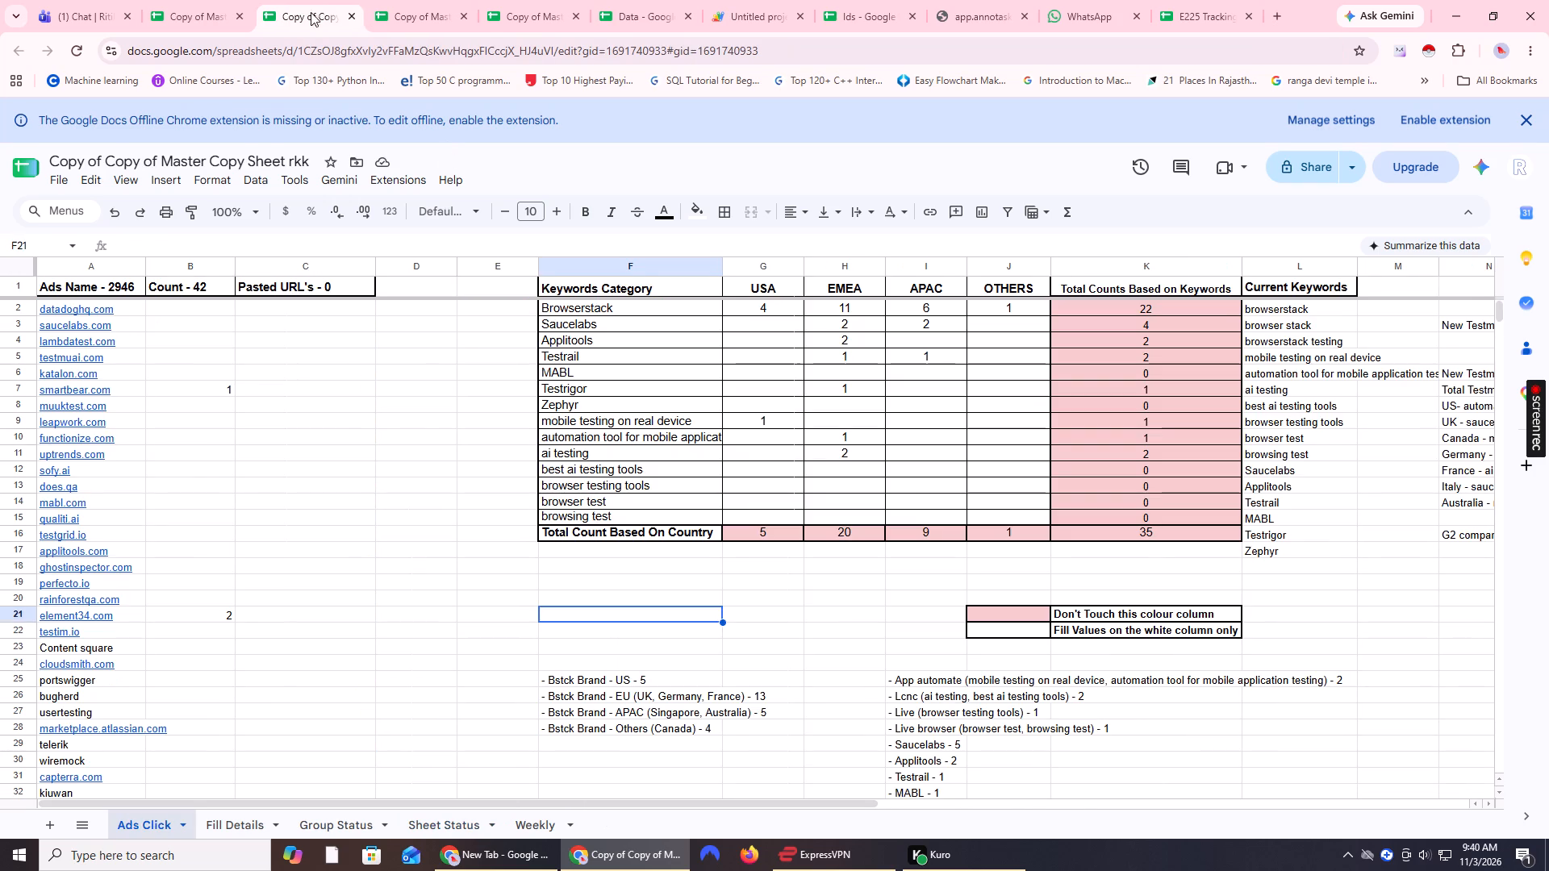
click(397, 0)
click(255, 818)
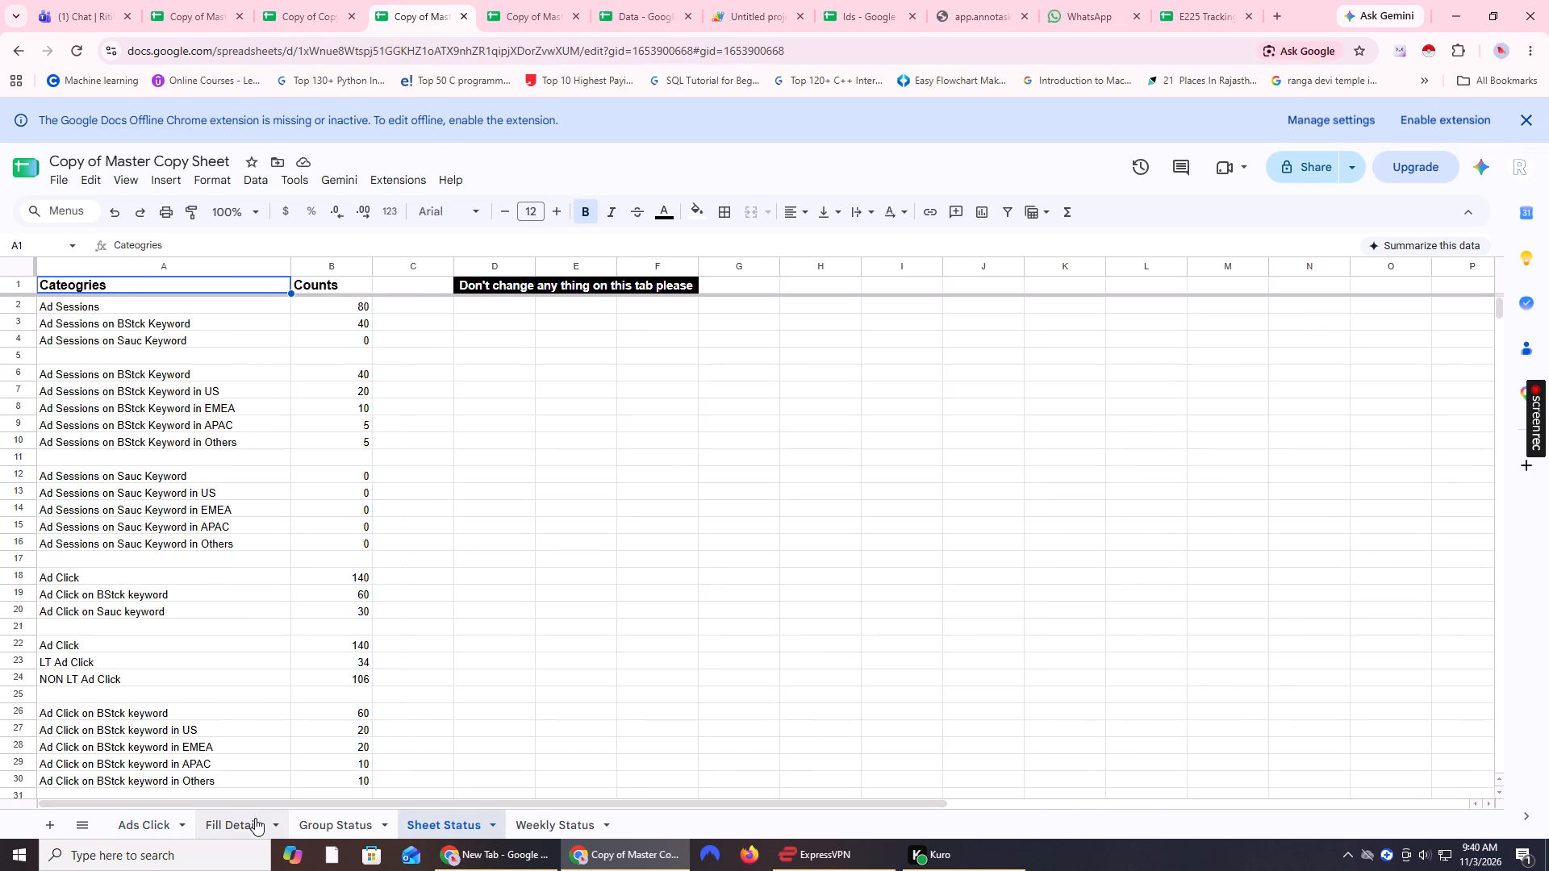
click(145, 826)
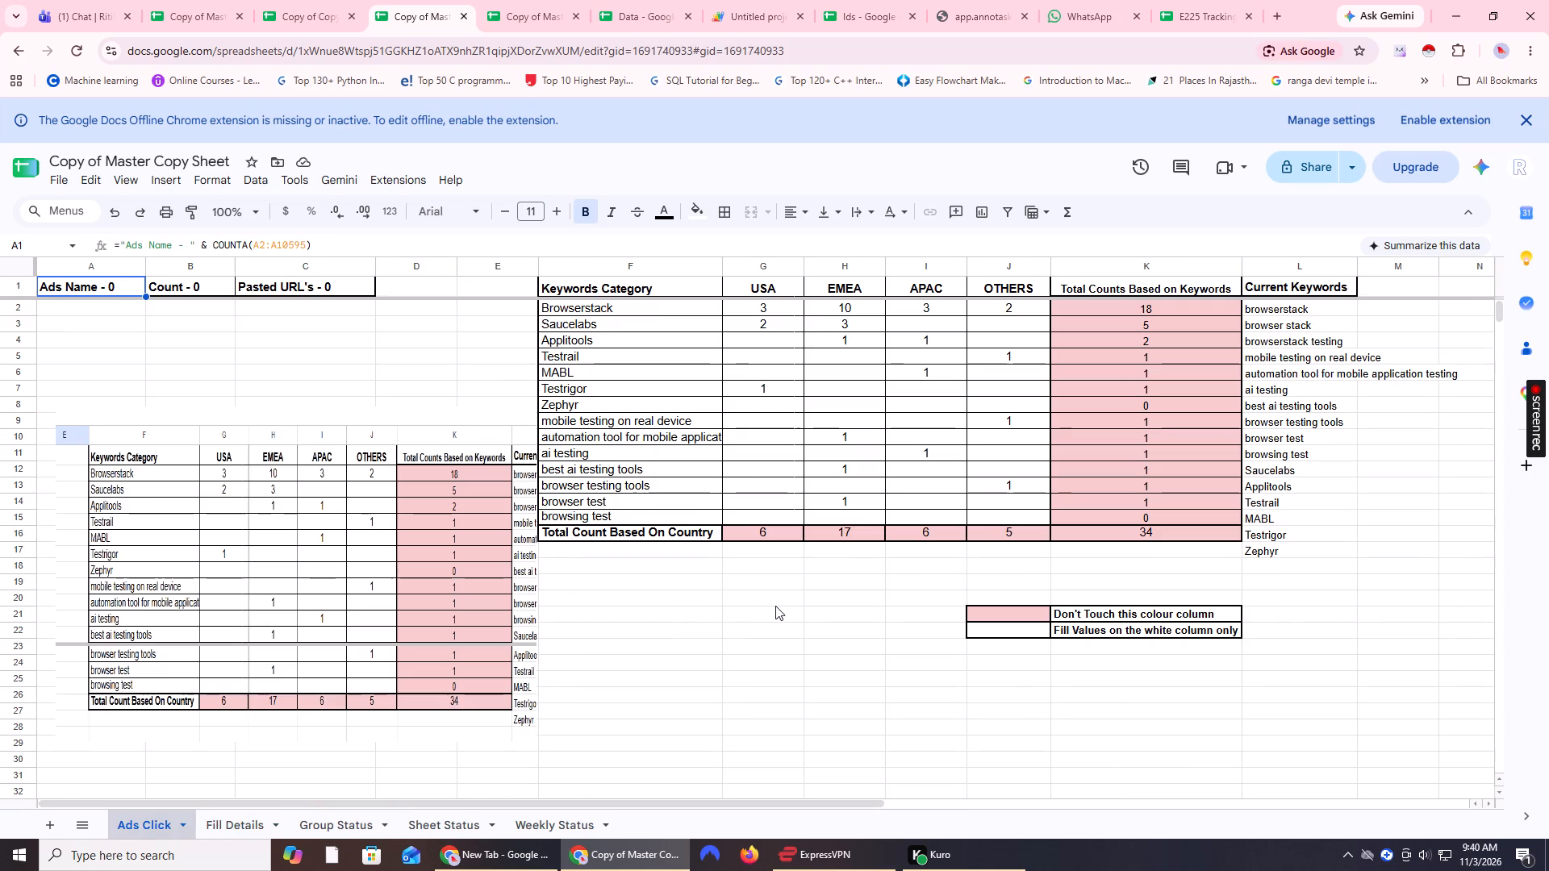
Move the pasted keyword-table image on the Ads Click sheet up to the top rows, over columns C to F.
drag(409, 550, 405, 441)
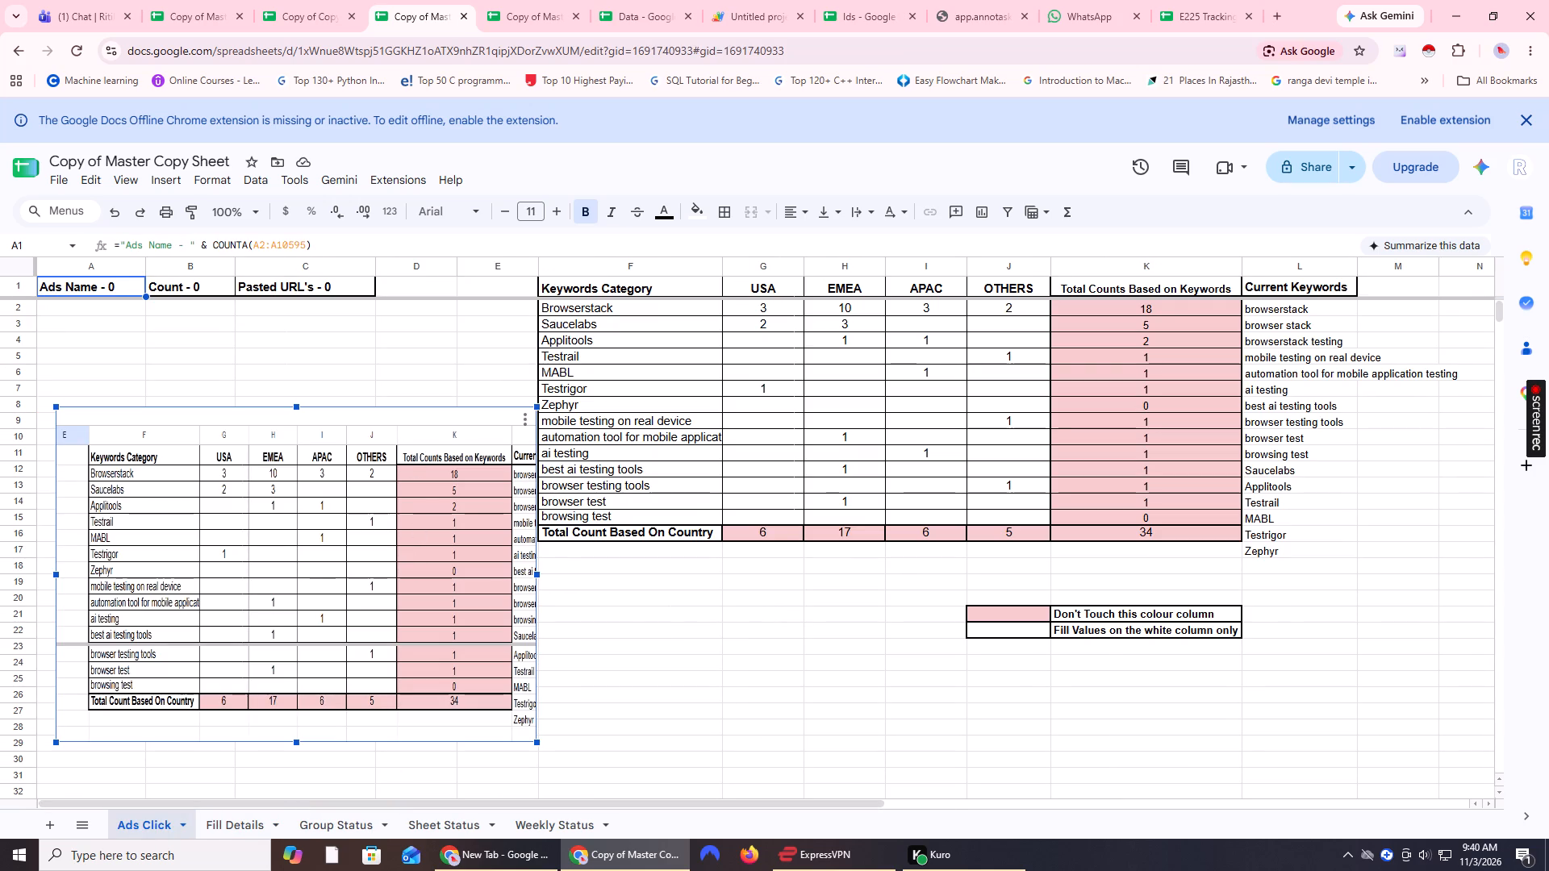
right_click(357, 552)
right_click(357, 552)
right_click(357, 552)
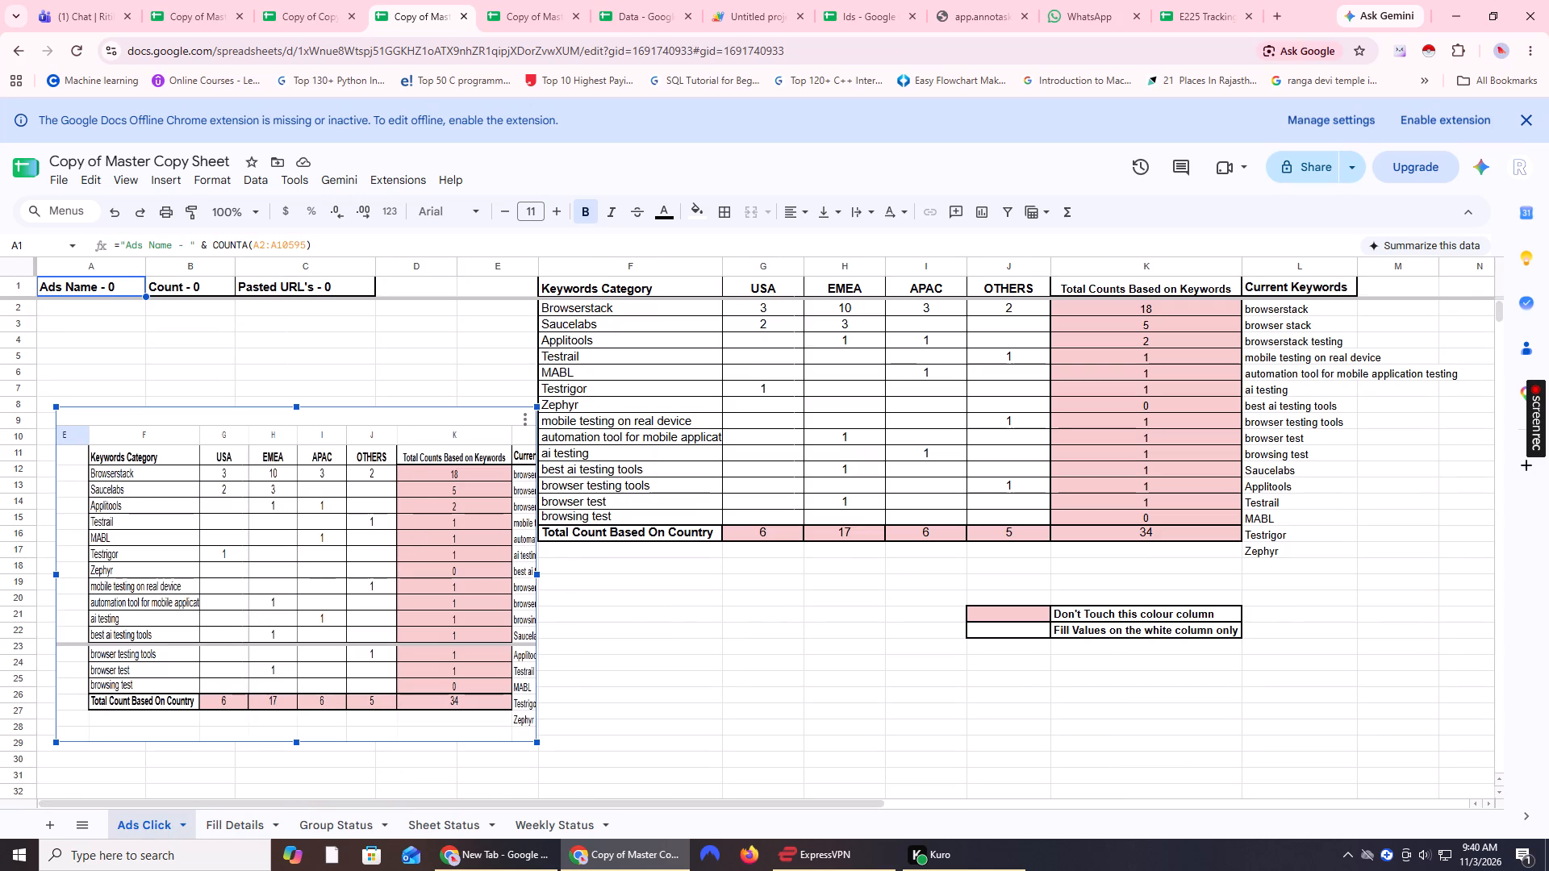
right_click(289, 523)
drag(374, 565, 740, 596)
right_click(663, 590)
click(663, 590)
right_click(662, 589)
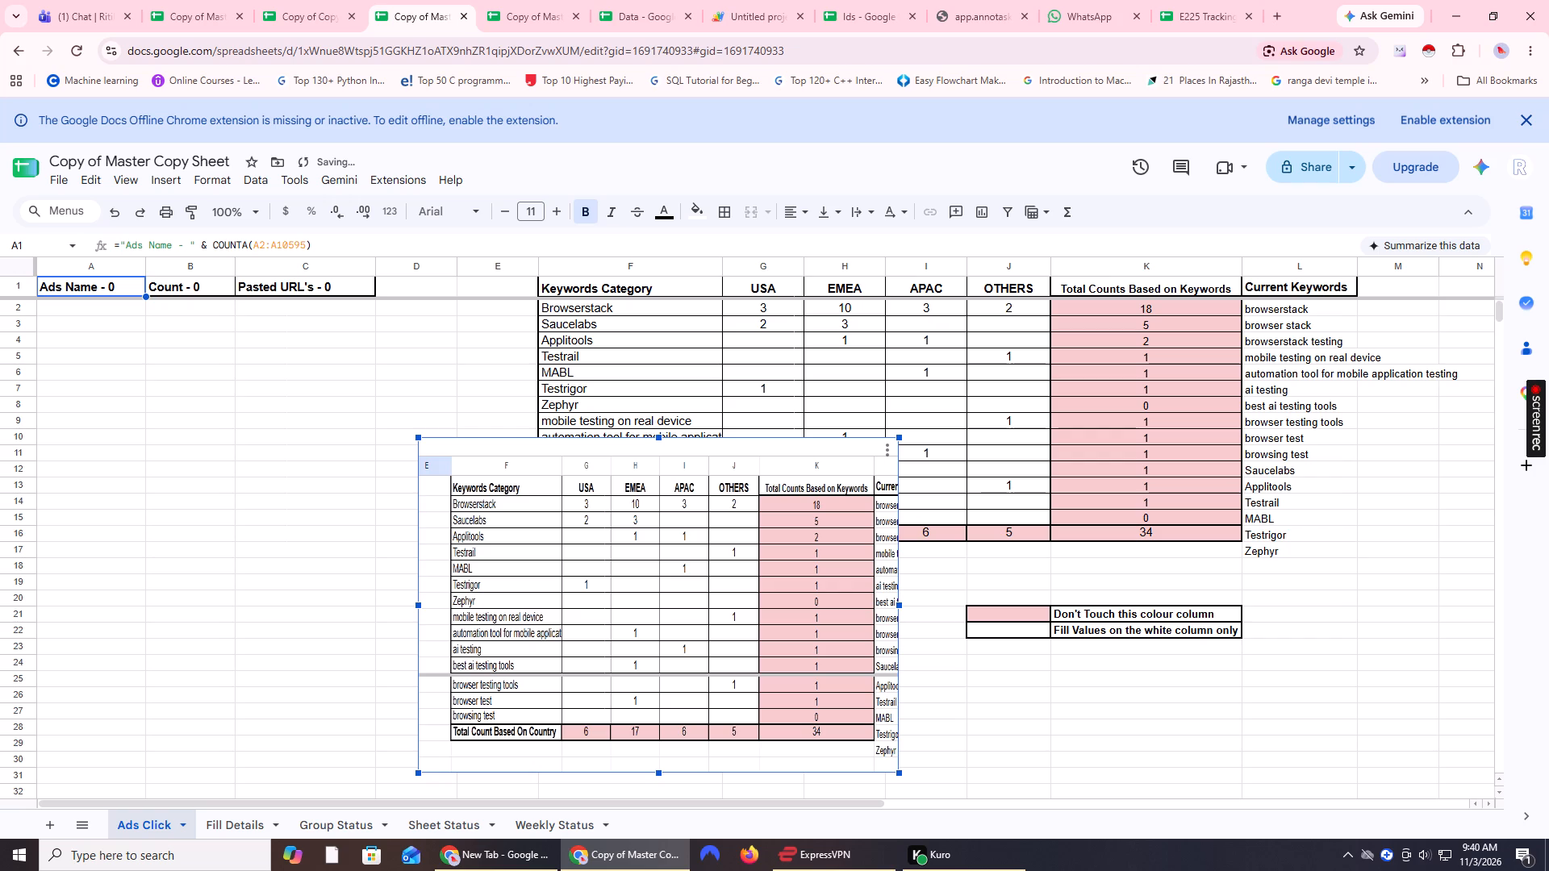
click(661, 589)
drag(661, 590, 670, 626)
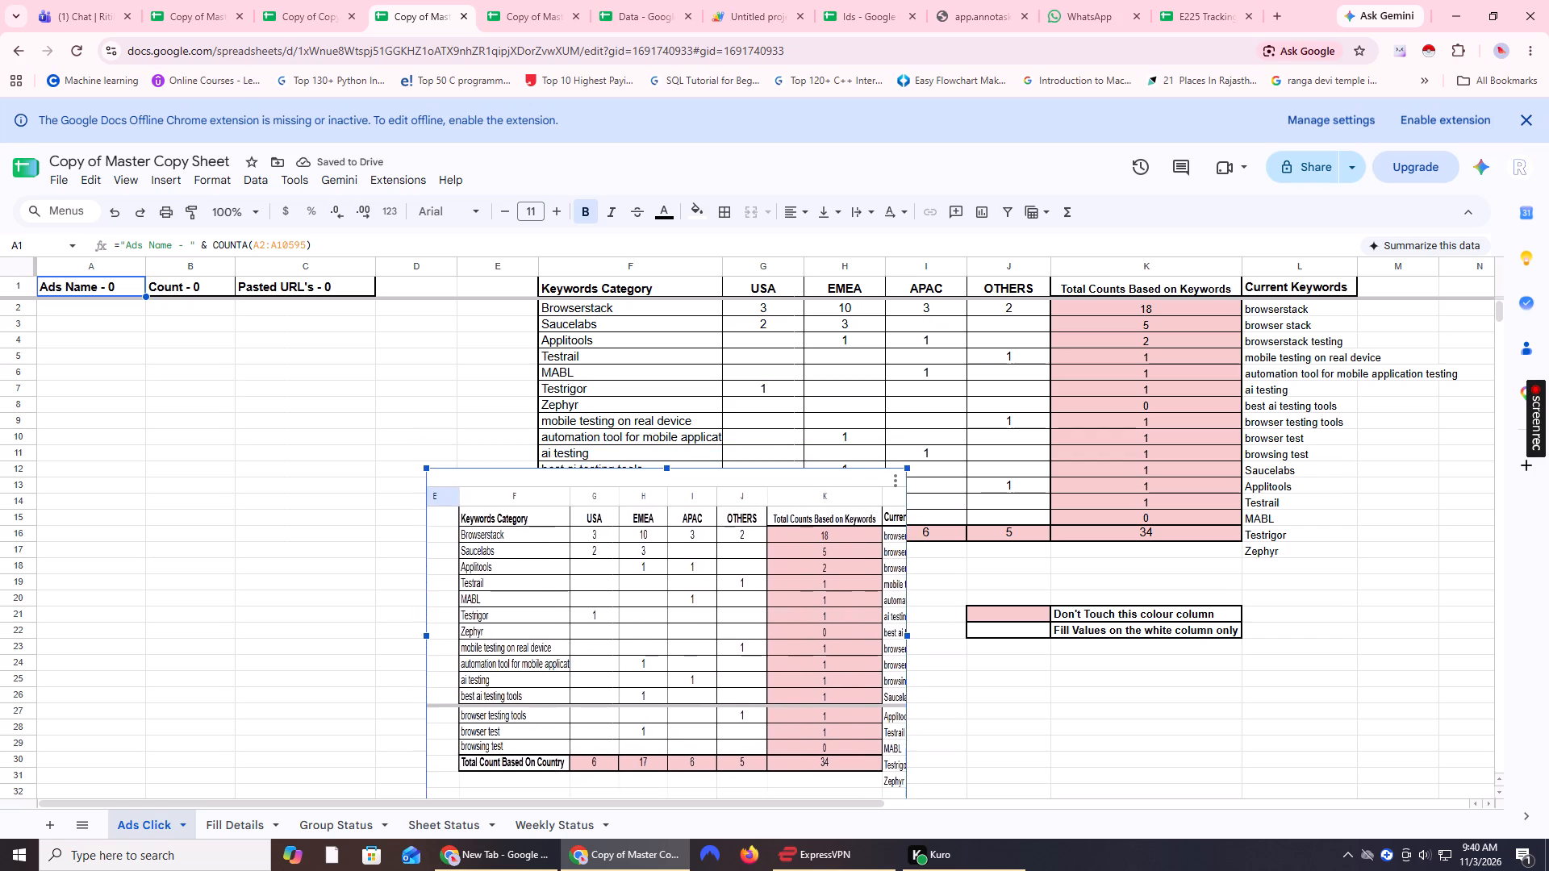
drag(670, 626, 489, 370)
In the rkk copy, set the Browserstack counts to USA 3, EMEA 10, APAC 3 and OTHERS 2, matching the reference sheet.
click(289, 0)
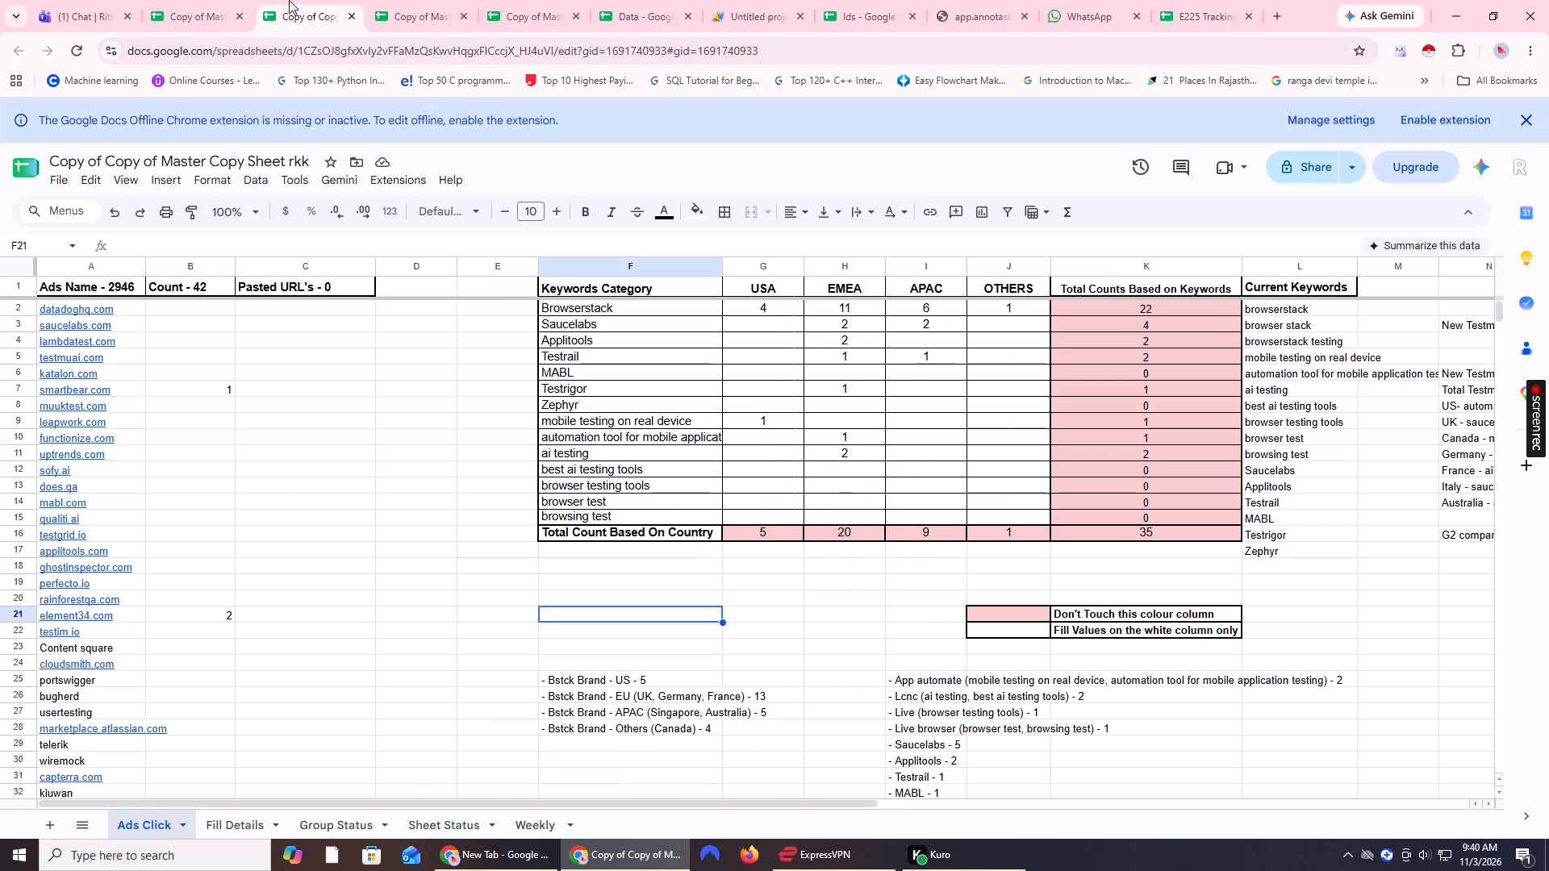
click(421, 0)
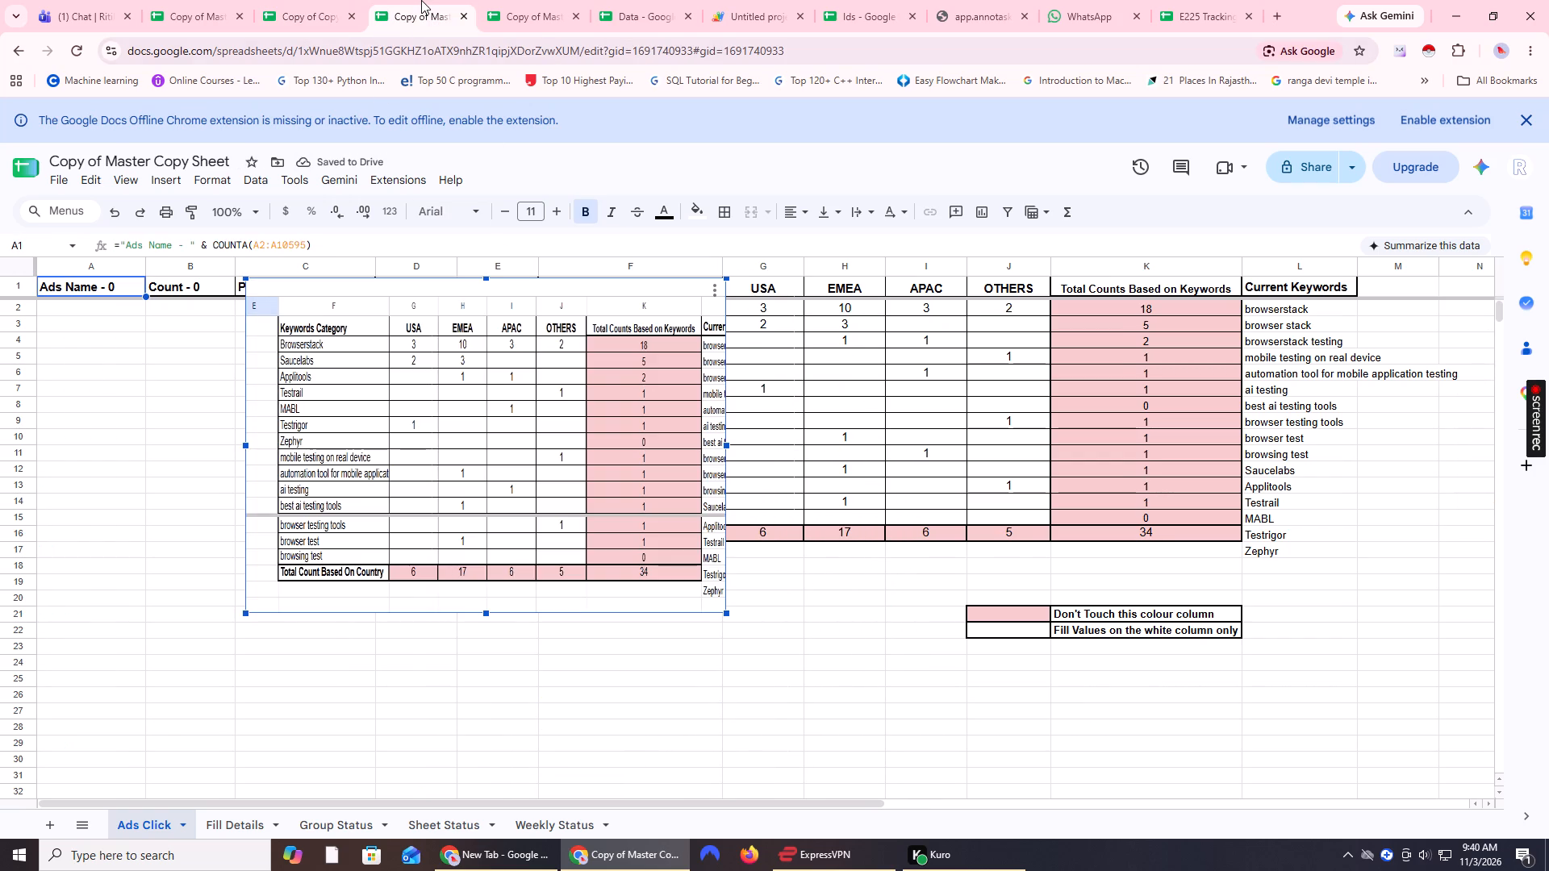
click(307, 0)
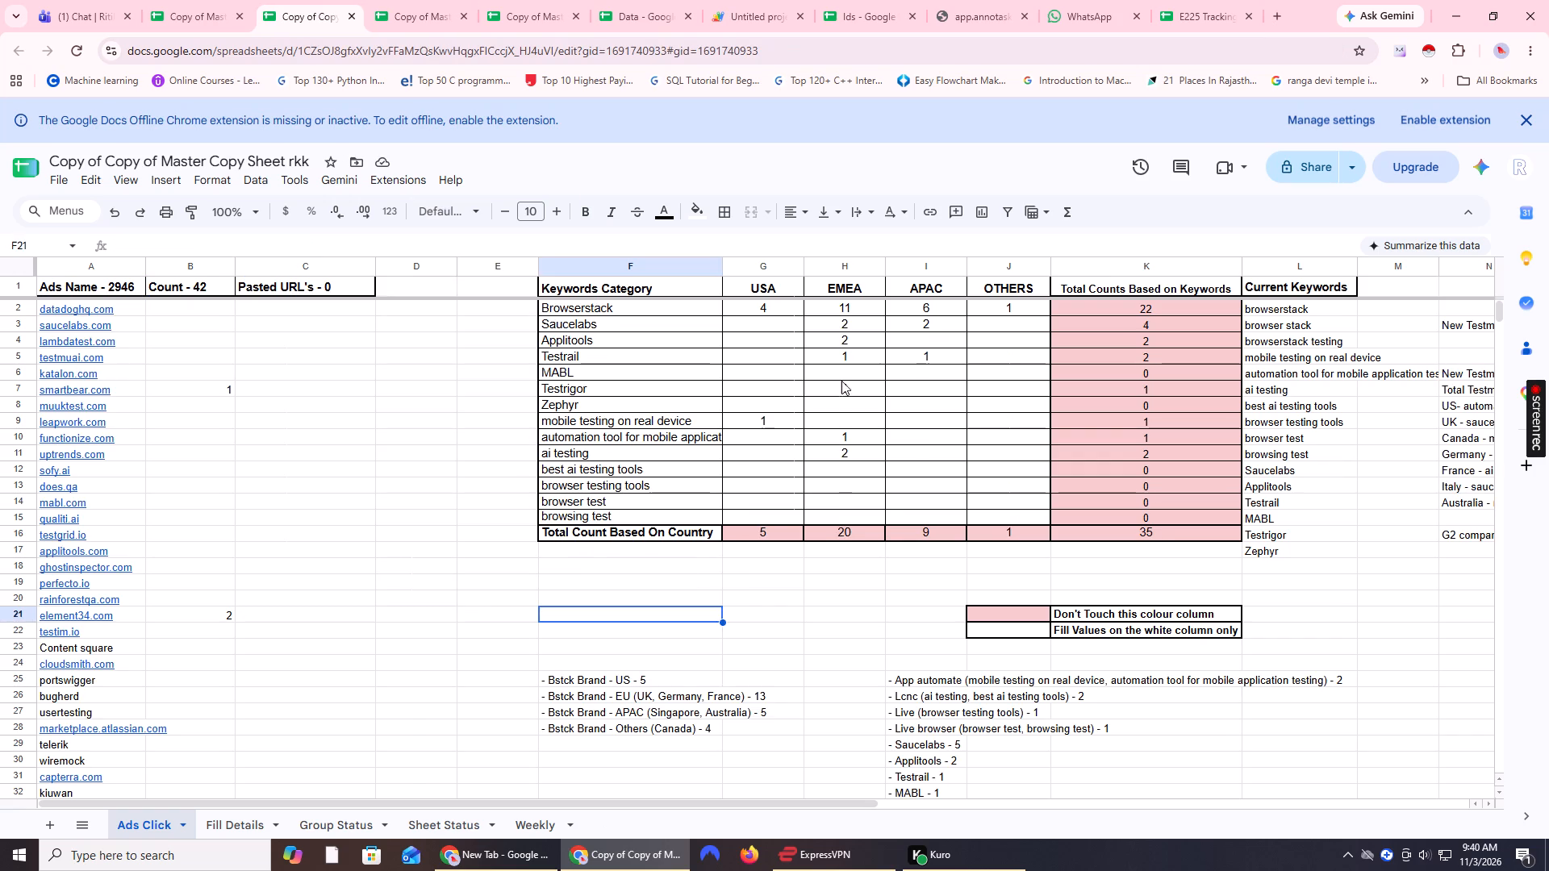
click(833, 306)
click(765, 309)
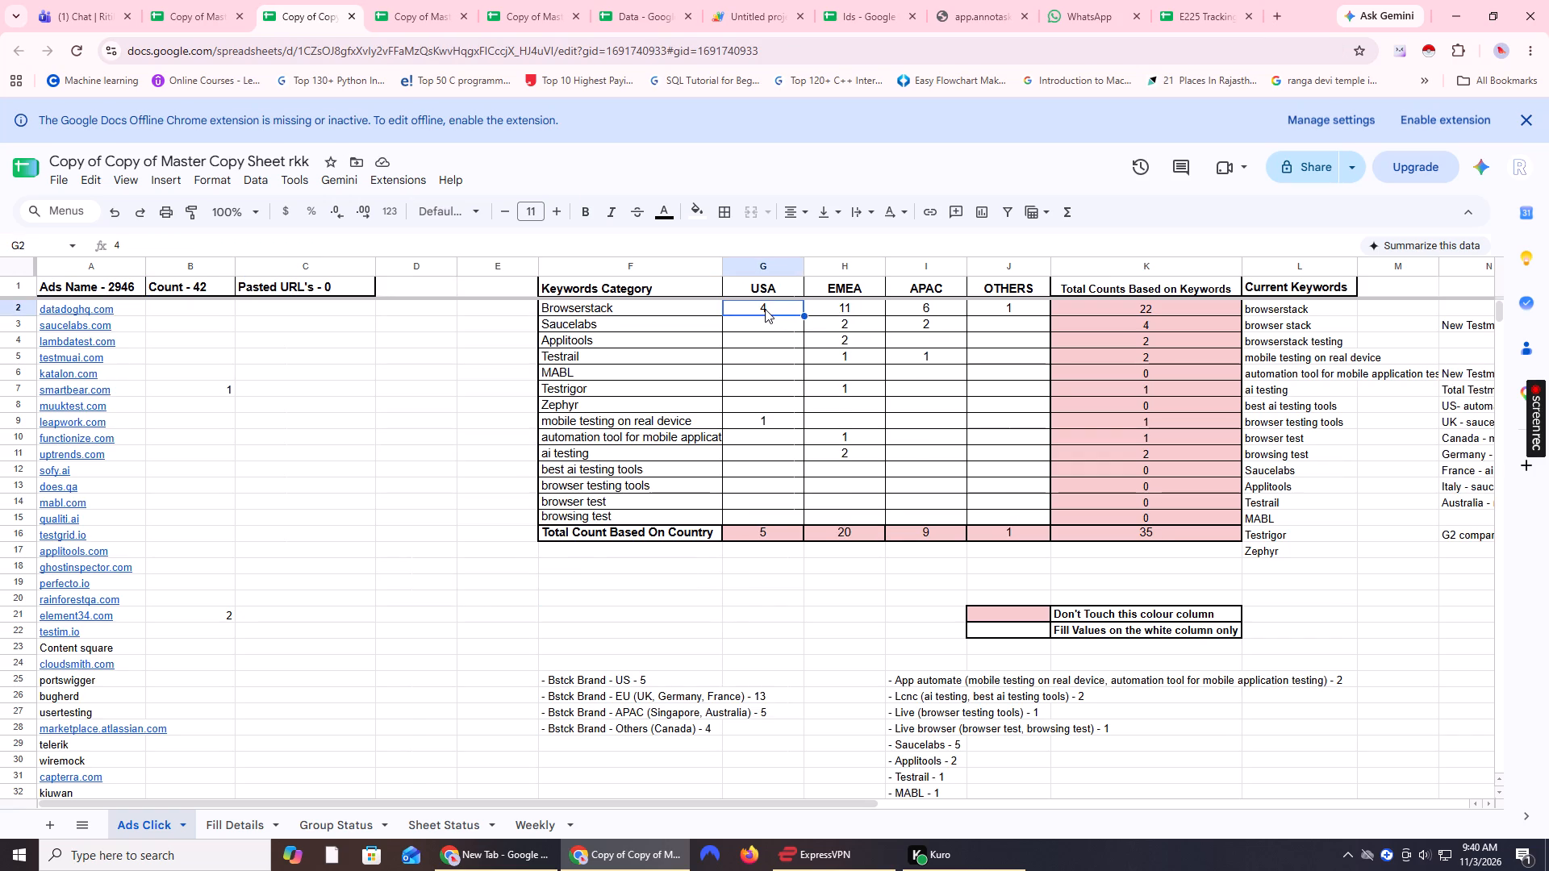
key(3)
click(845, 310)
text(10)
click(929, 312)
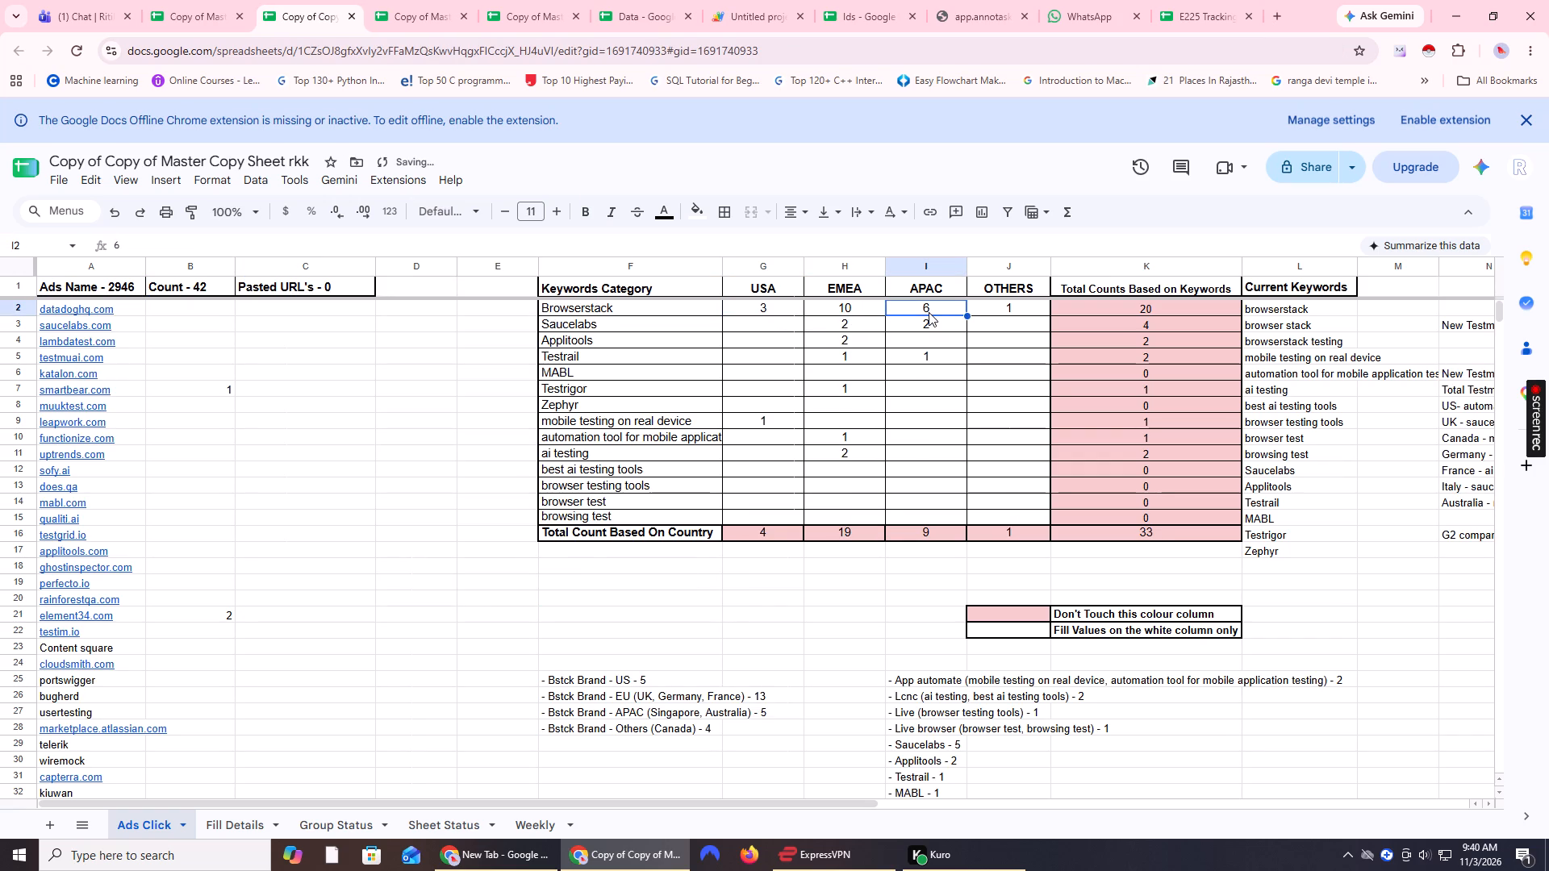
key(3)
click(977, 331)
click(996, 310)
key(0)
click(979, 332)
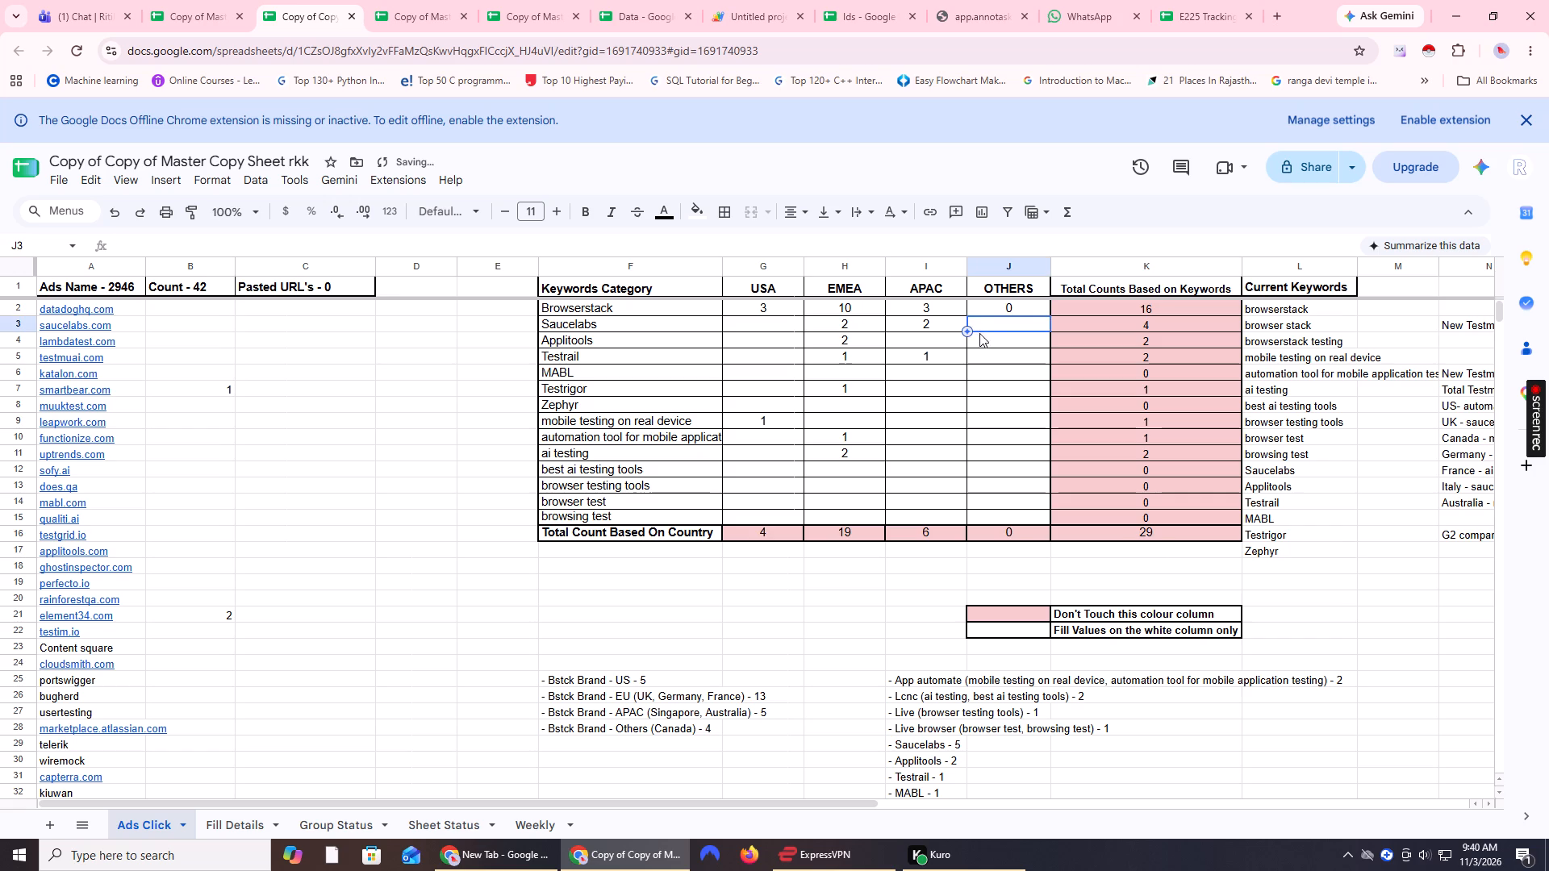
click(992, 310)
key(2)
click(989, 350)
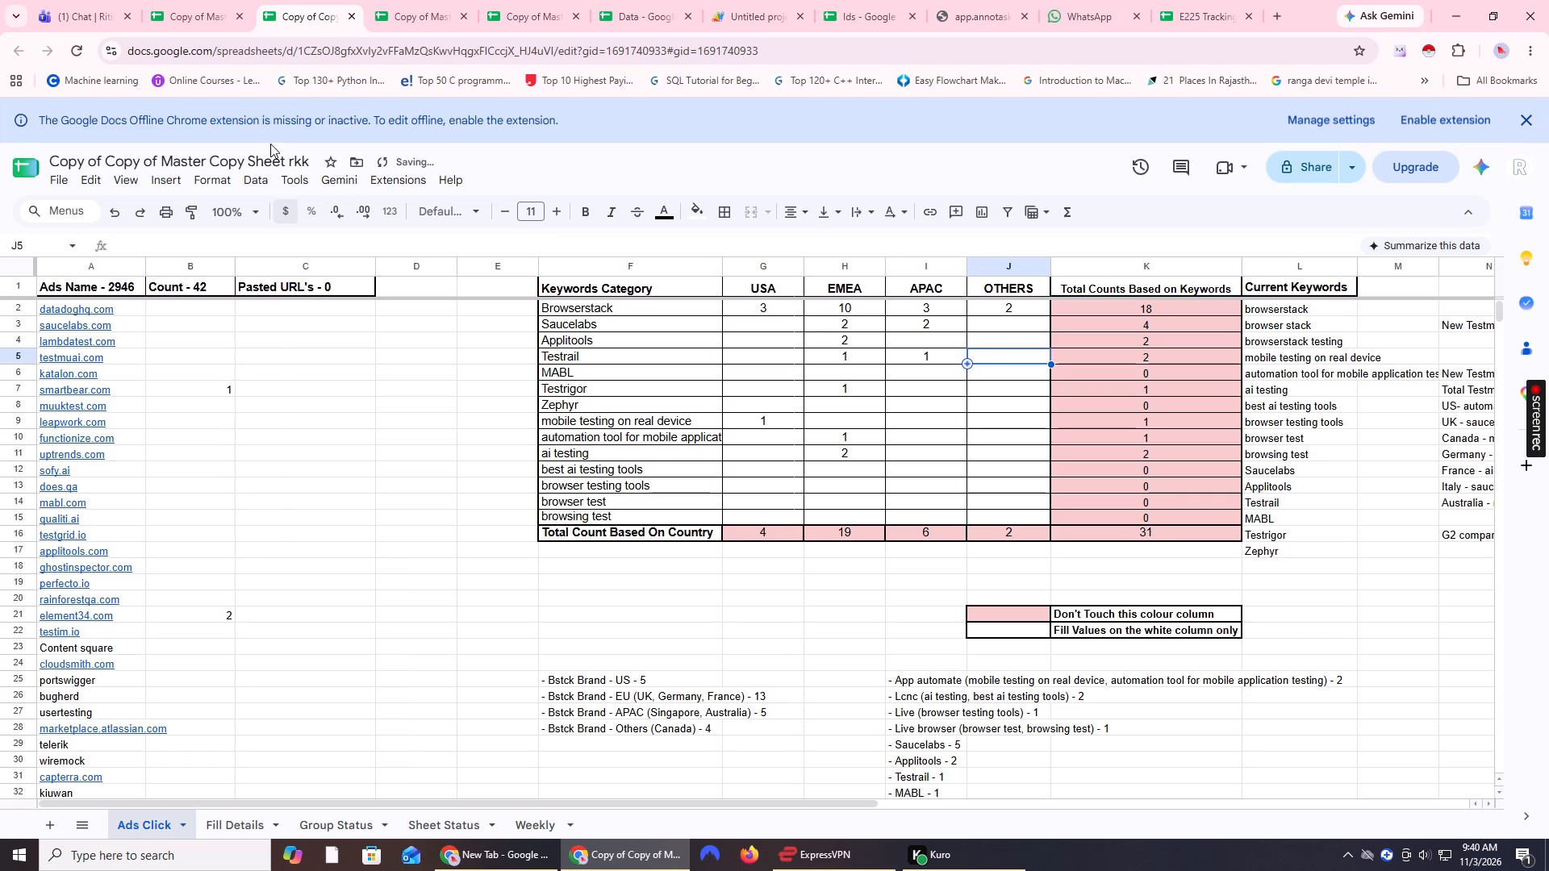
Set the rkk copy's Saucelabs counts to USA 2 and EMEA 3, and clear its APAC count, matching the reference sheet.
click(423, 0)
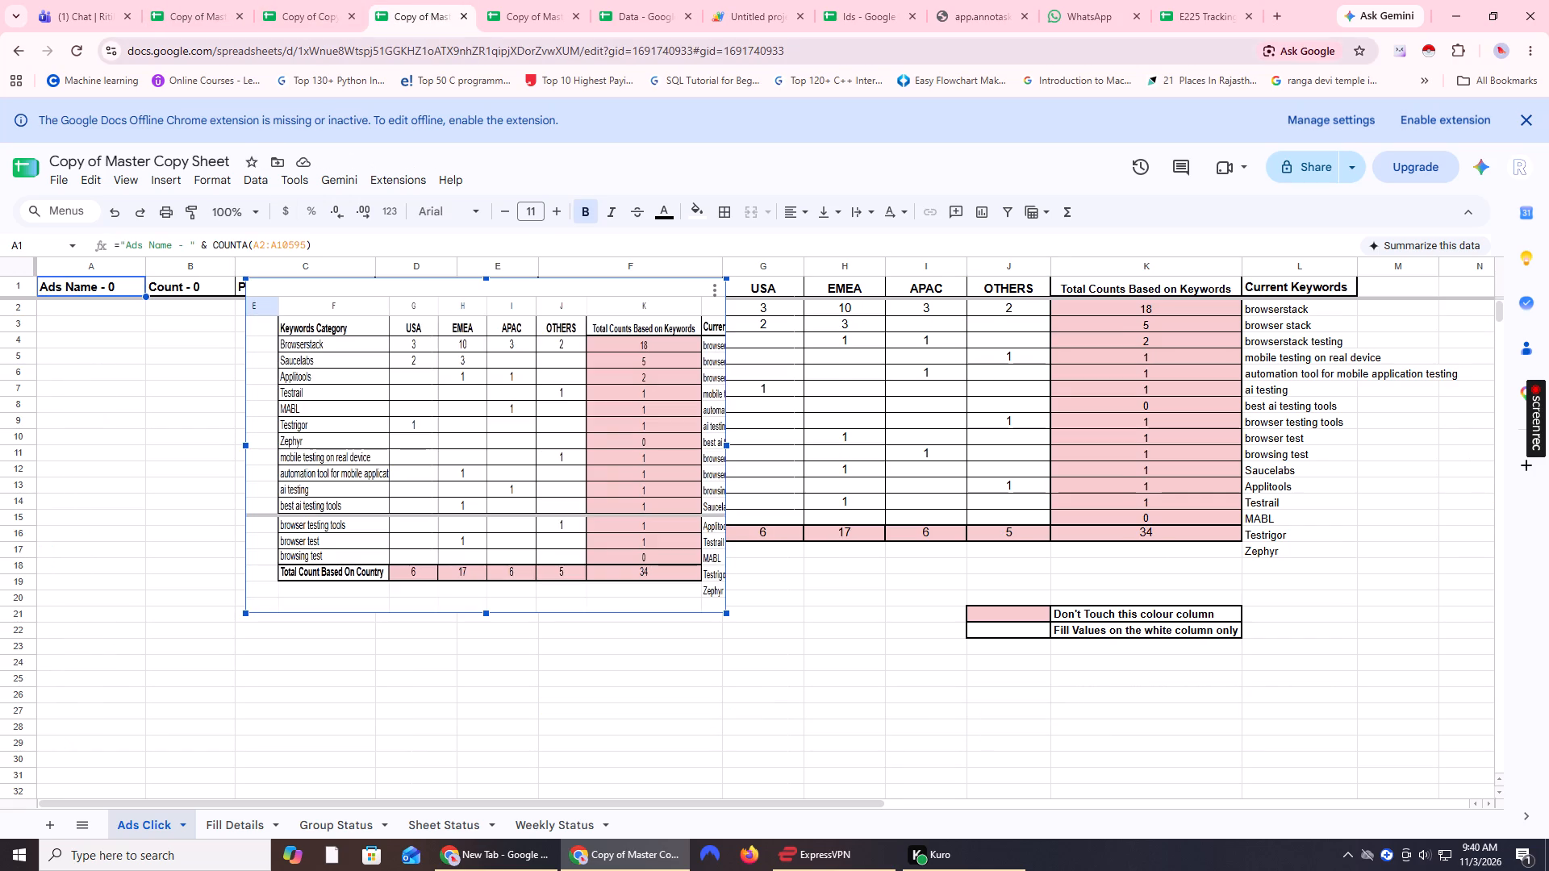
click(340, 0)
click(767, 324)
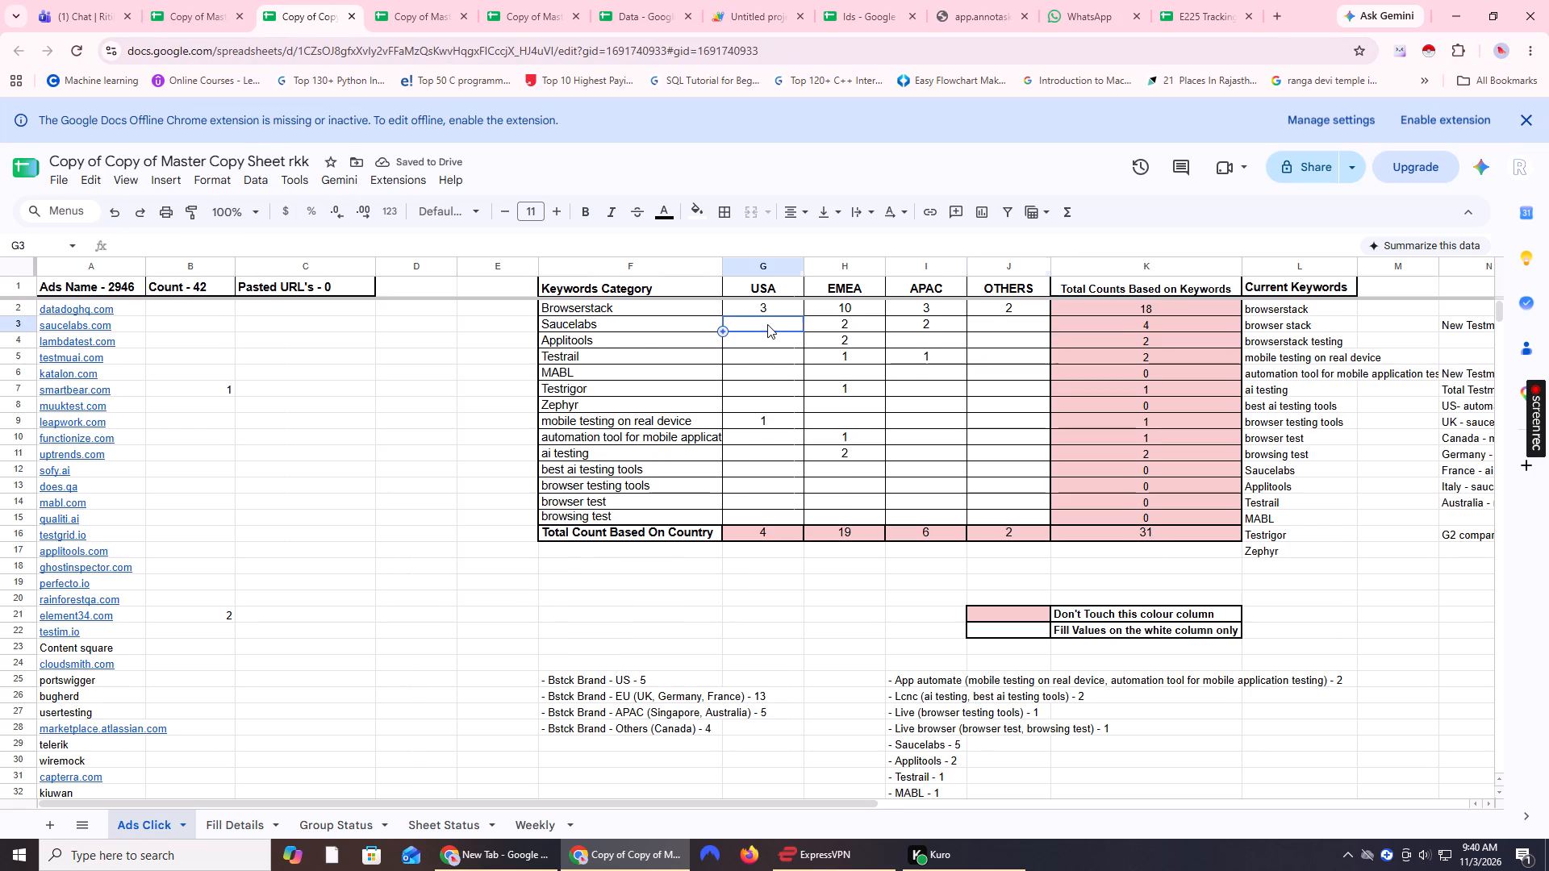
key(2)
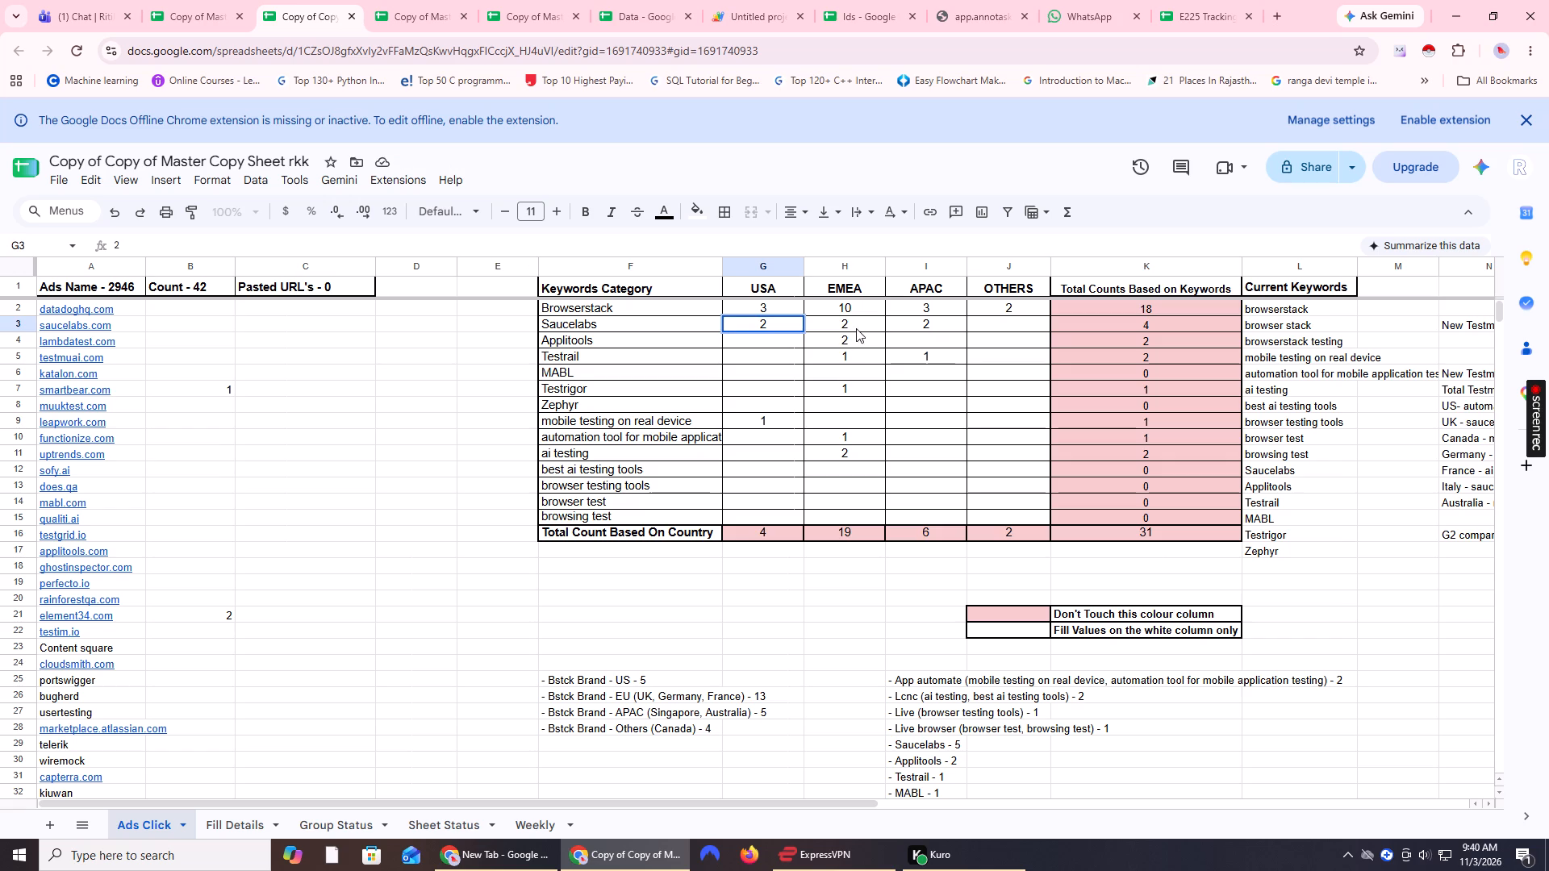
click(858, 327)
key(3)
click(939, 327)
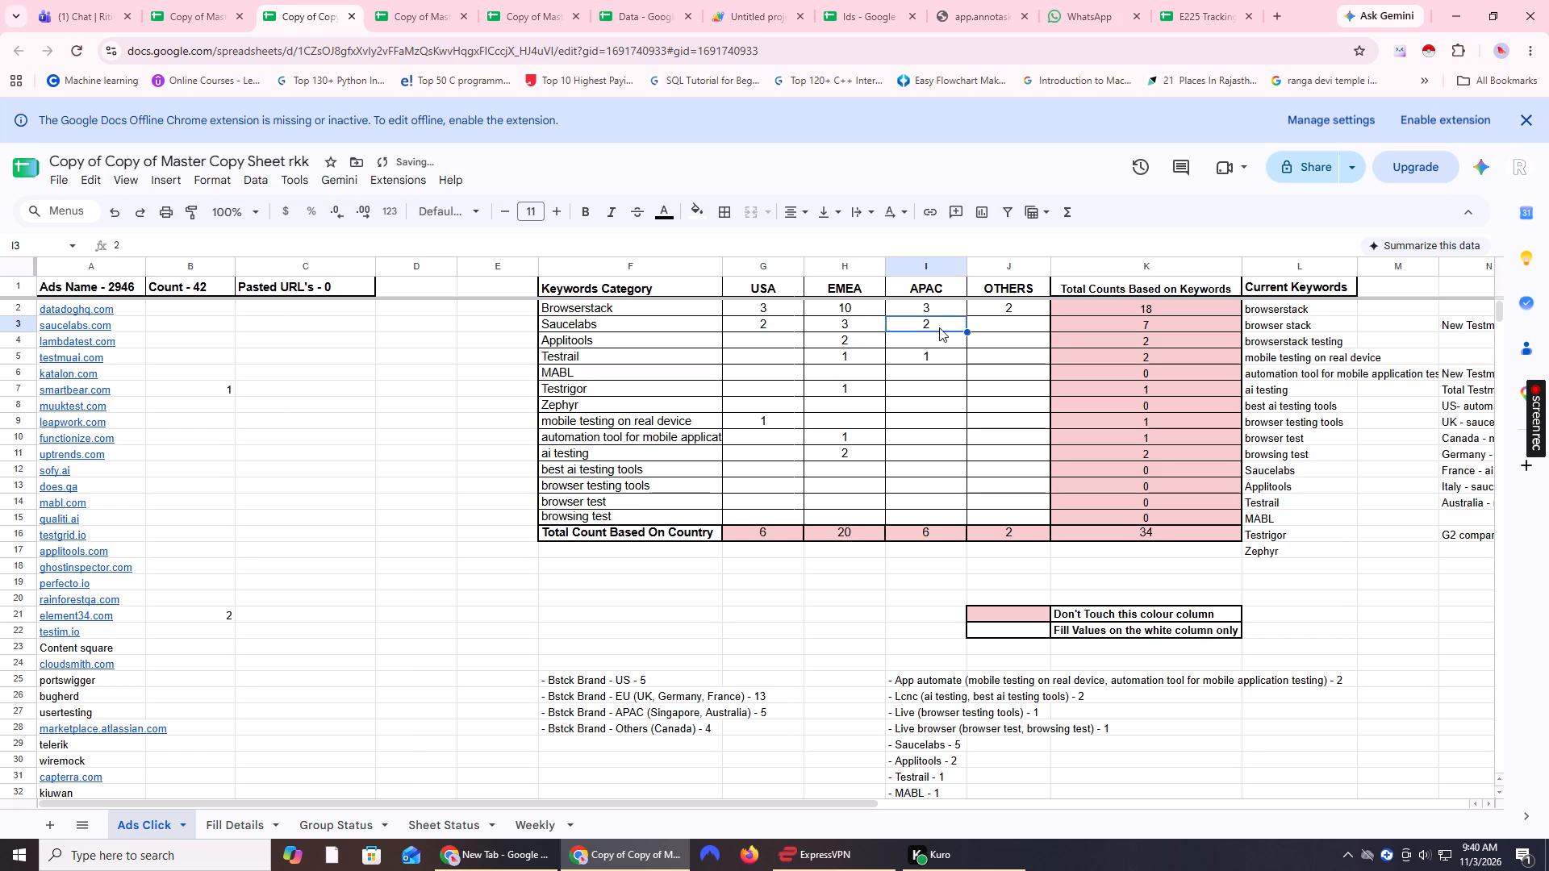
key(BackSpace)
click(863, 379)
Check the reference sheet and set the rkk copy's Applitools counts to EMEA 1 and APAC 1.
click(428, 0)
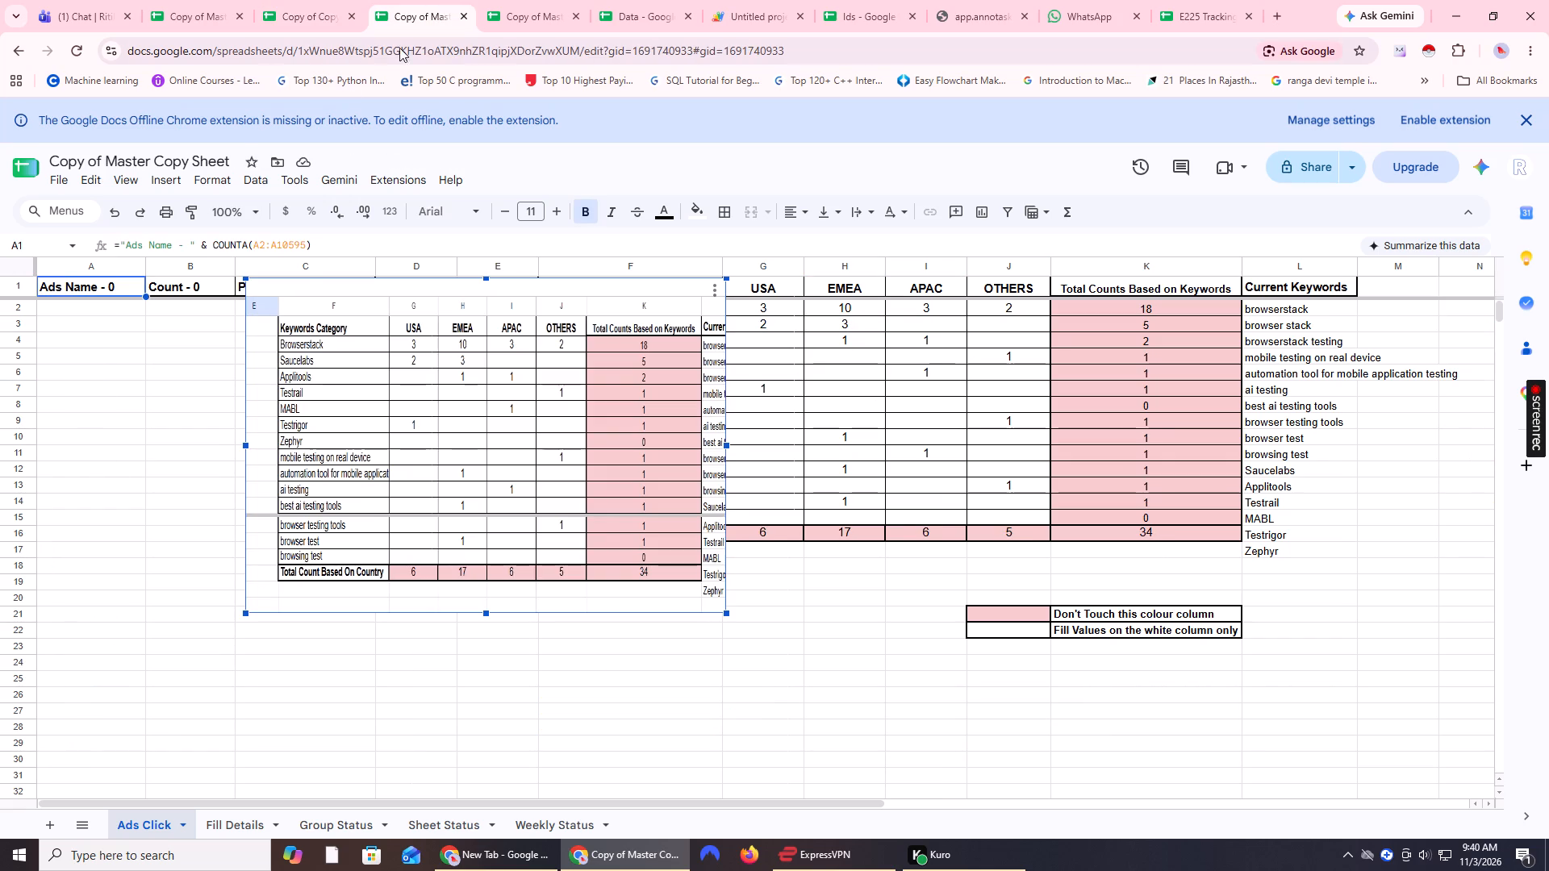
click(319, 0)
click(845, 336)
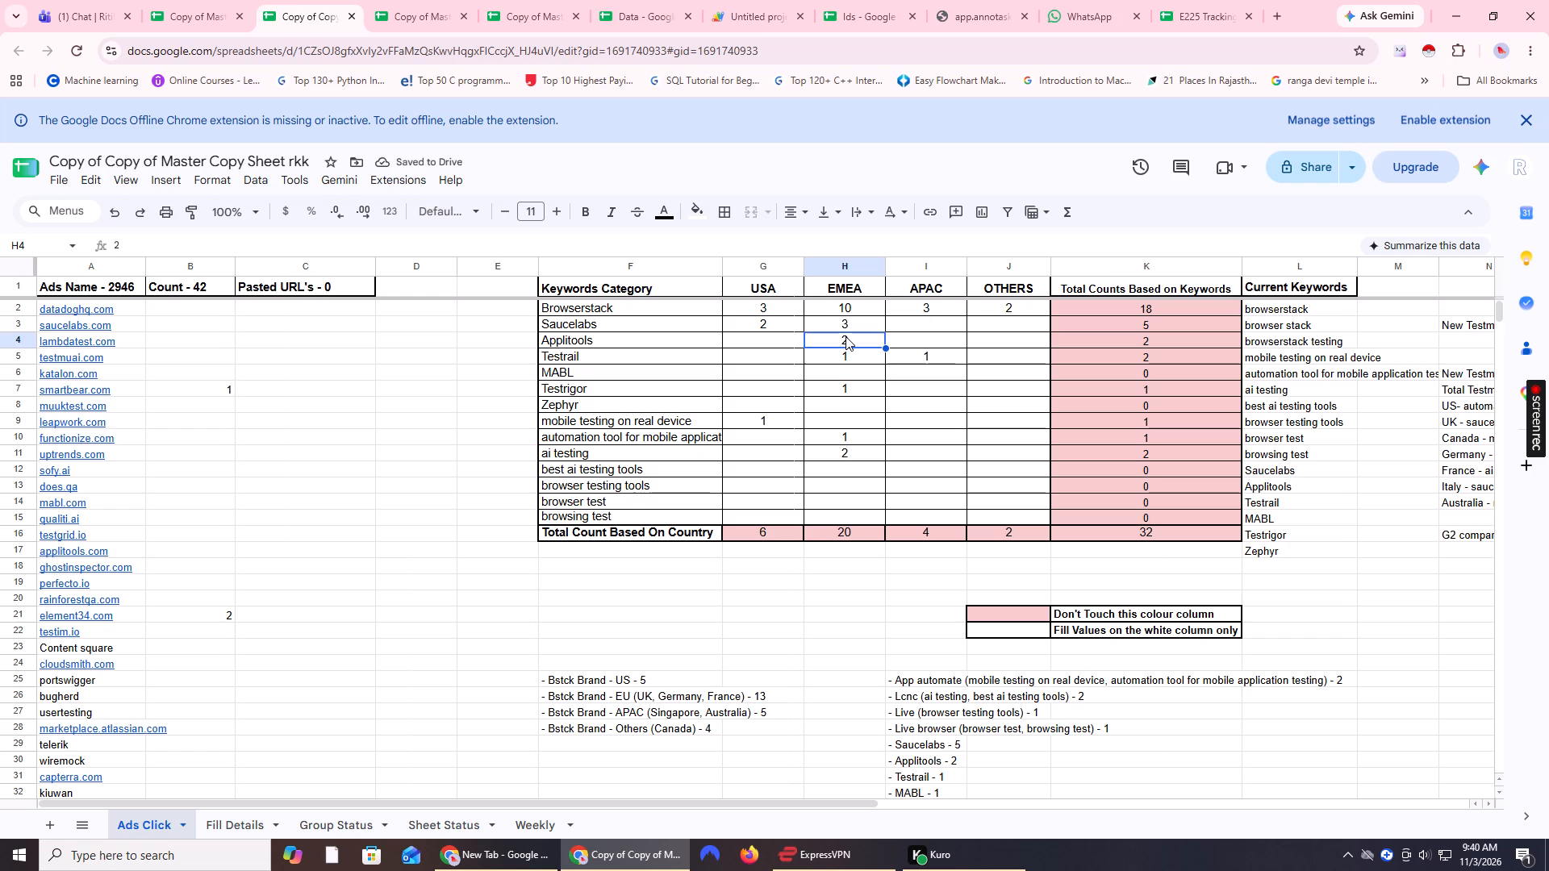
key(1)
click(934, 335)
key(1)
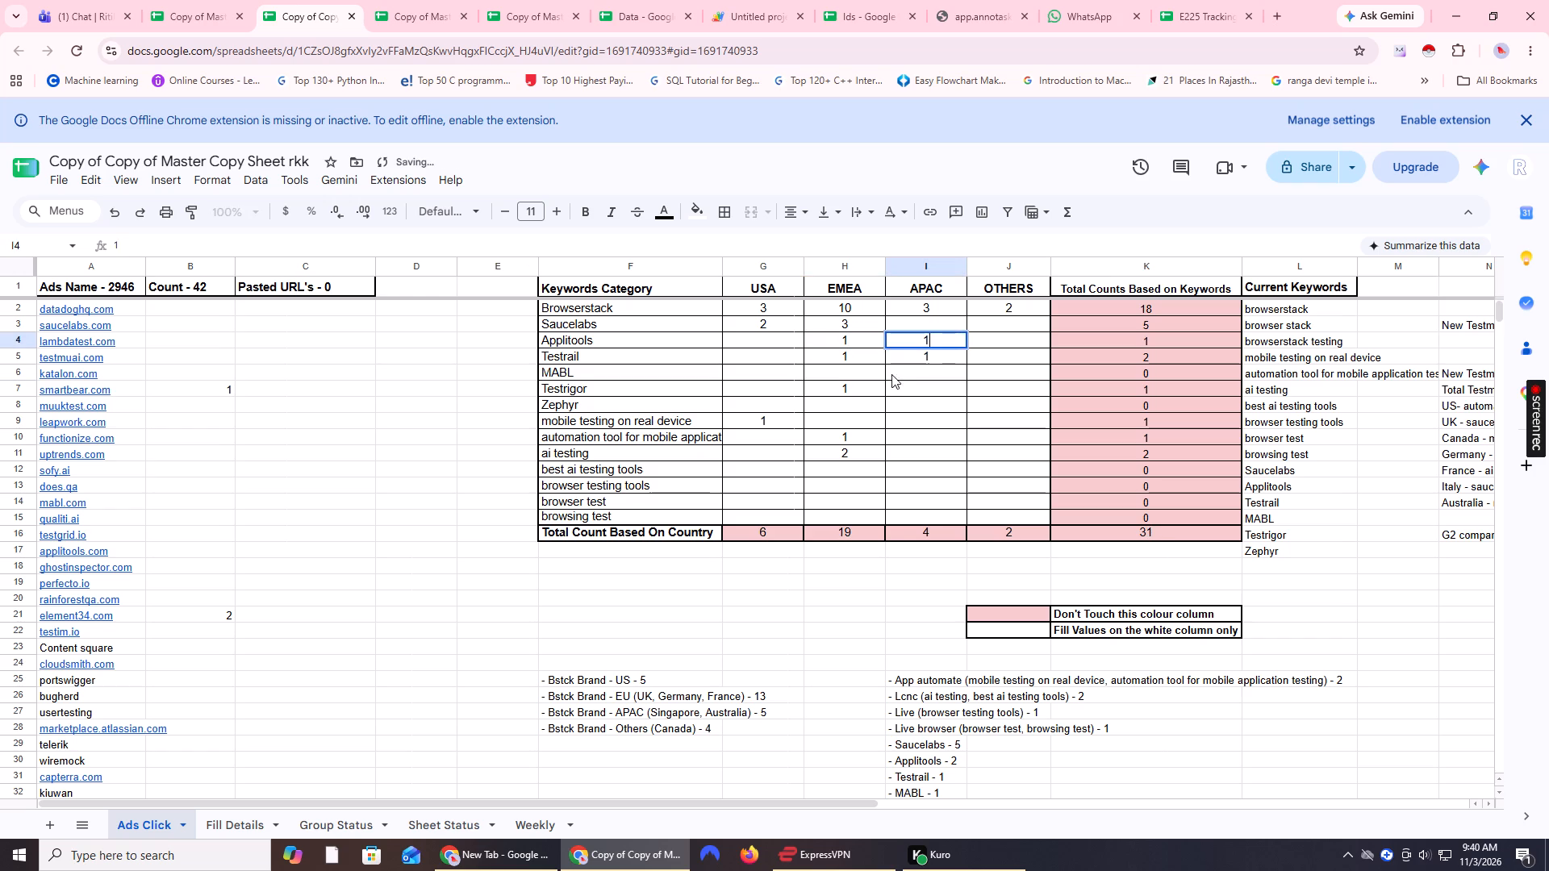
click(887, 376)
In the rkk copy's EMEA column, clear the ai testing count and set best ai testing tools and browser test to 1 each, following the reference.
click(409, 0)
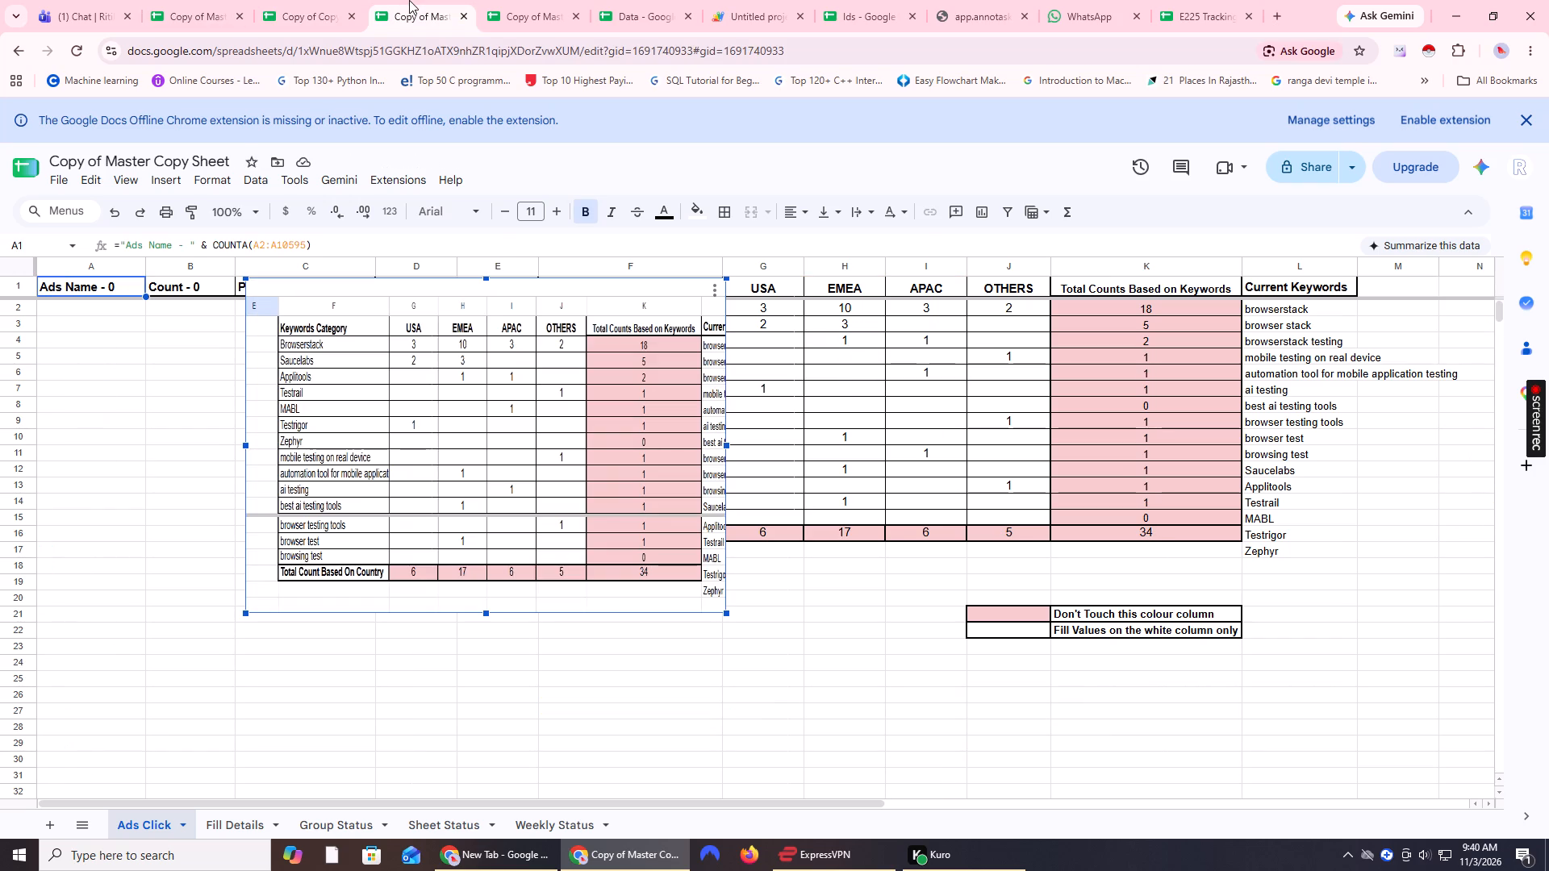
click(292, 0)
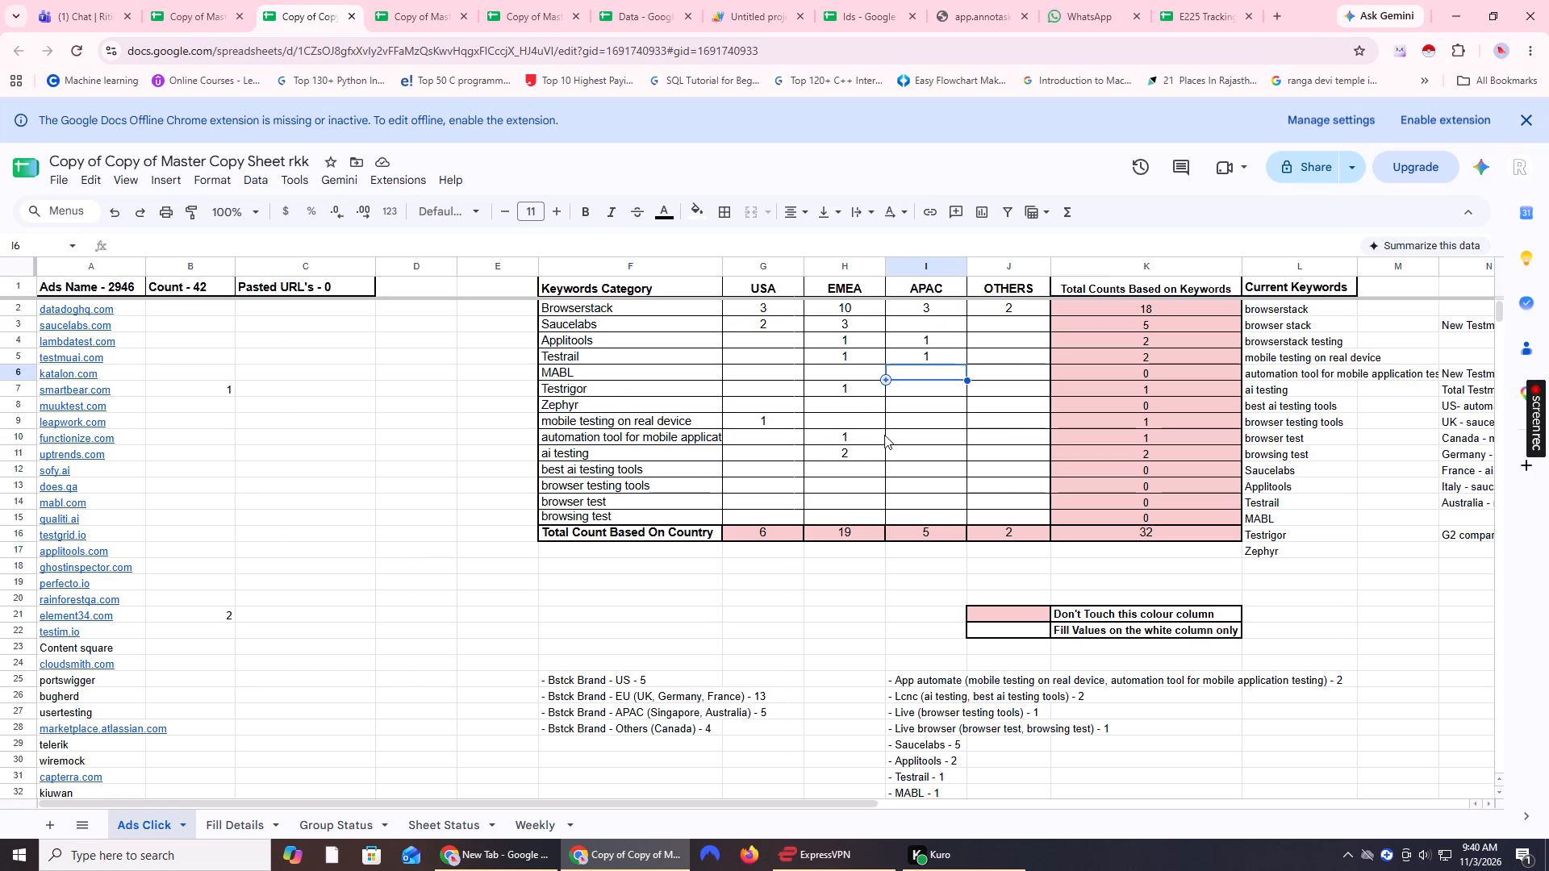
click(395, 0)
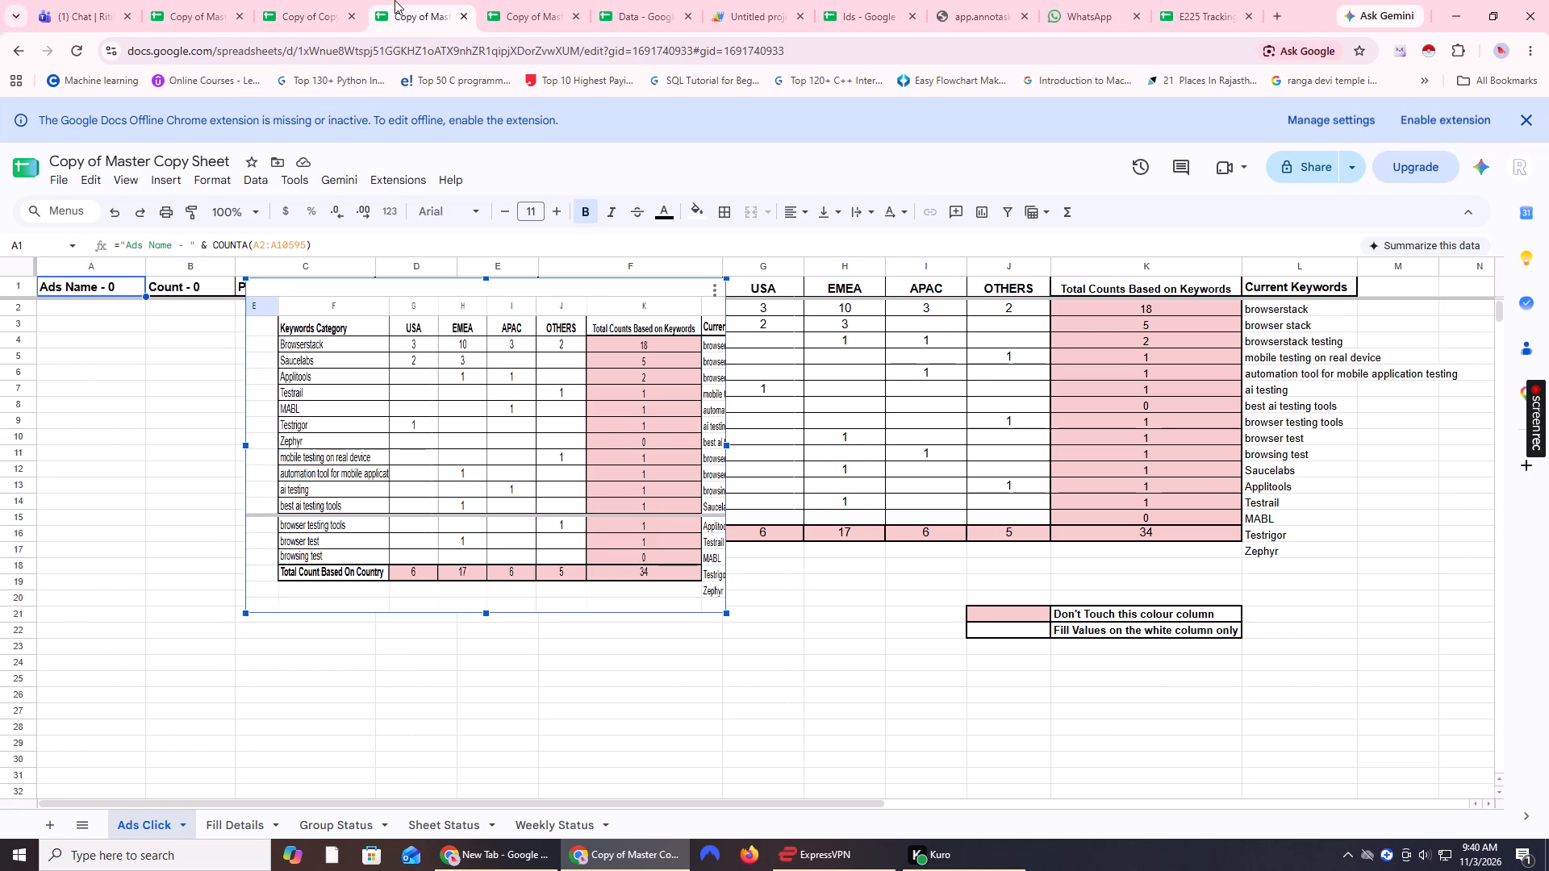
click(307, 0)
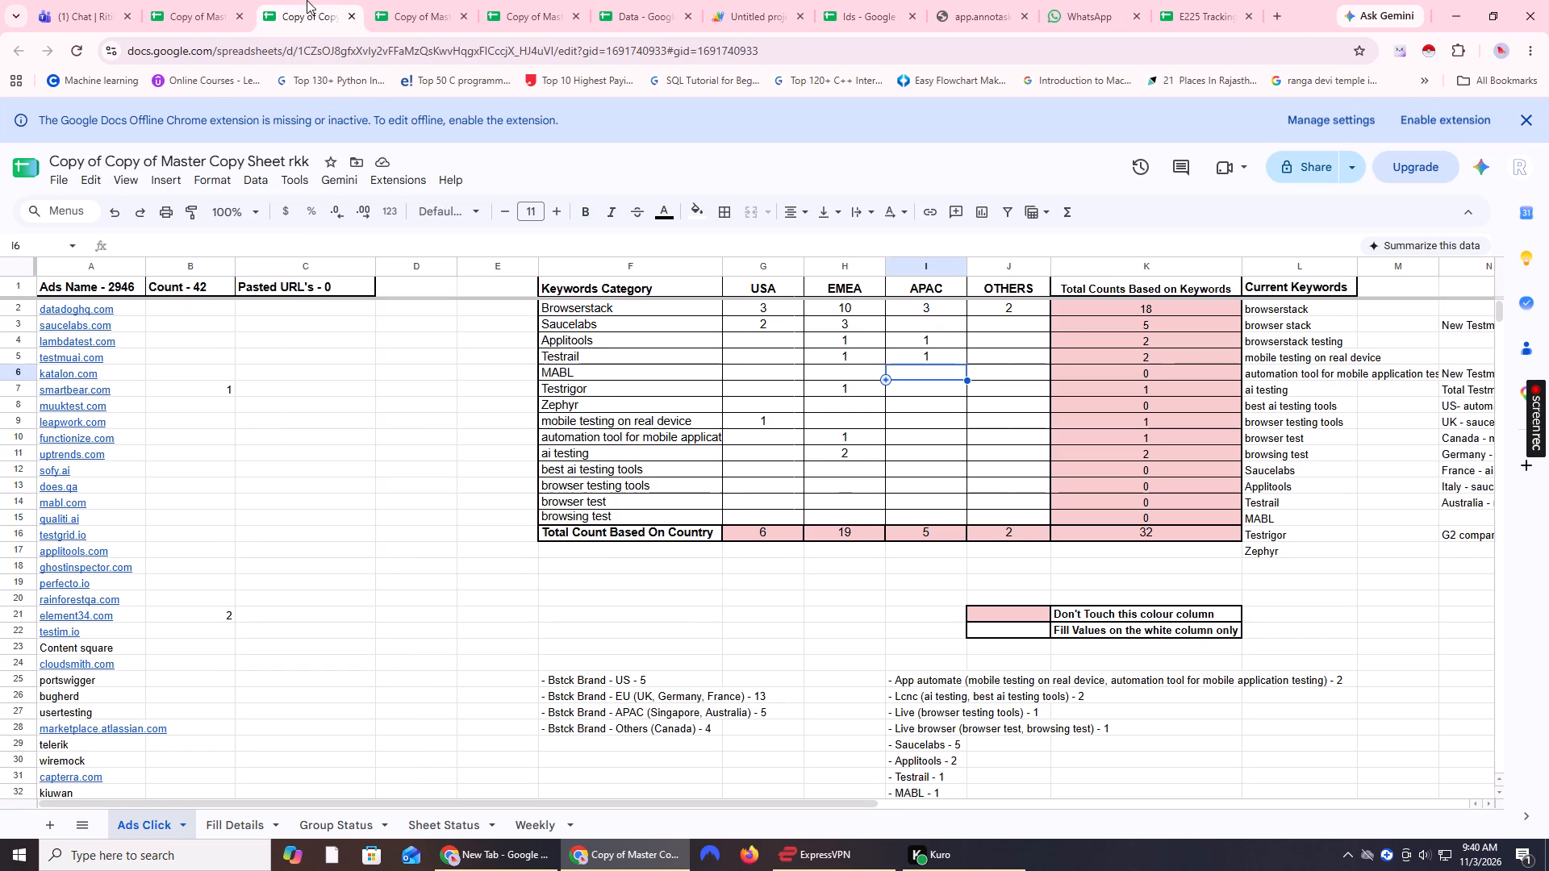
click(848, 454)
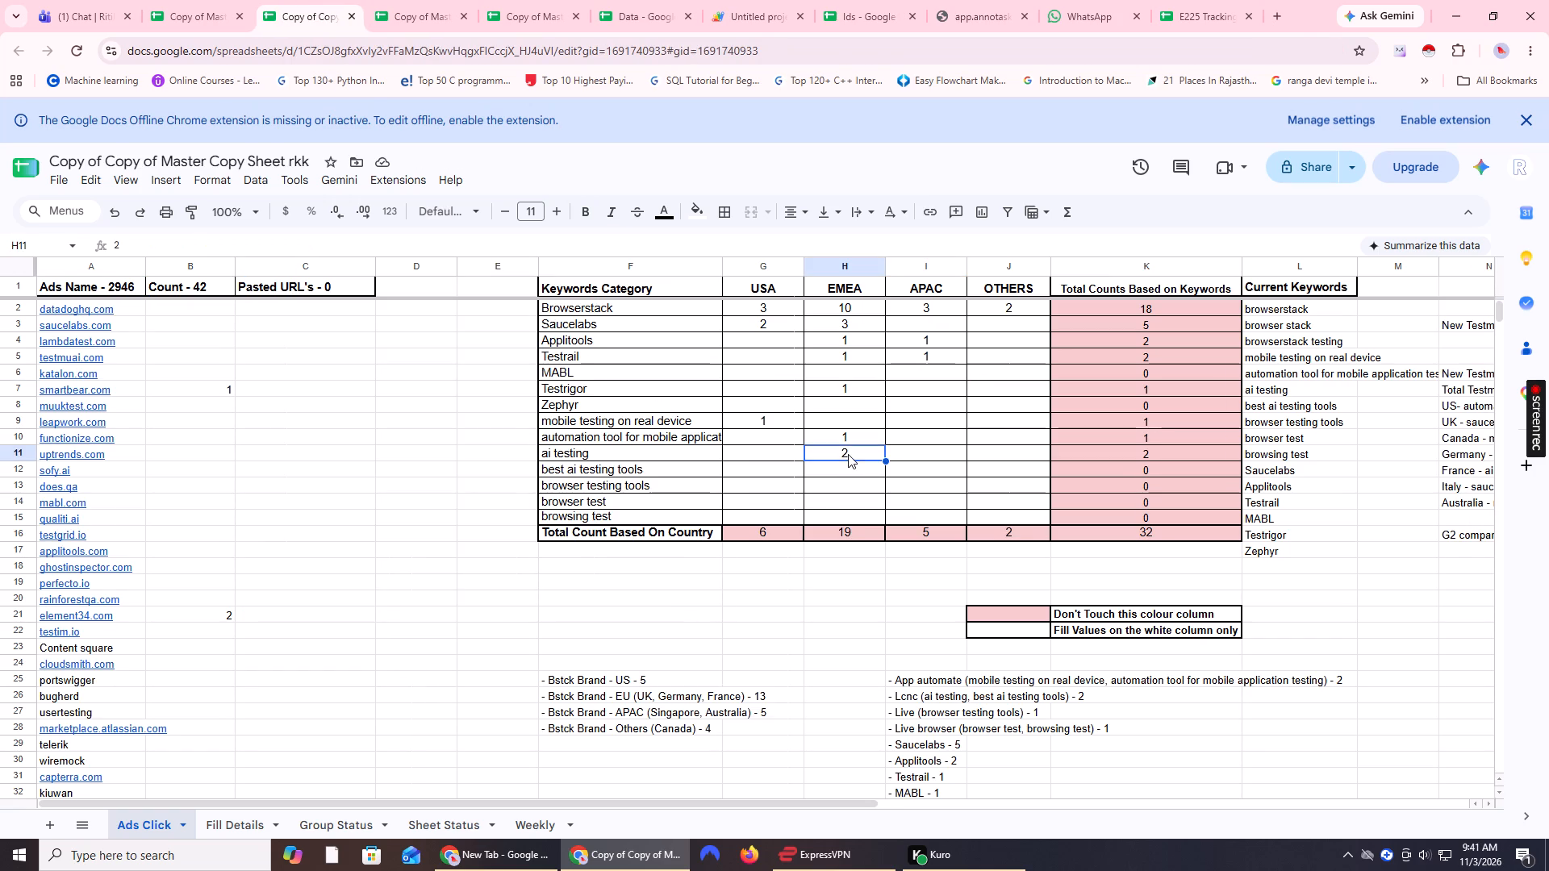
key(BackSpace)
click(844, 465)
key(1)
click(842, 494)
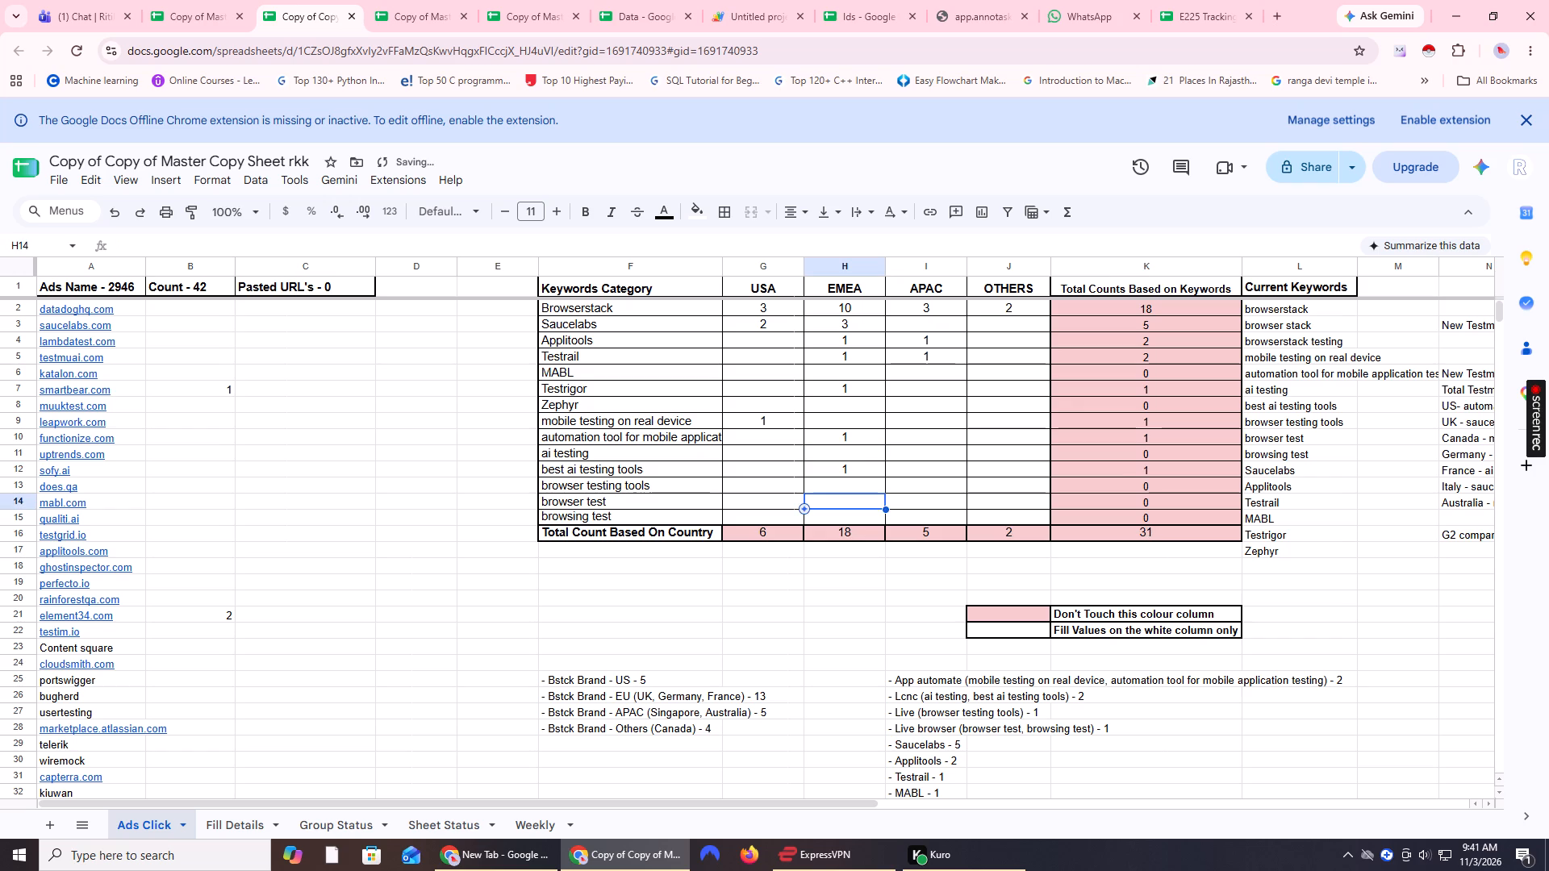
key(1)
click(871, 477)
Compare with the reference sheet again and clear the EMEA counts for Testrail and Testrigor in the rkk copy.
click(410, 0)
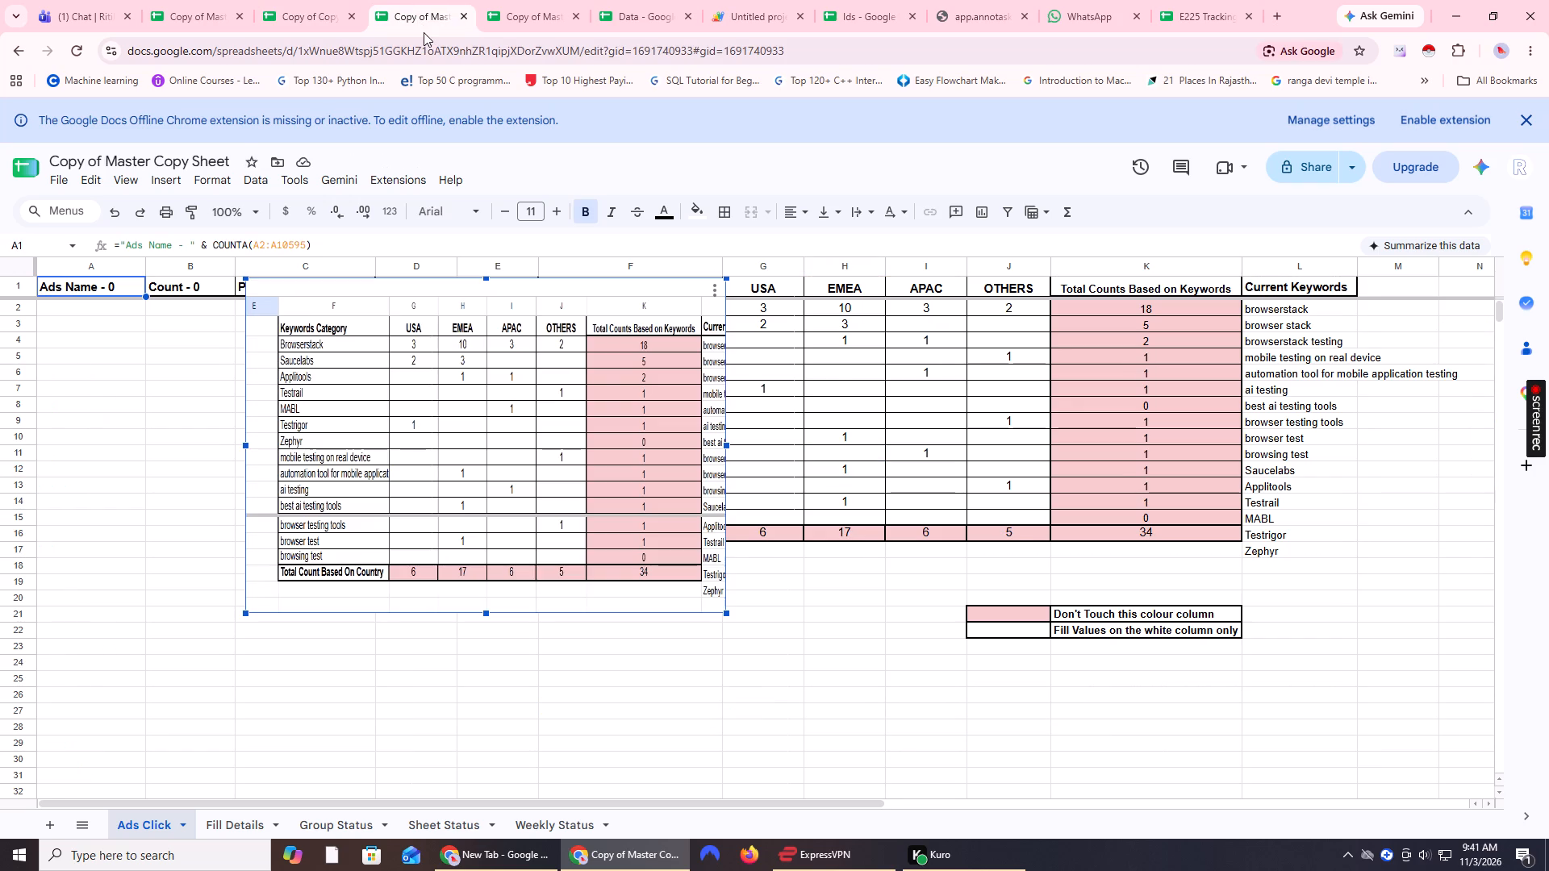
click(303, 0)
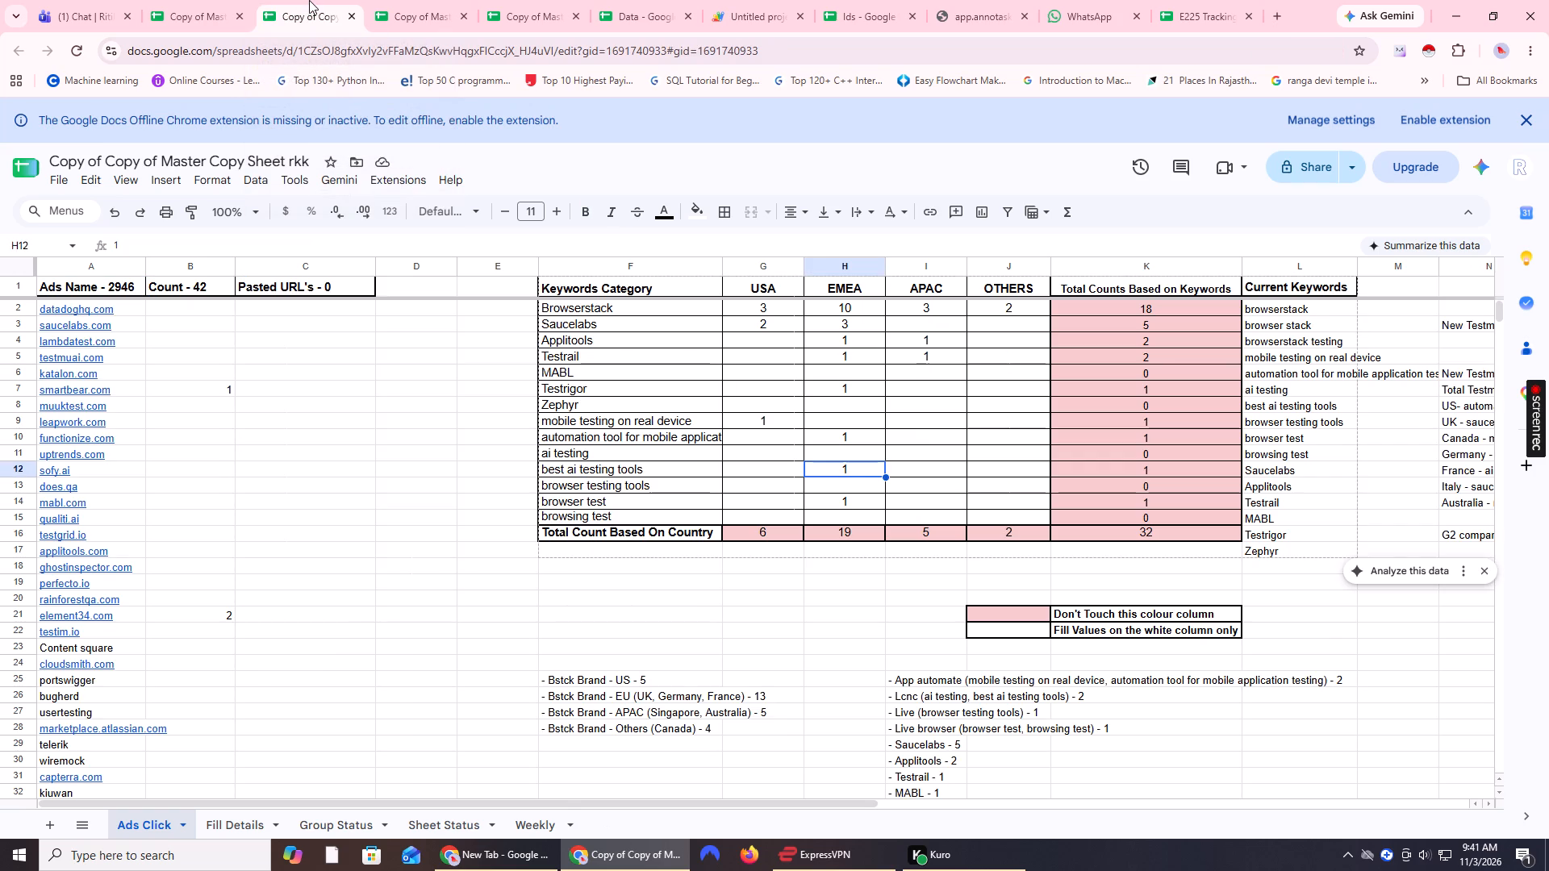
click(432, 0)
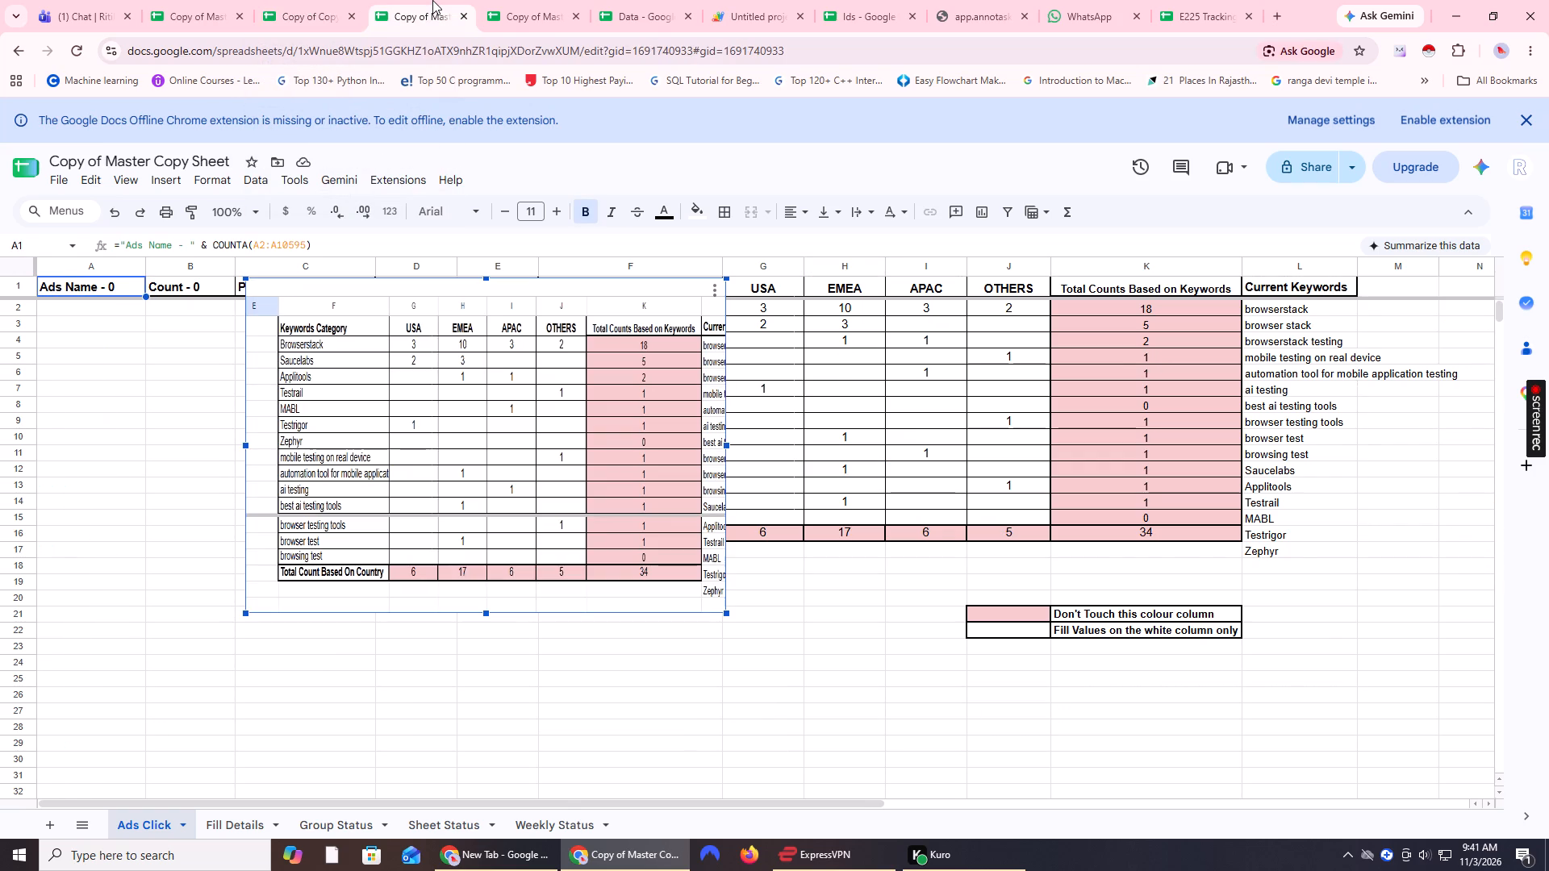
click(315, 0)
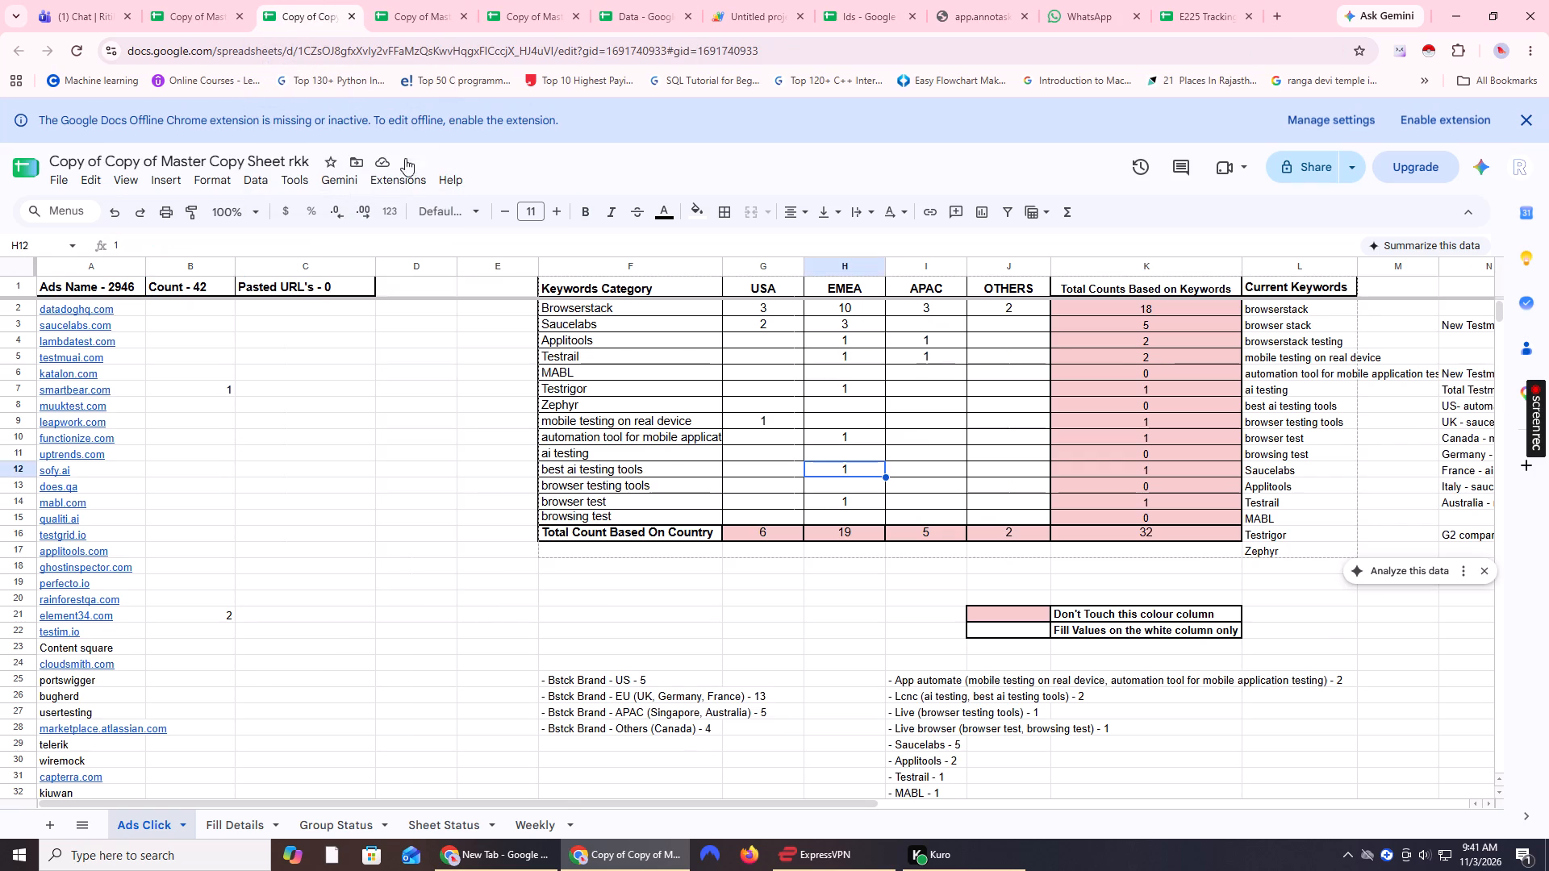
click(843, 355)
key(BackSpace)
click(835, 383)
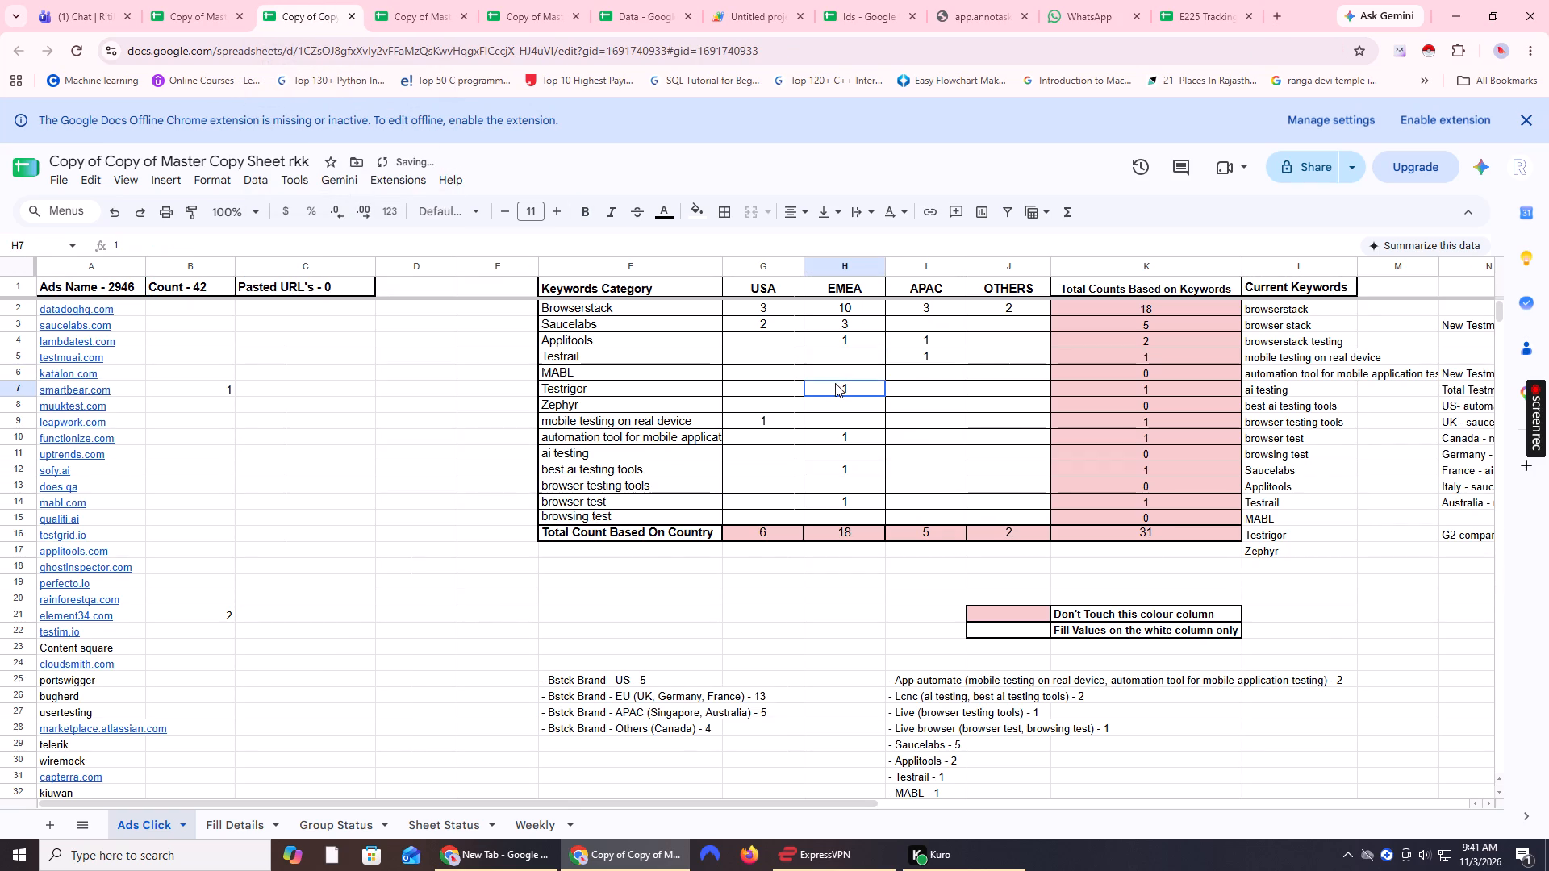
key(BackSpace)
click(834, 427)
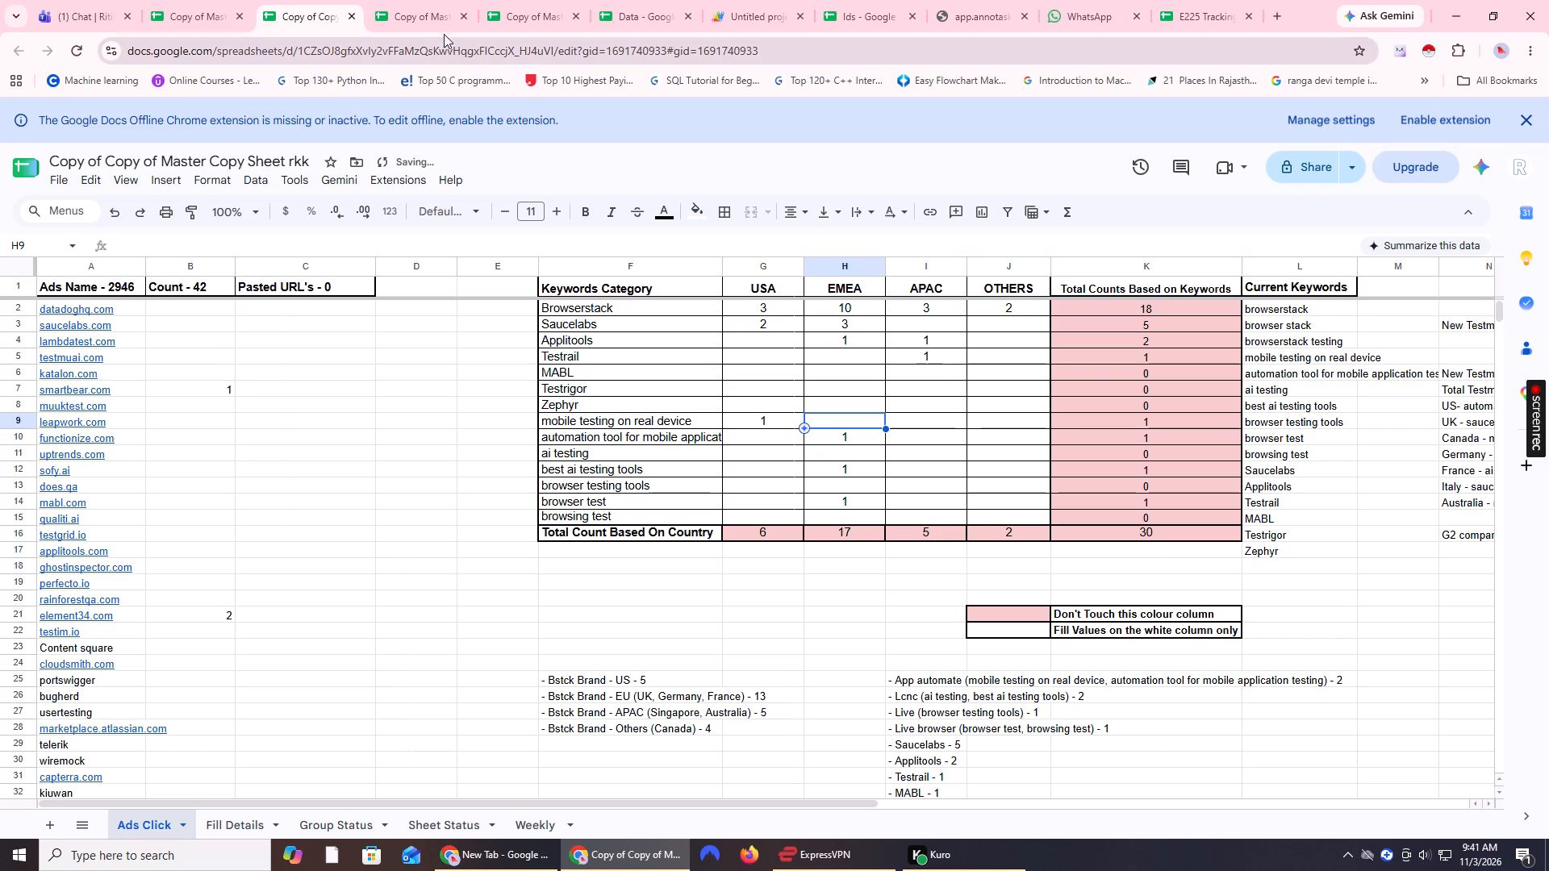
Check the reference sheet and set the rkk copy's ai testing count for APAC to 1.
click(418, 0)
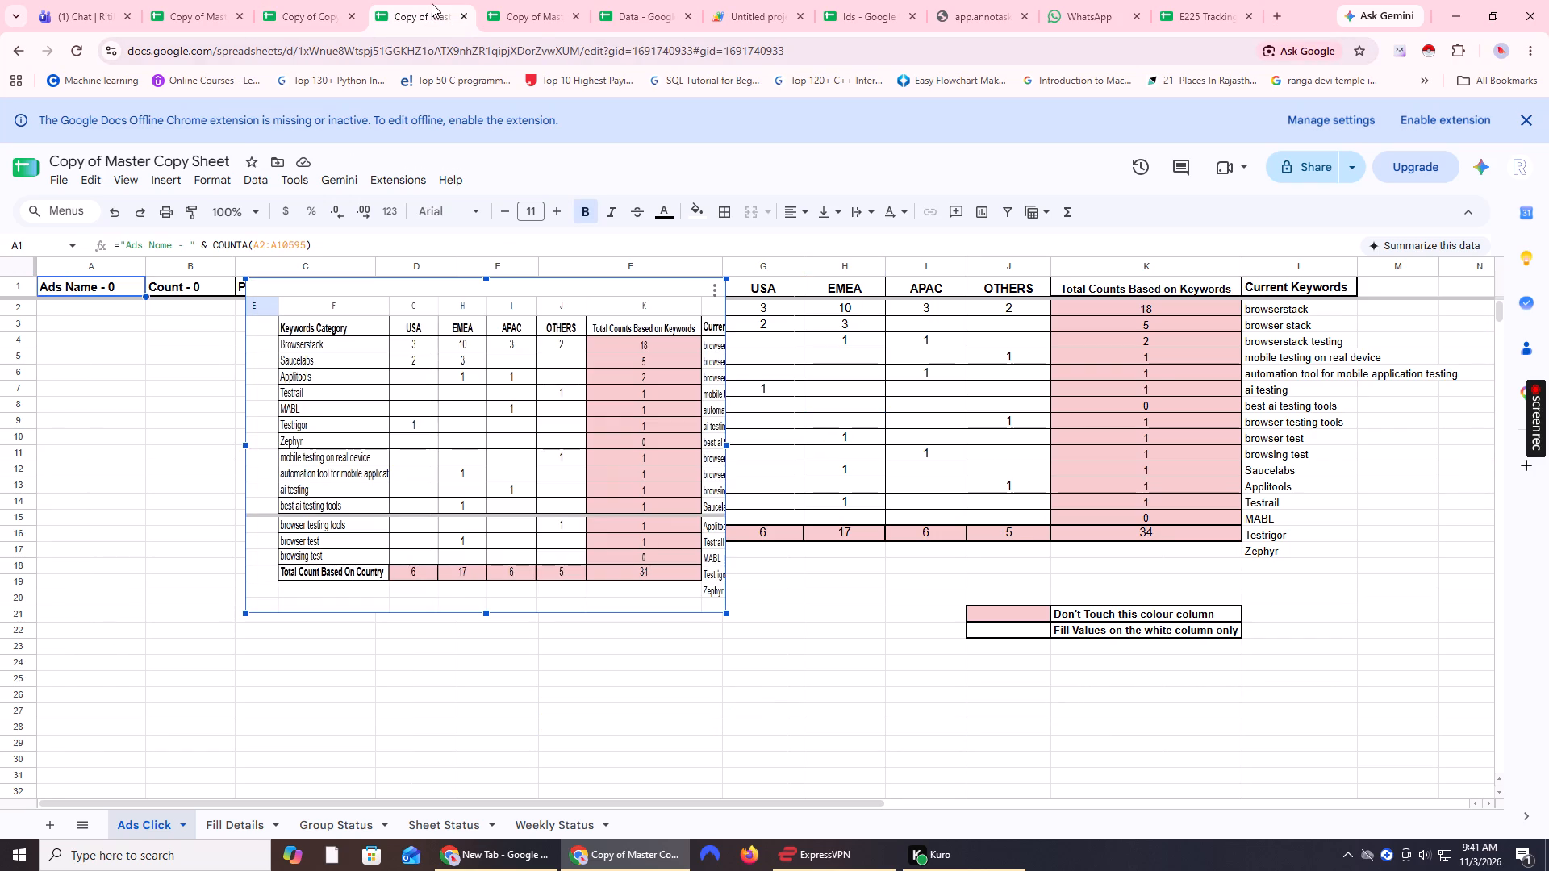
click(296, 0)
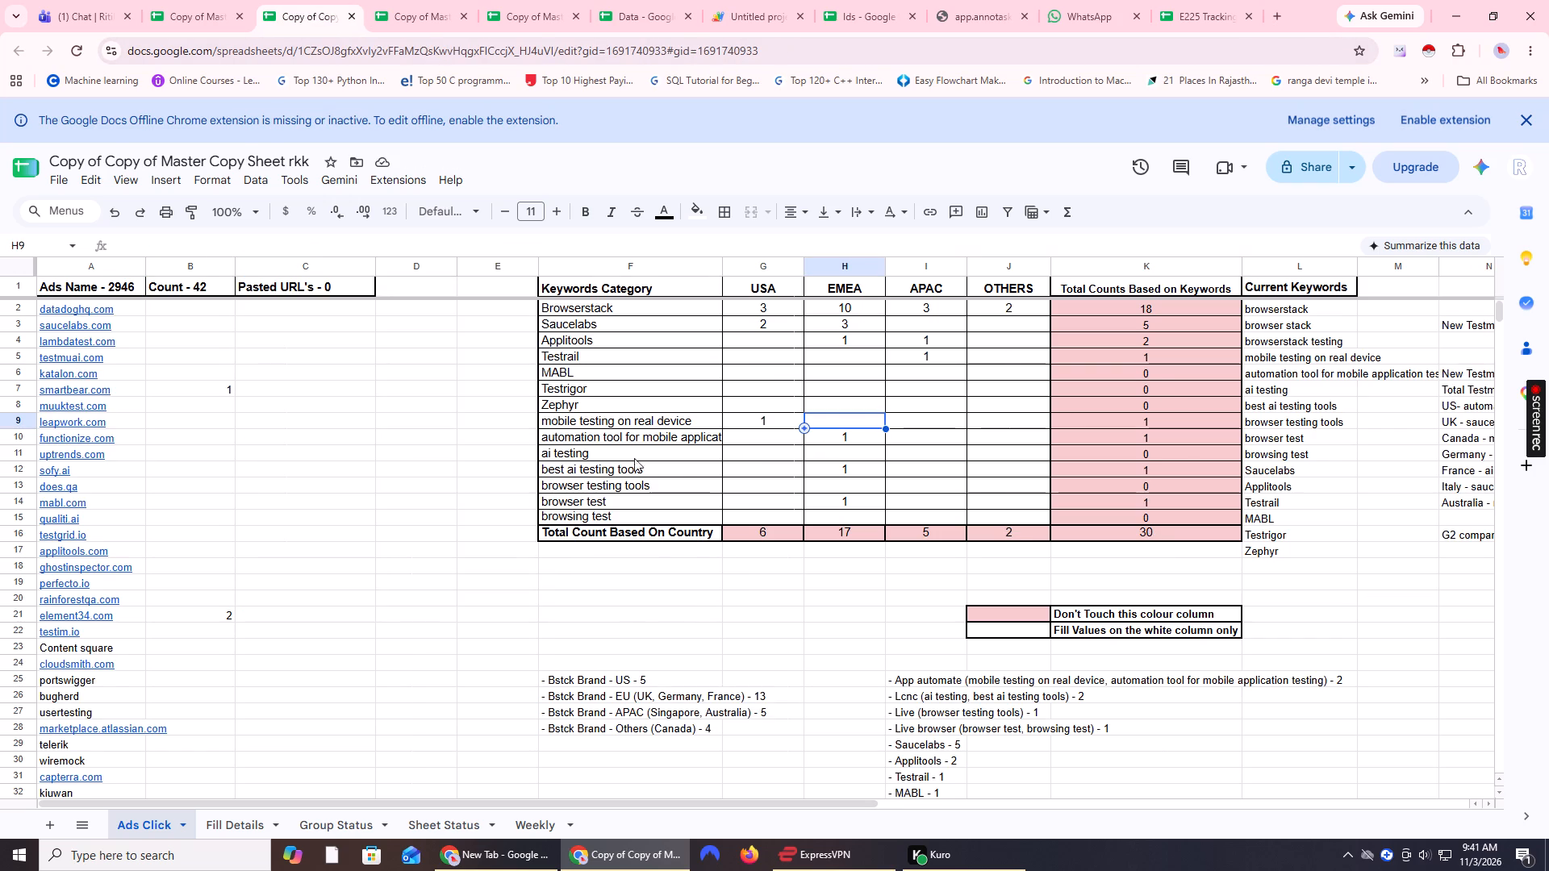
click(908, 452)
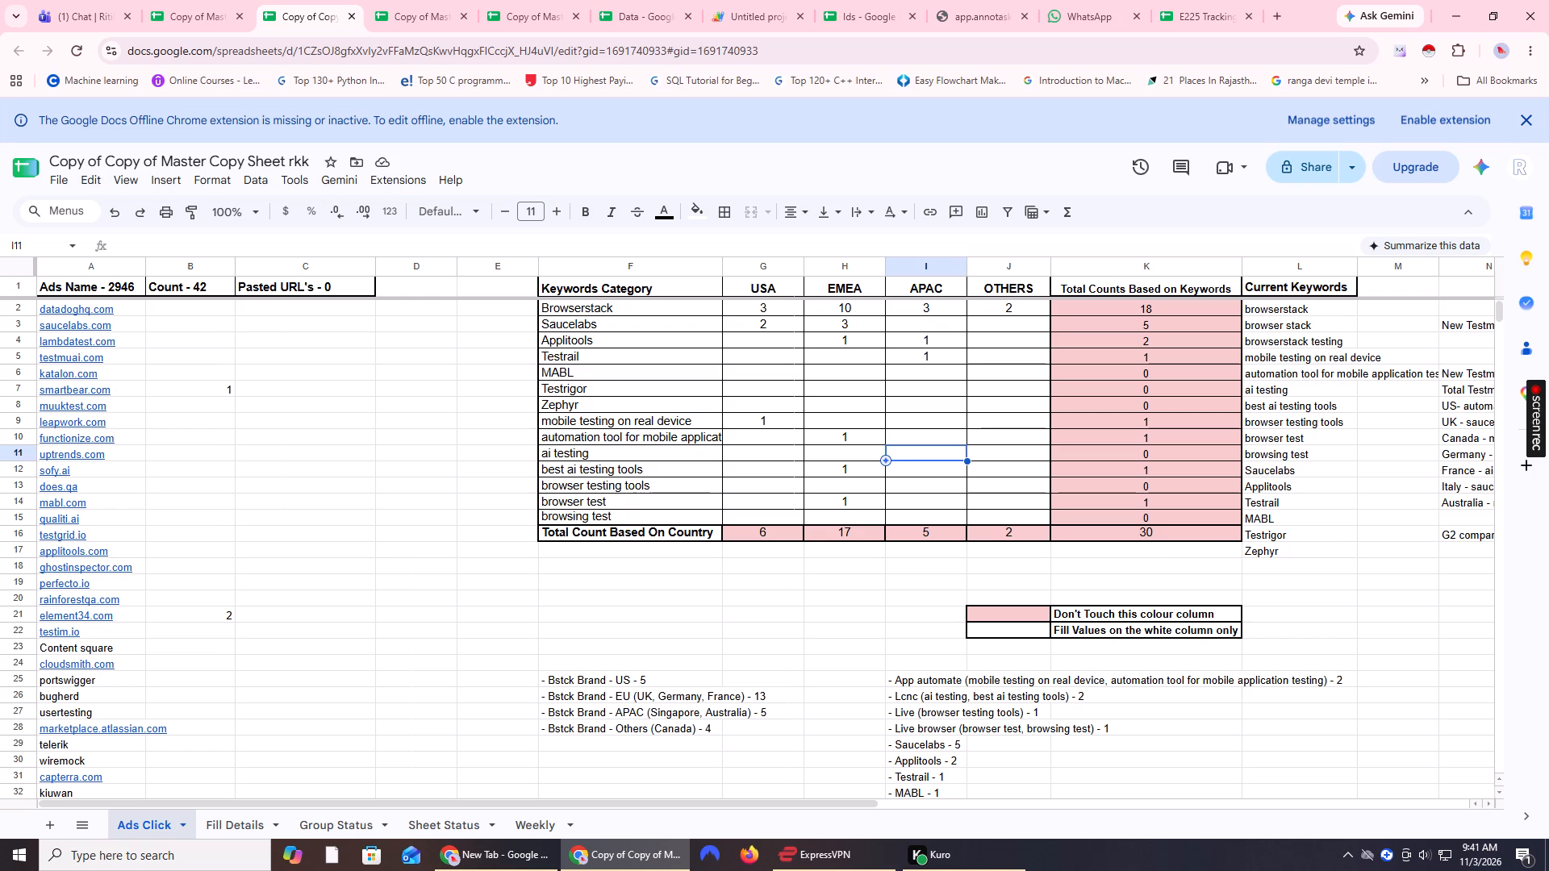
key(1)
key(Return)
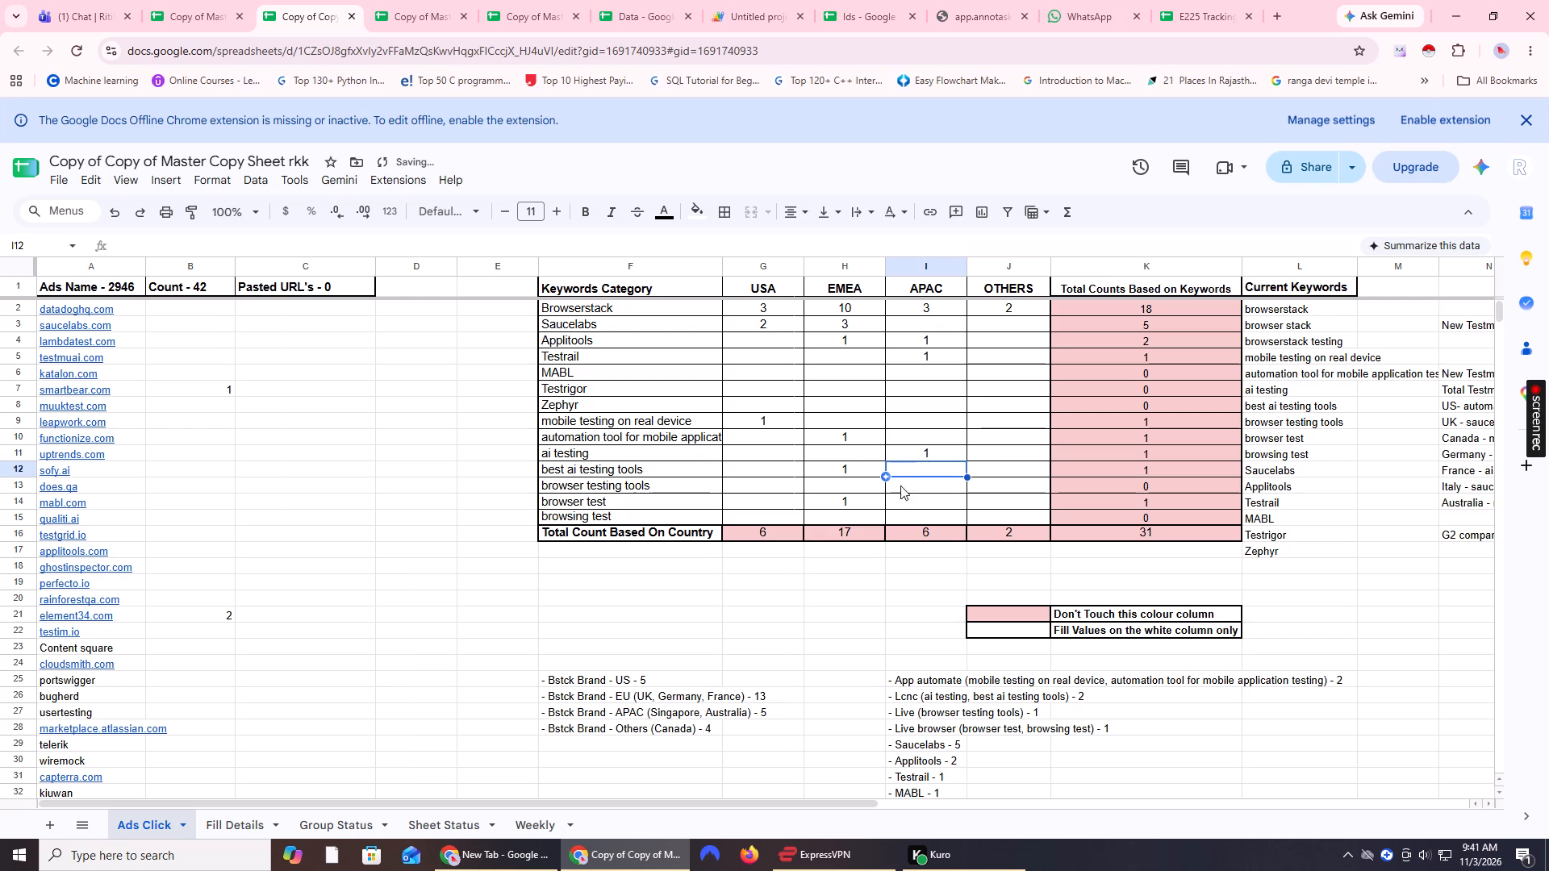
Following the reference sheet, set the rkk copy's Testrail count for OTHERS to 1 and clear its APAC count.
click(418, 0)
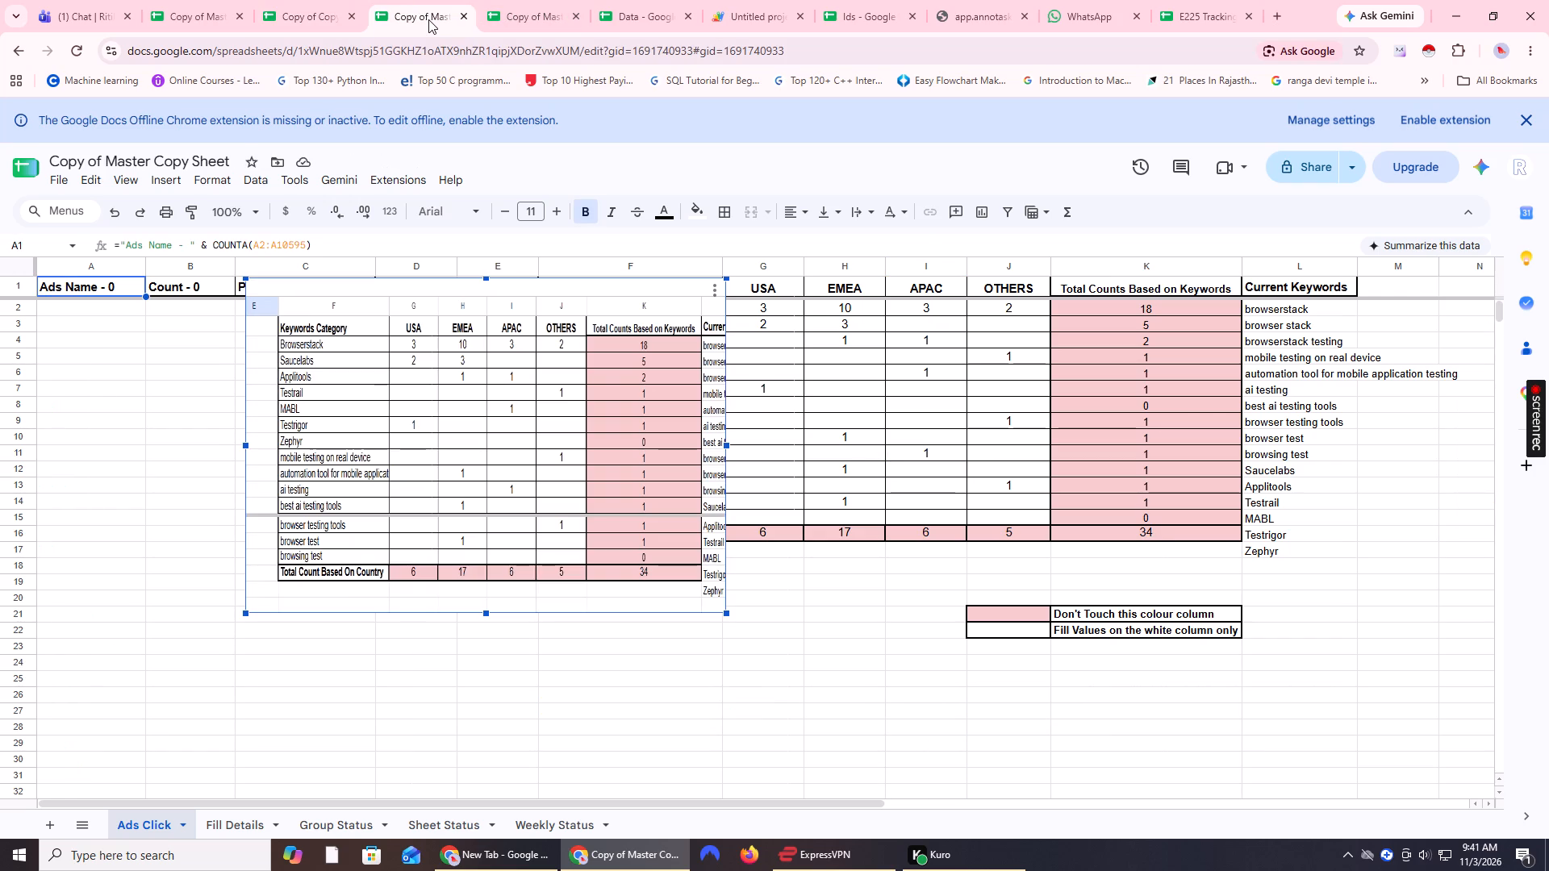
click(291, 0)
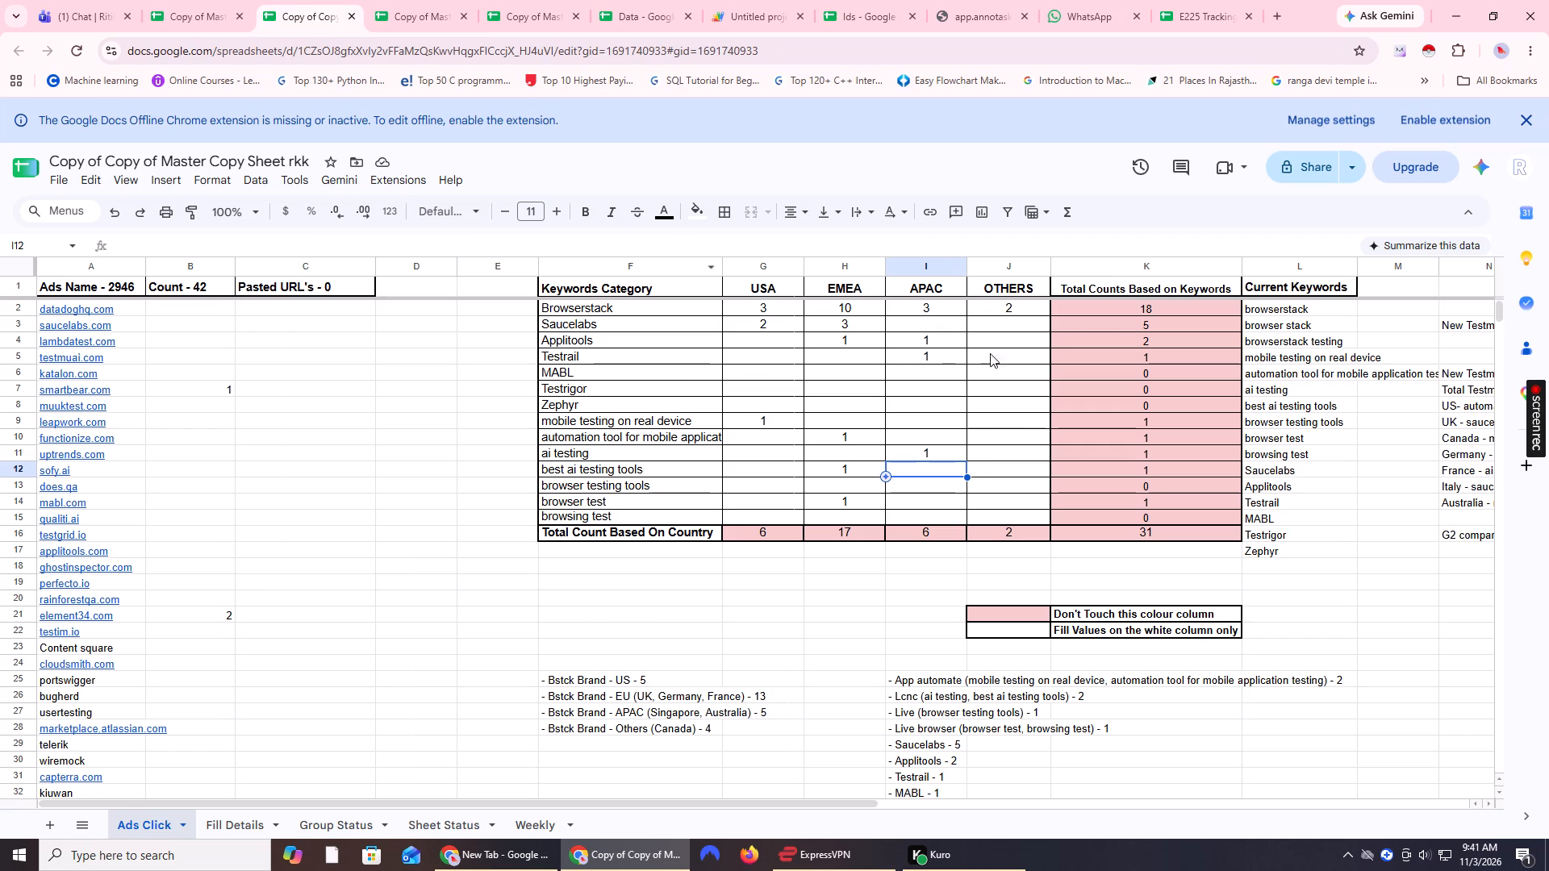
click(1014, 356)
key(1)
click(997, 373)
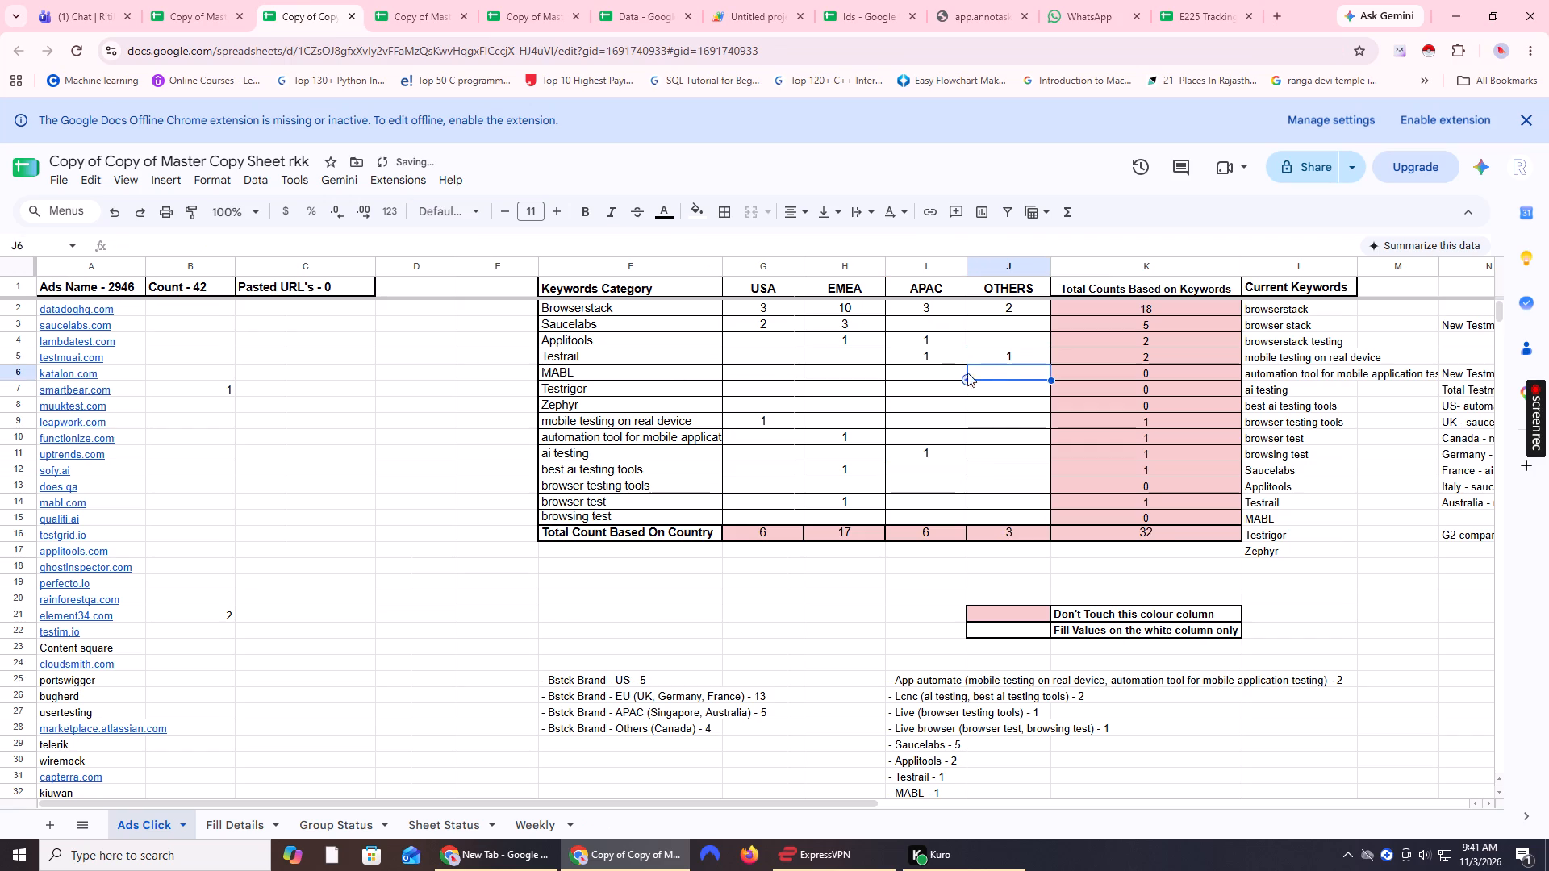
click(929, 359)
key(BackSpace)
click(853, 419)
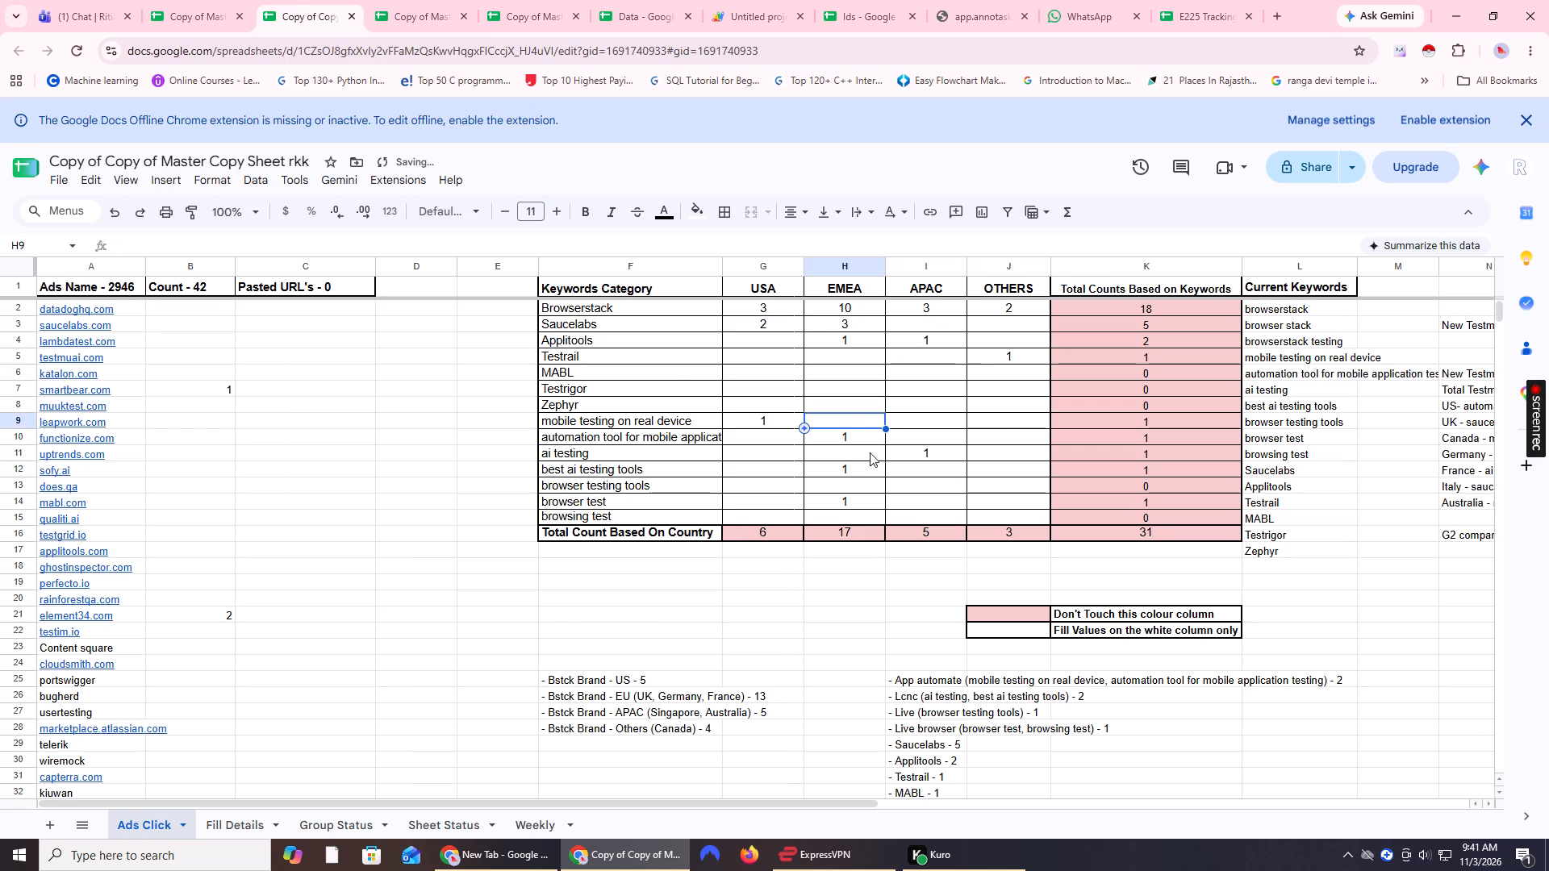
Check the reference sheet and set the rkk copy's MABL count for APAC to 1.
click(403, 0)
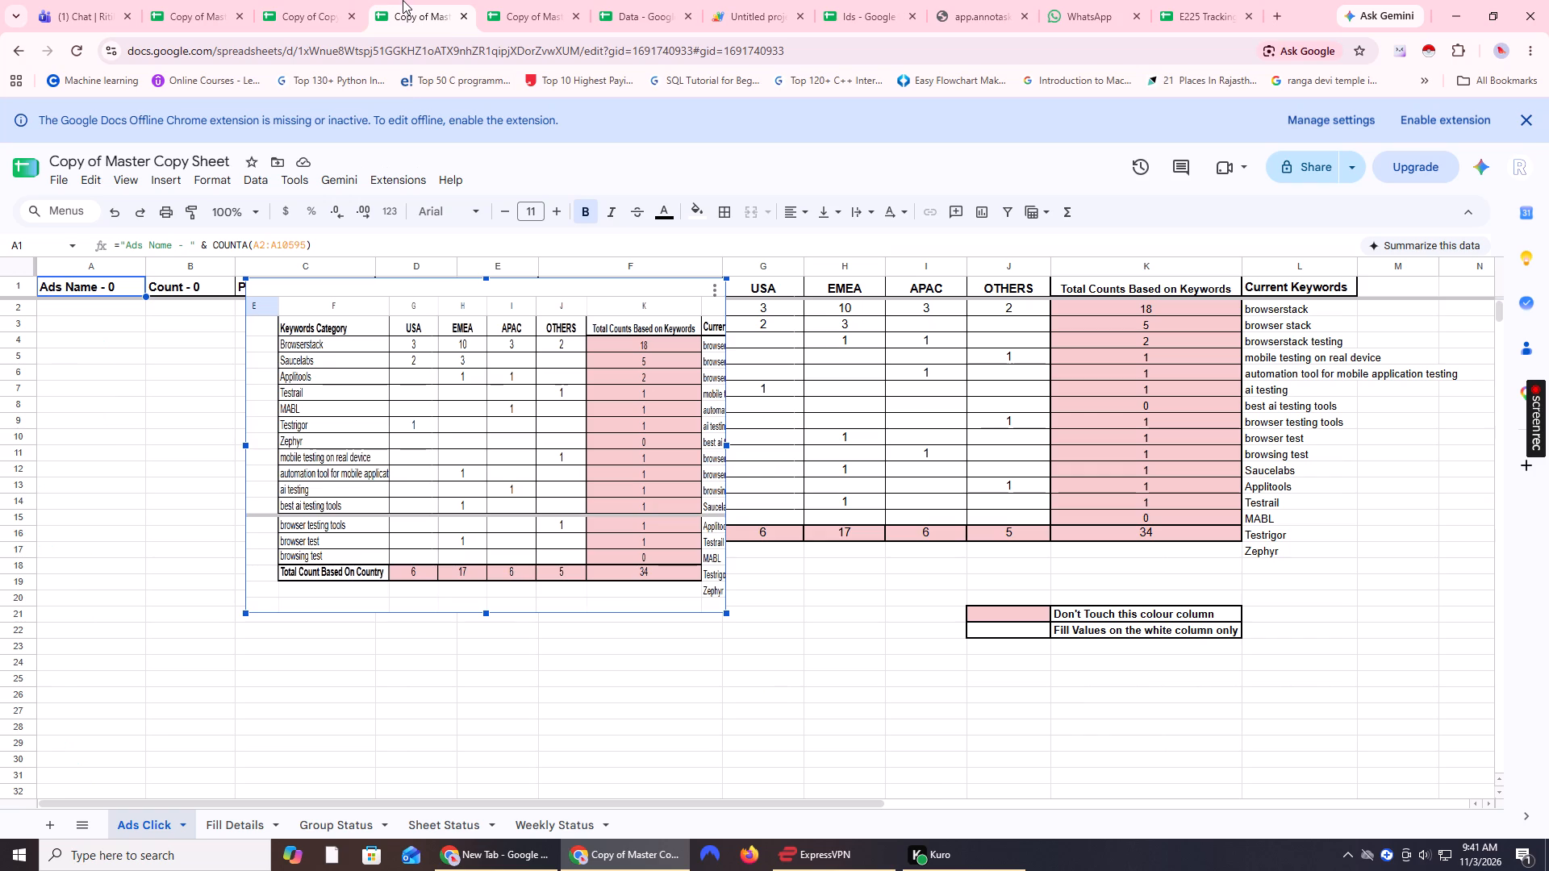
click(266, 0)
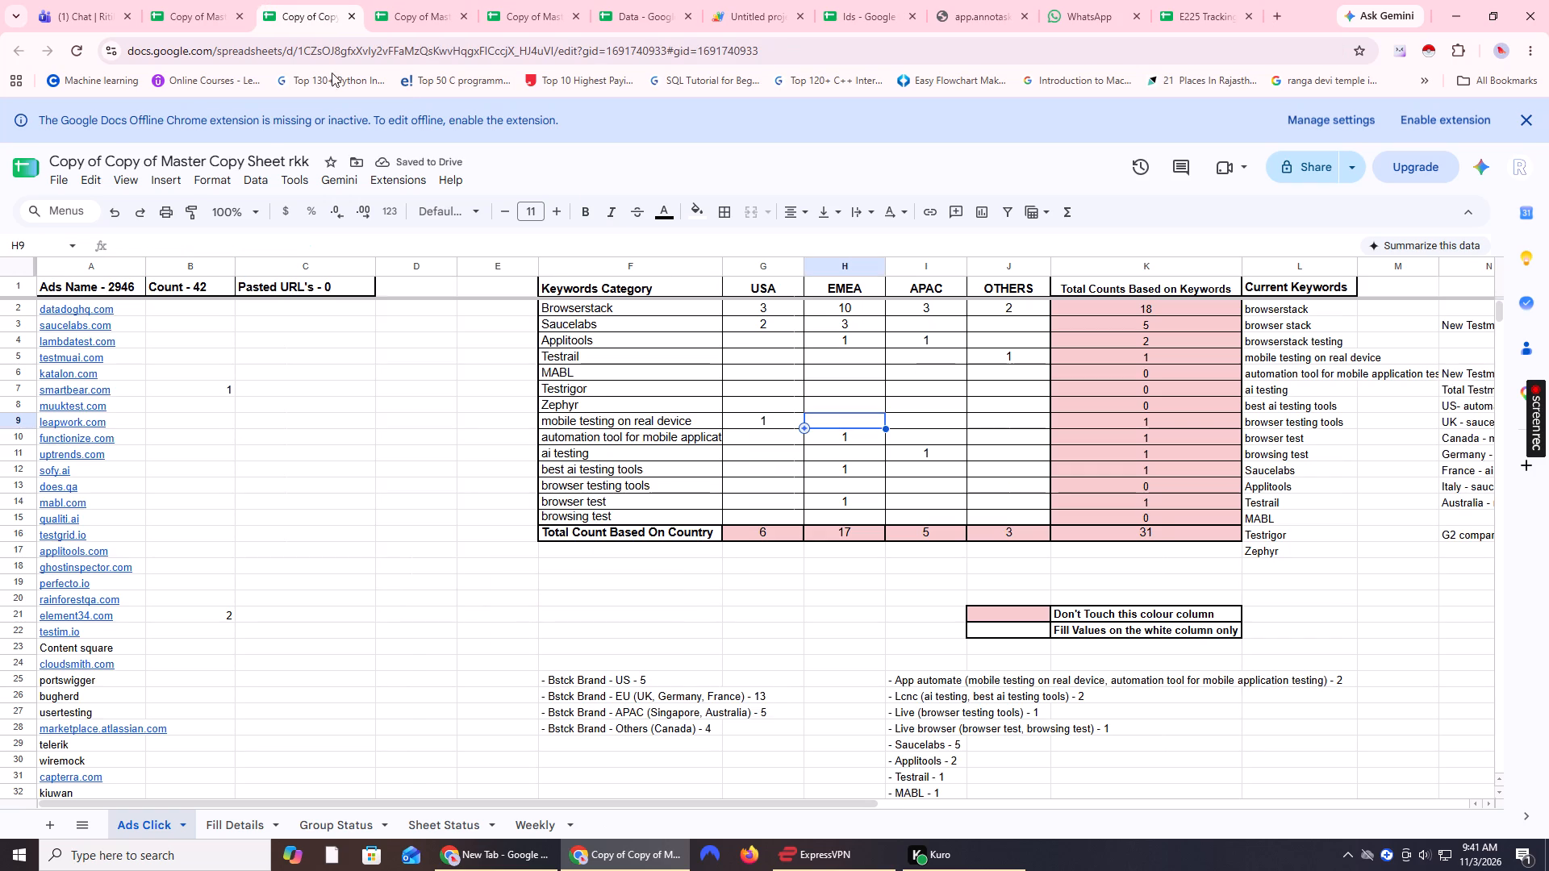
click(929, 375)
key(1)
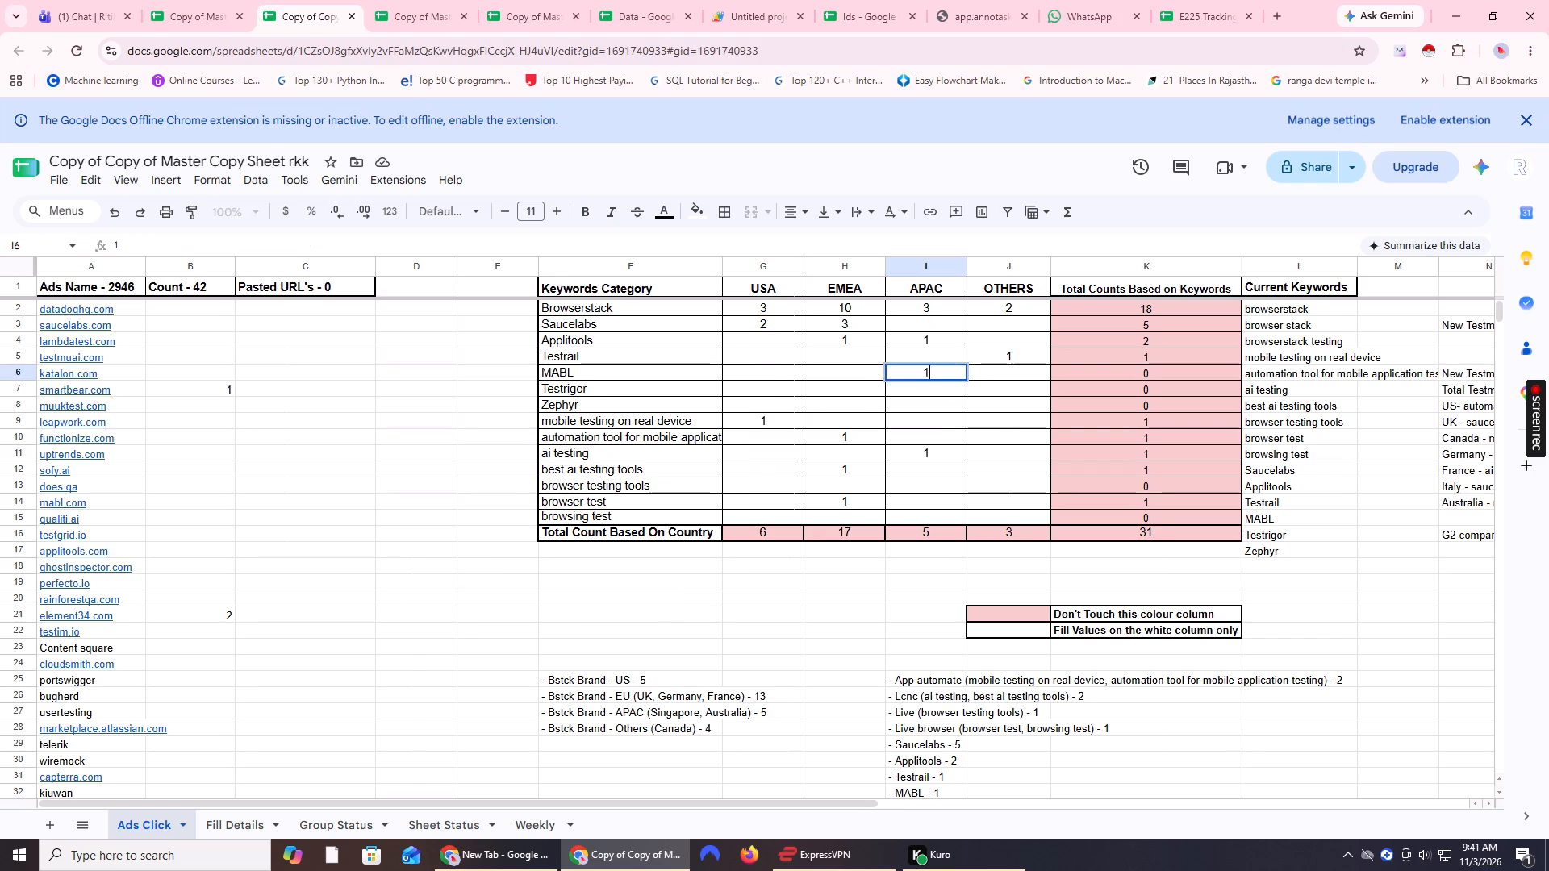
click(934, 426)
Compare the remaining counts between the two sheets and set the rkk copy's browser testing tools count for APAC to 1.
click(429, 0)
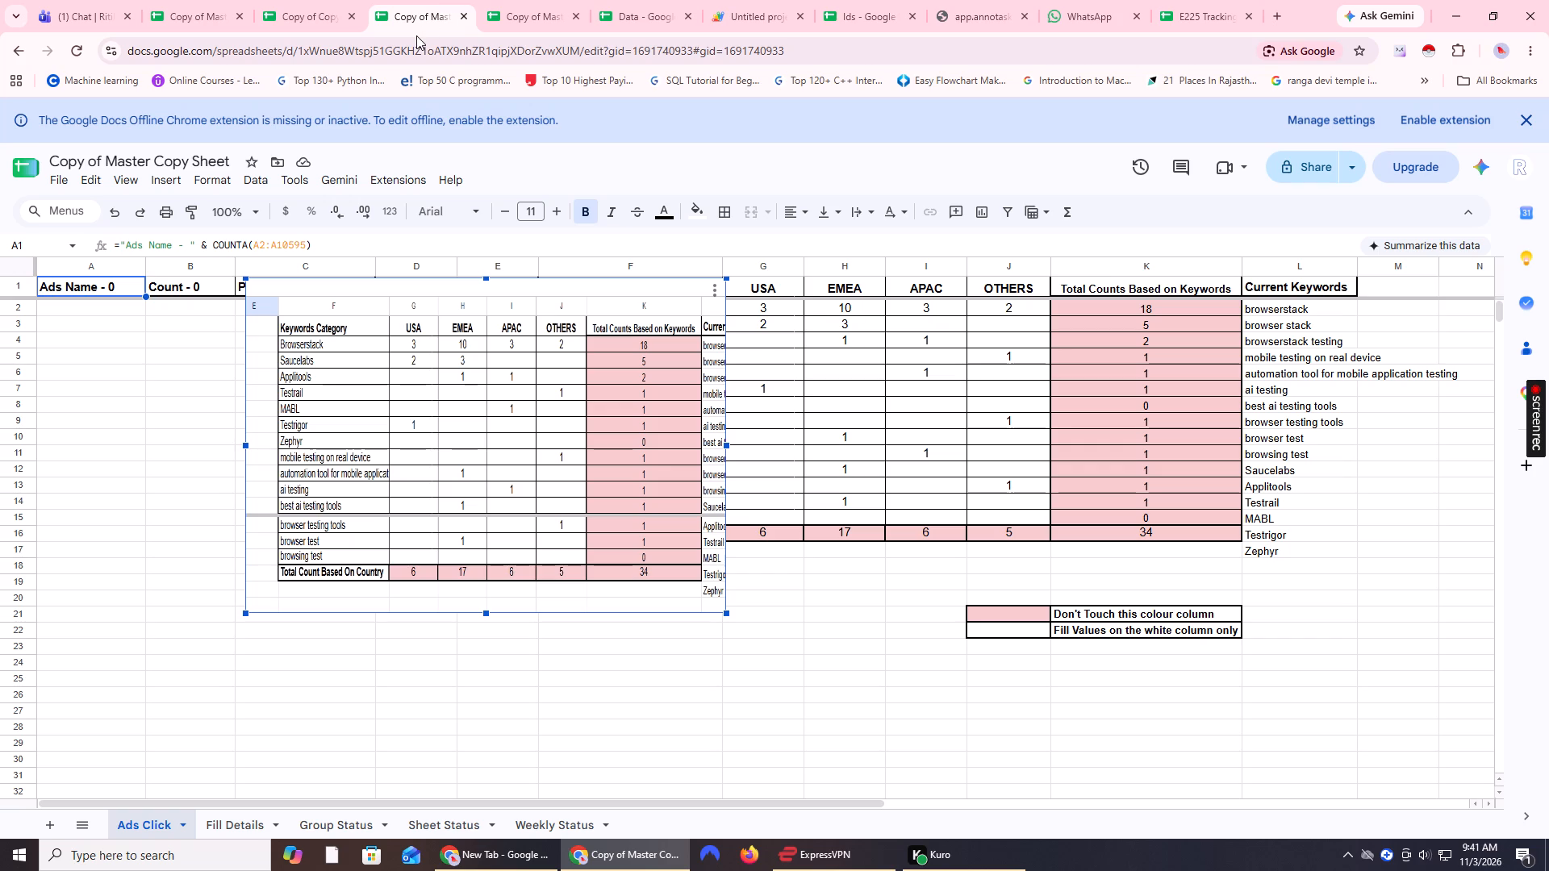
click(315, 0)
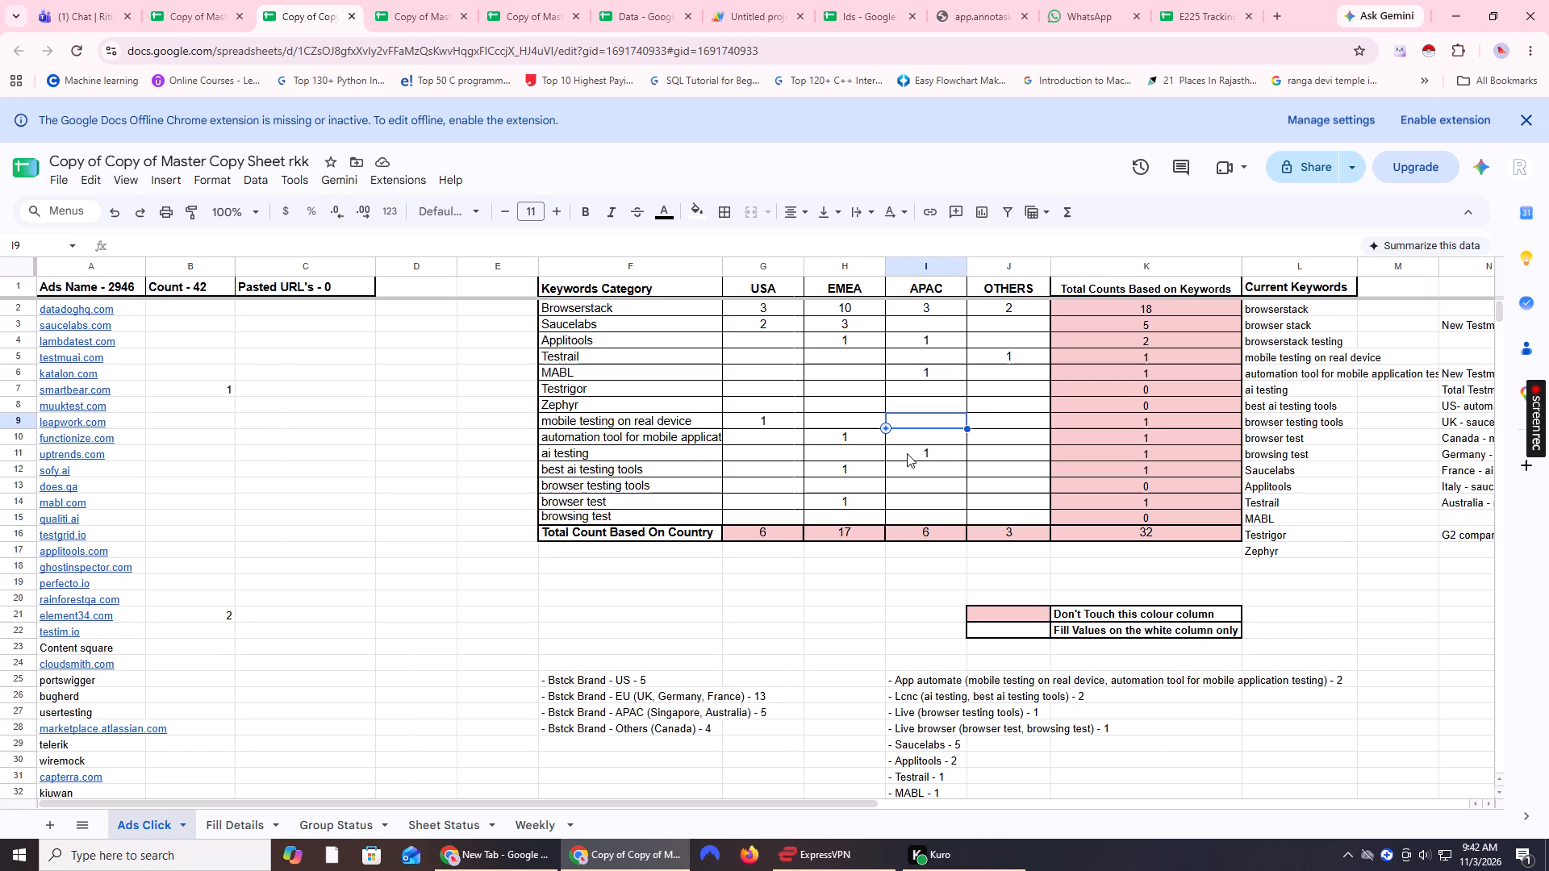
click(424, 0)
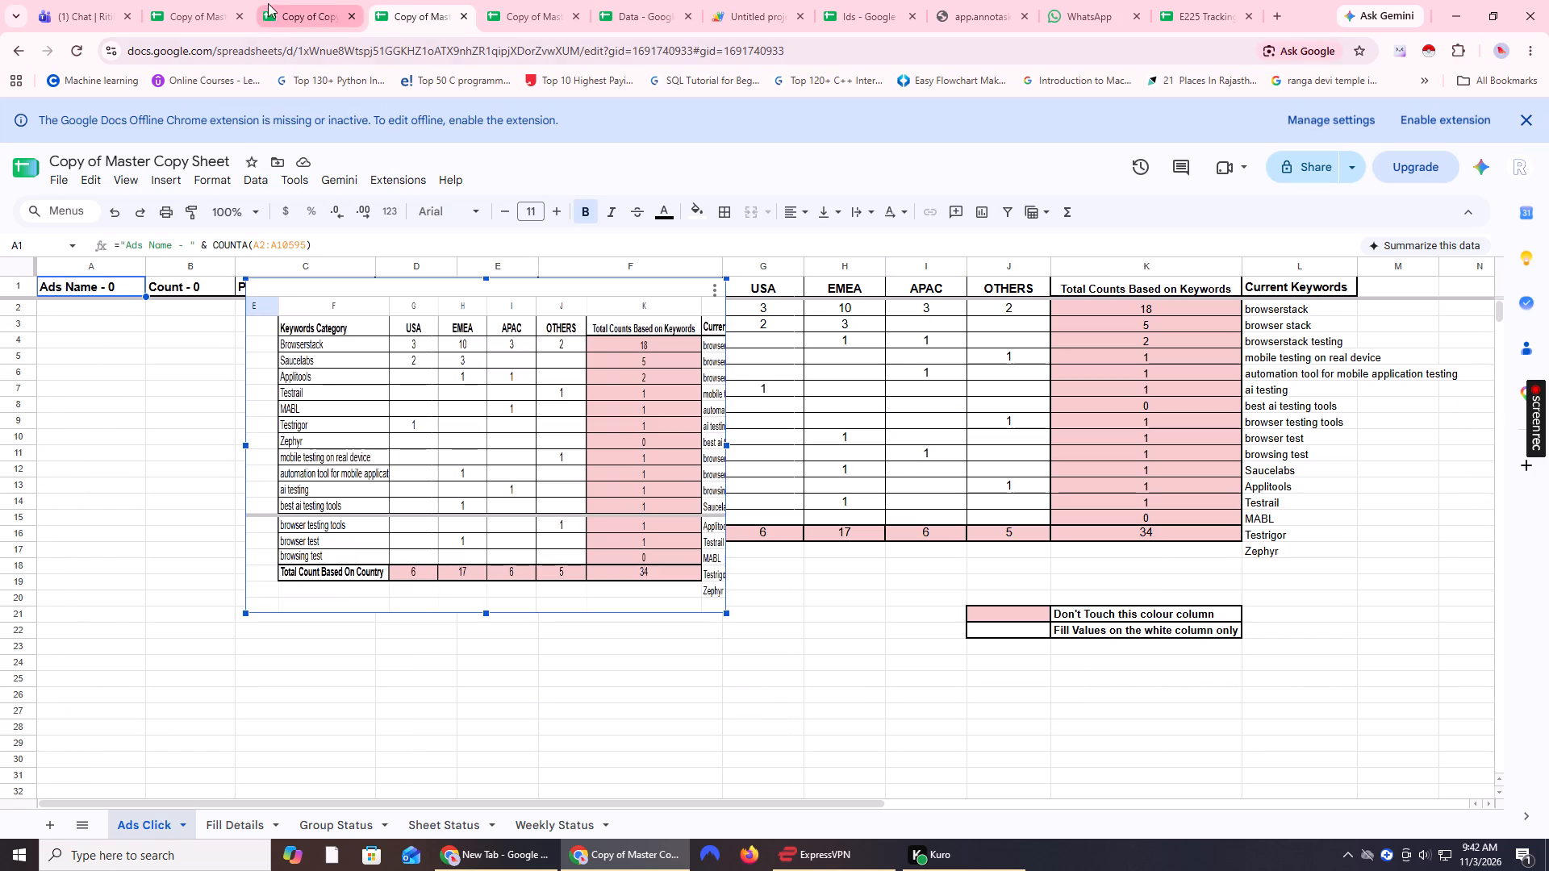
click(304, 0)
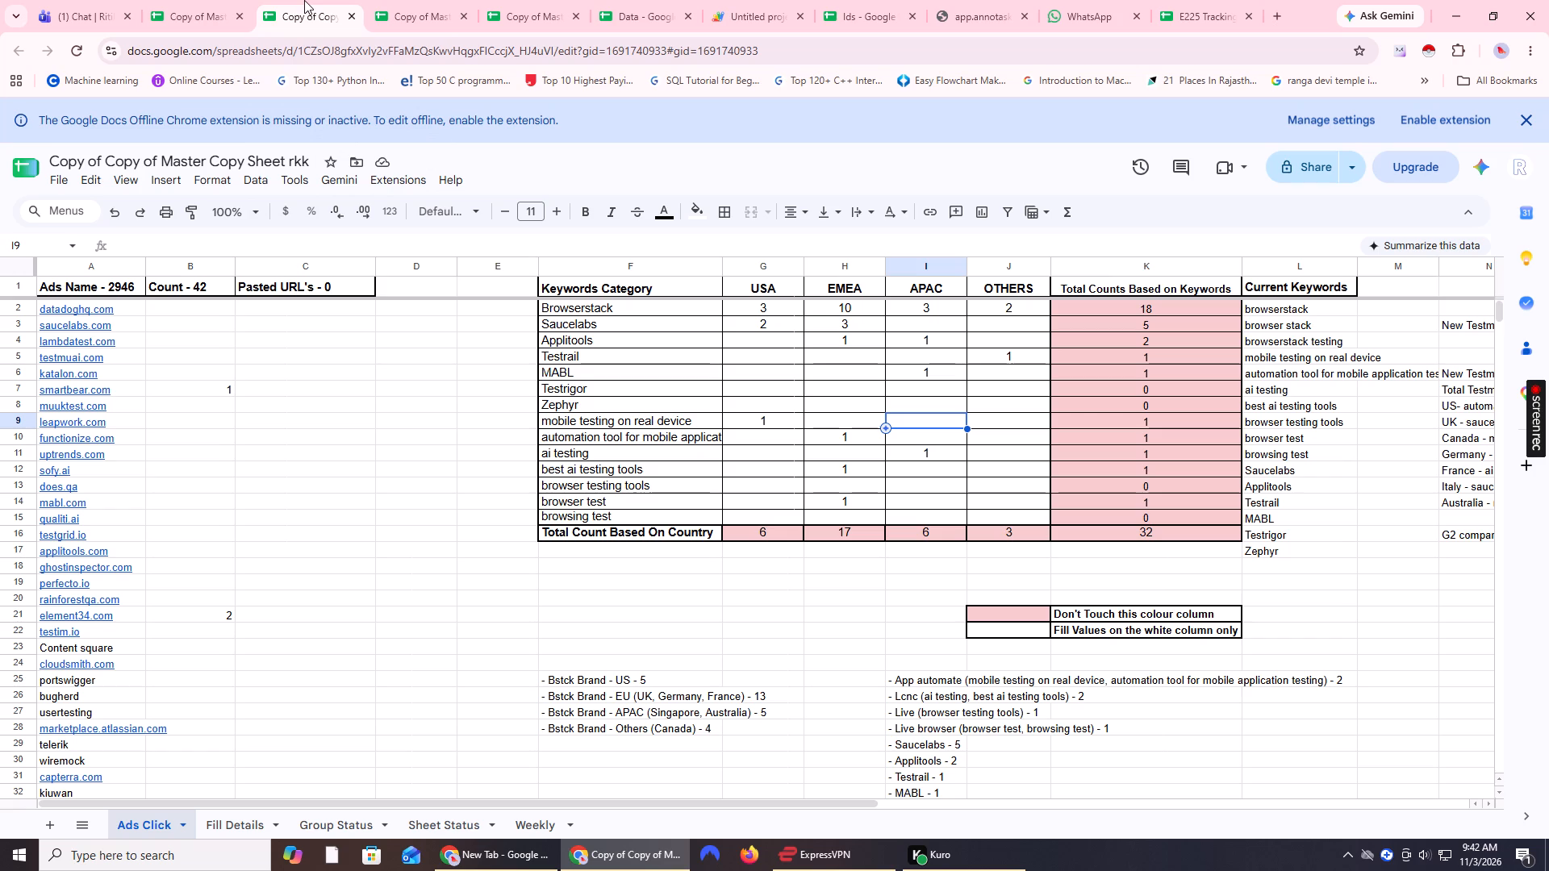
click(404, 2)
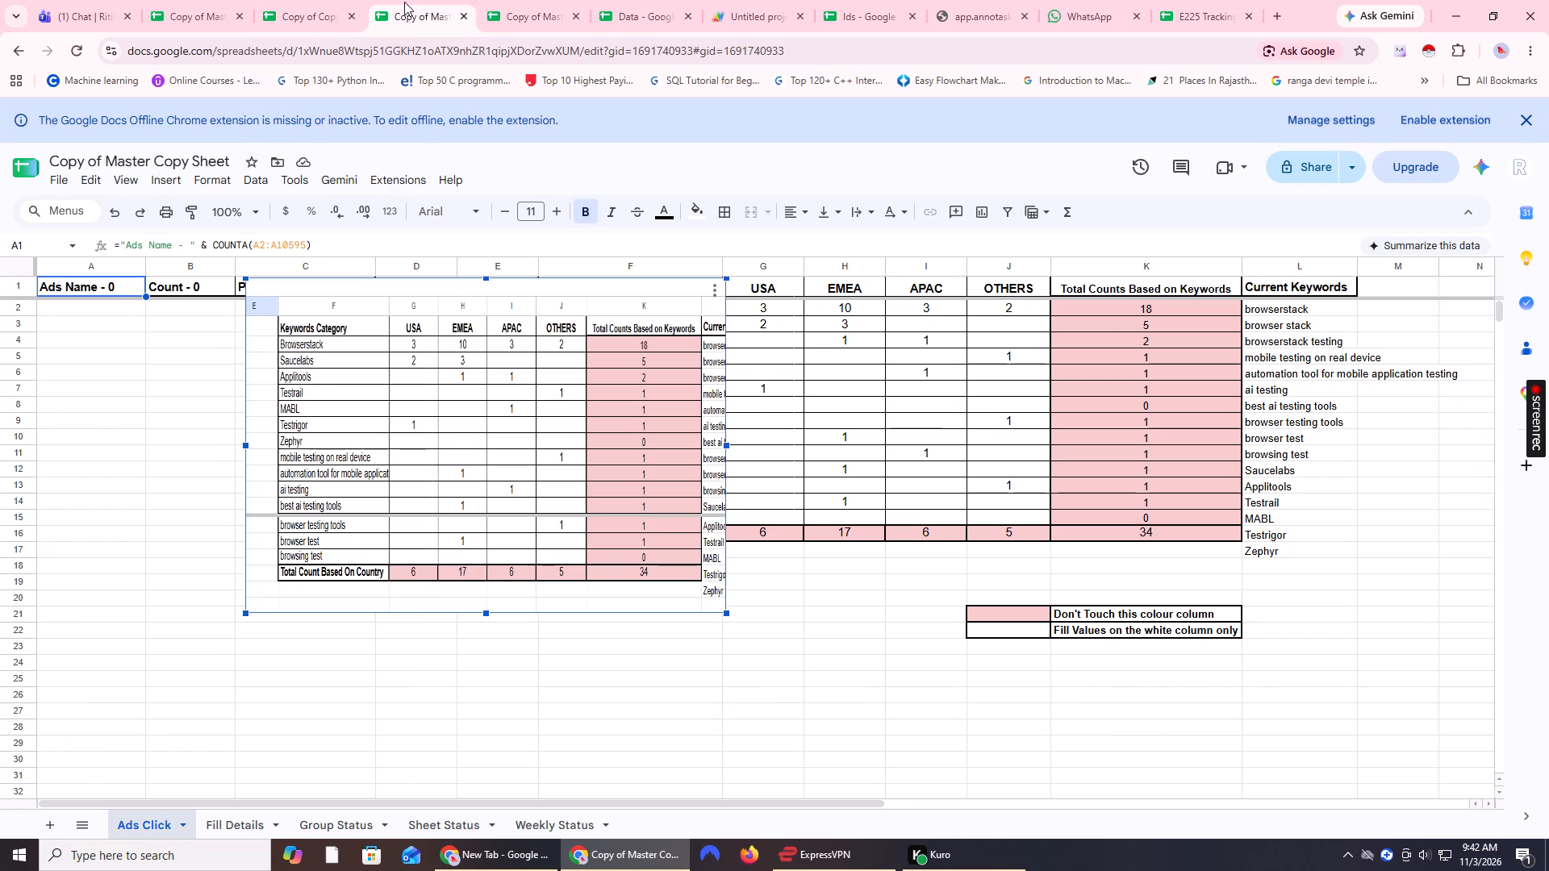
click(311, 0)
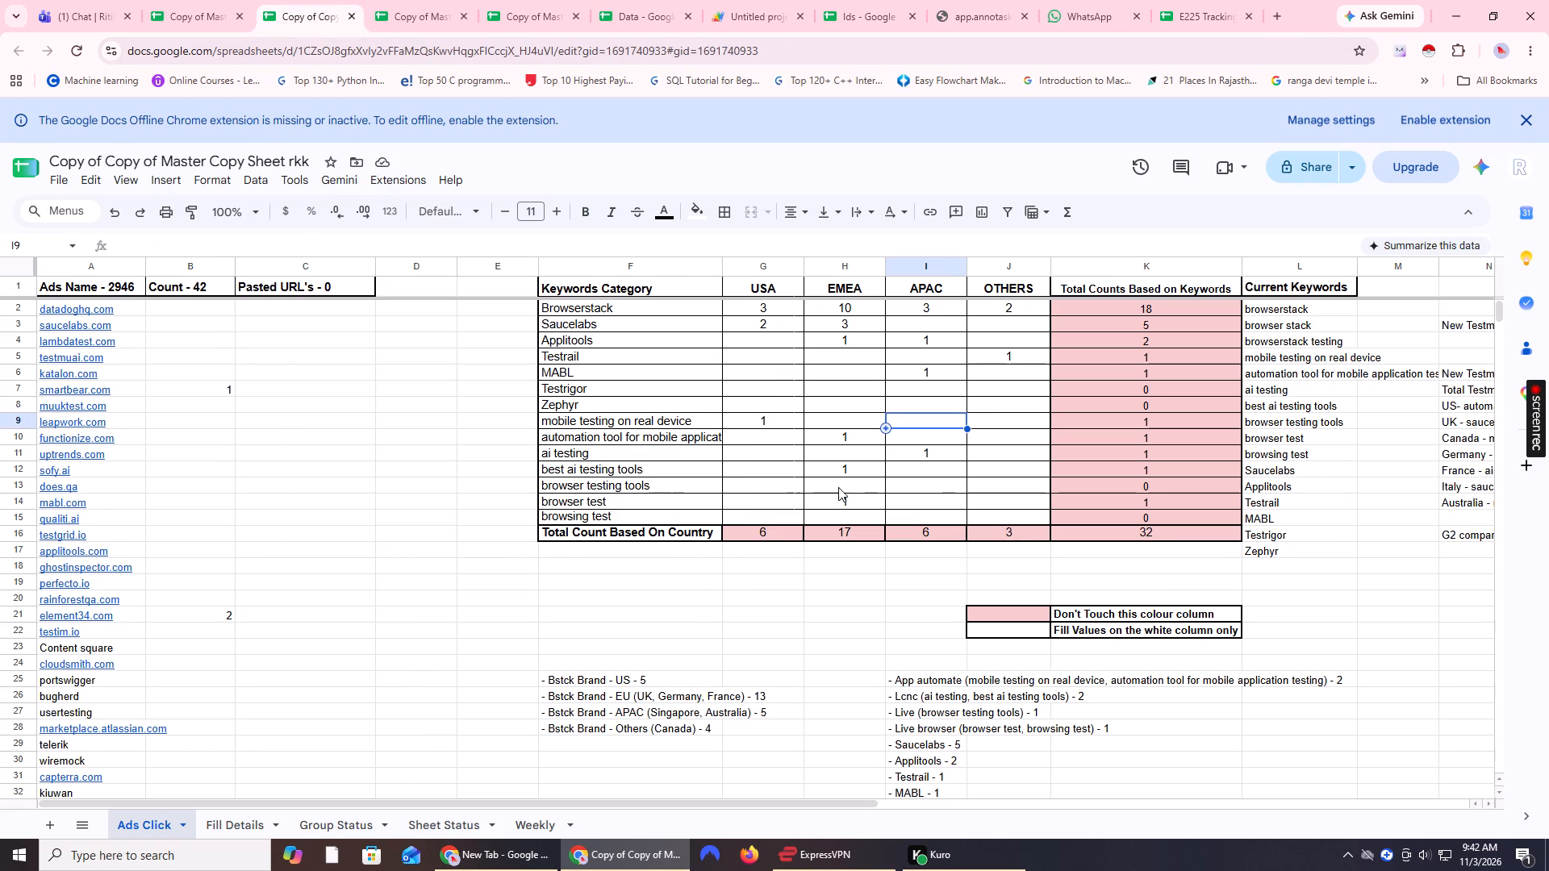
click(933, 487)
key(1)
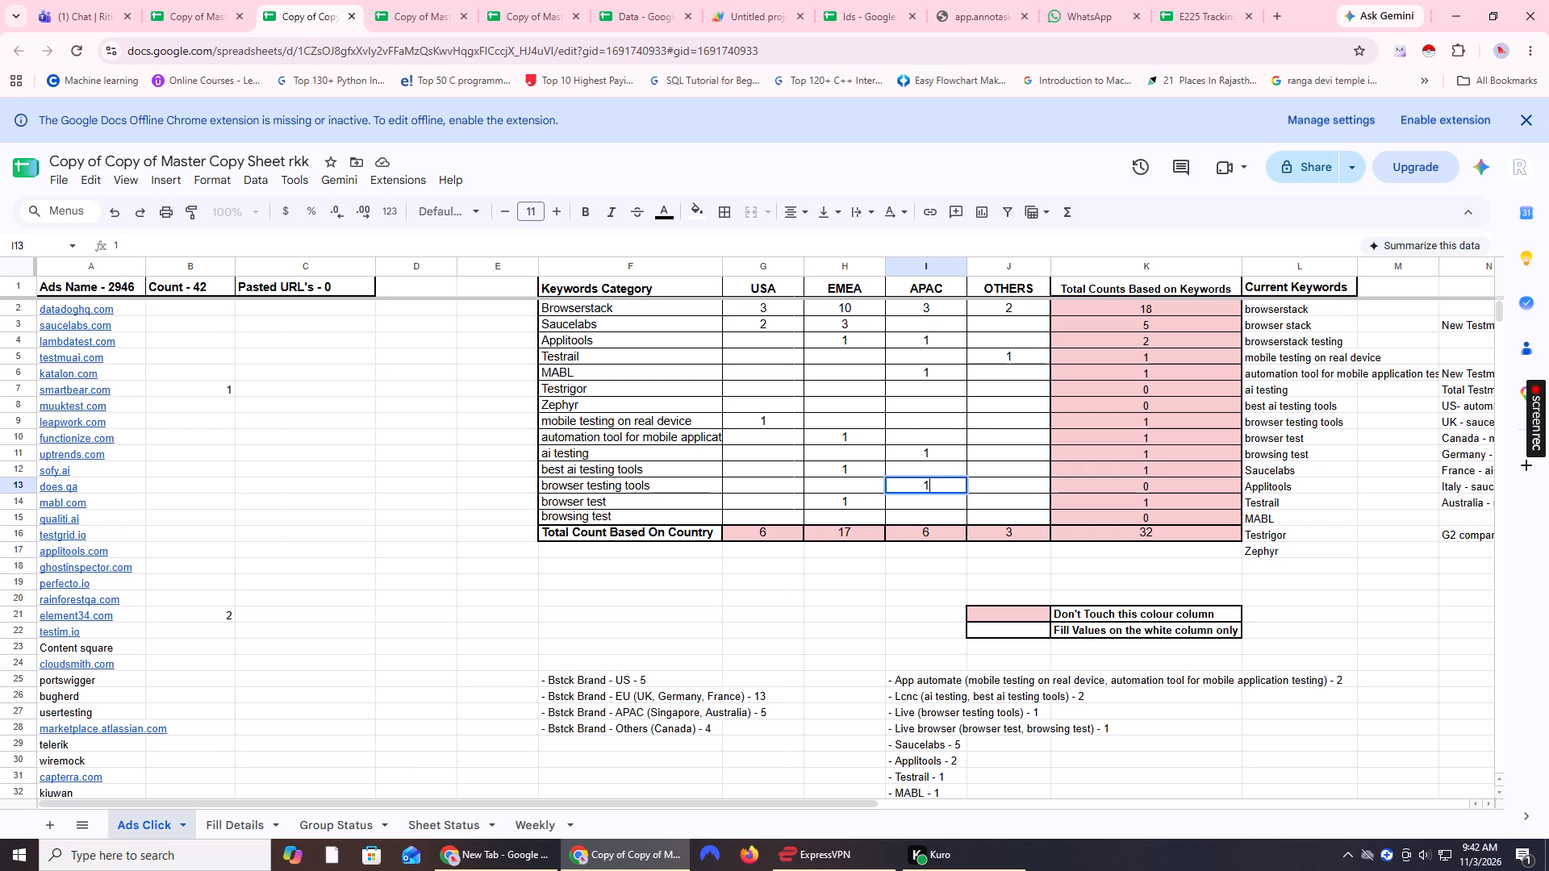
click(875, 533)
In the rkk copy, clear the ai testing count for APAC and set its OTHERS count to 1.
click(924, 454)
key(BackSpace)
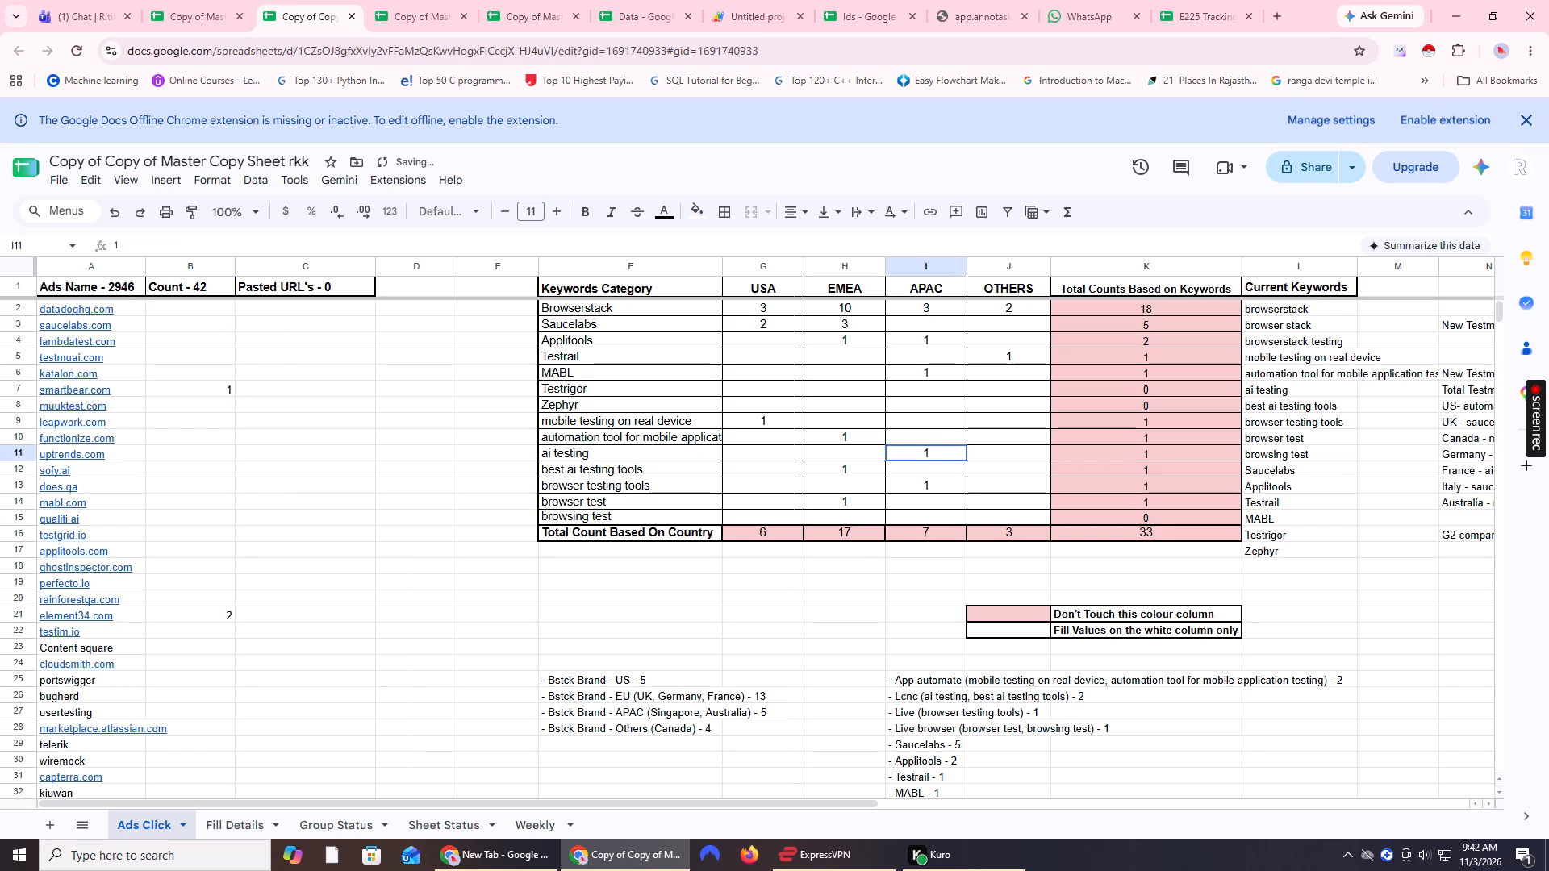
click(993, 453)
key(1)
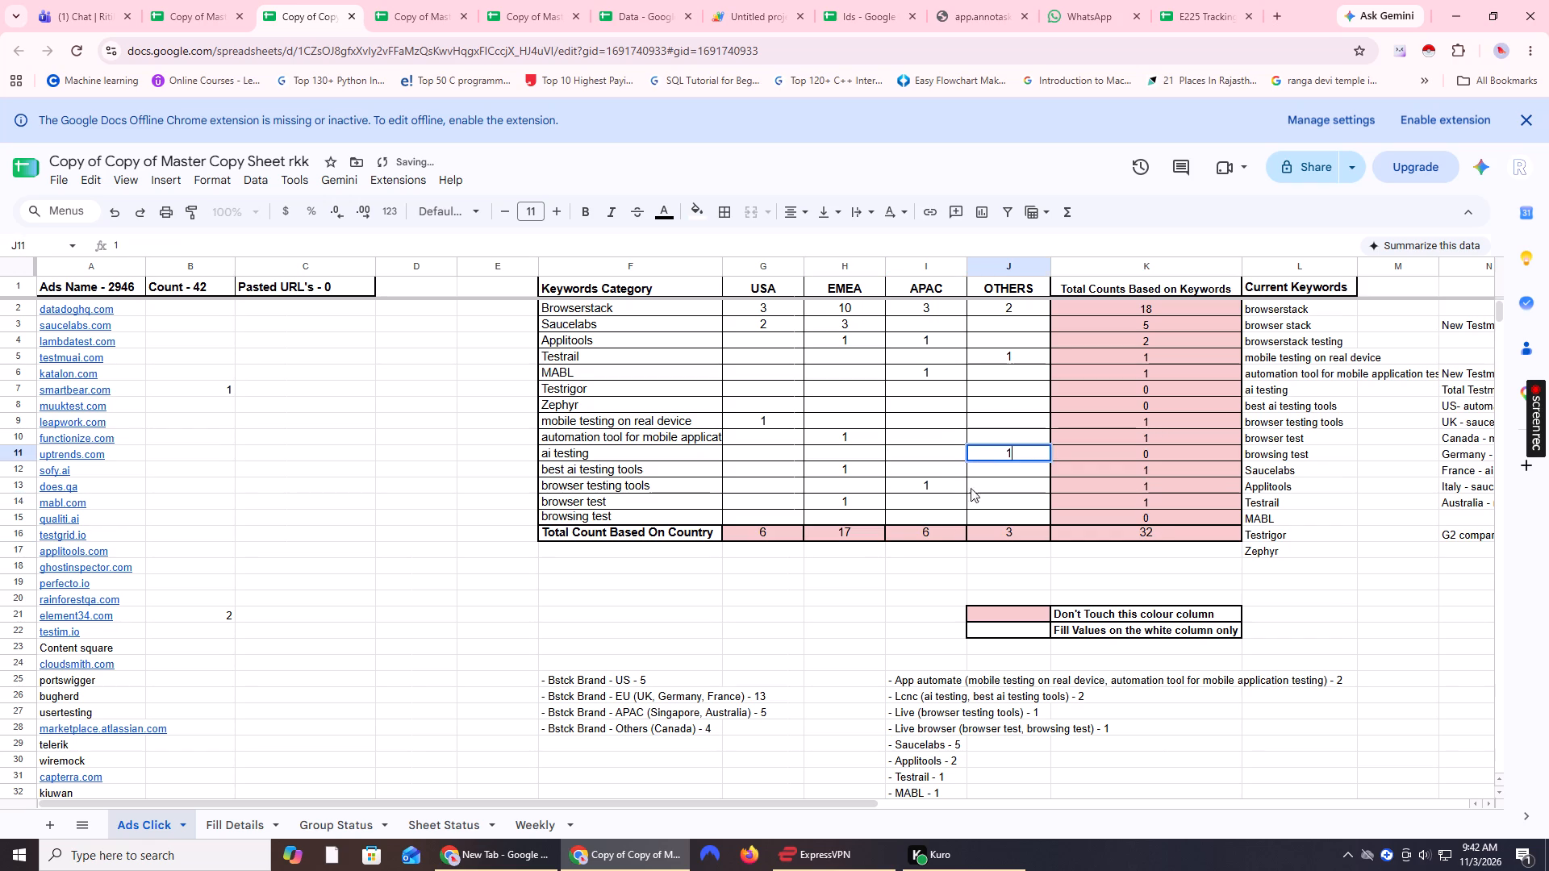
click(945, 517)
Compare the keyword counts per region and the country totals between the reference sheet and the rkk copy.
click(384, 0)
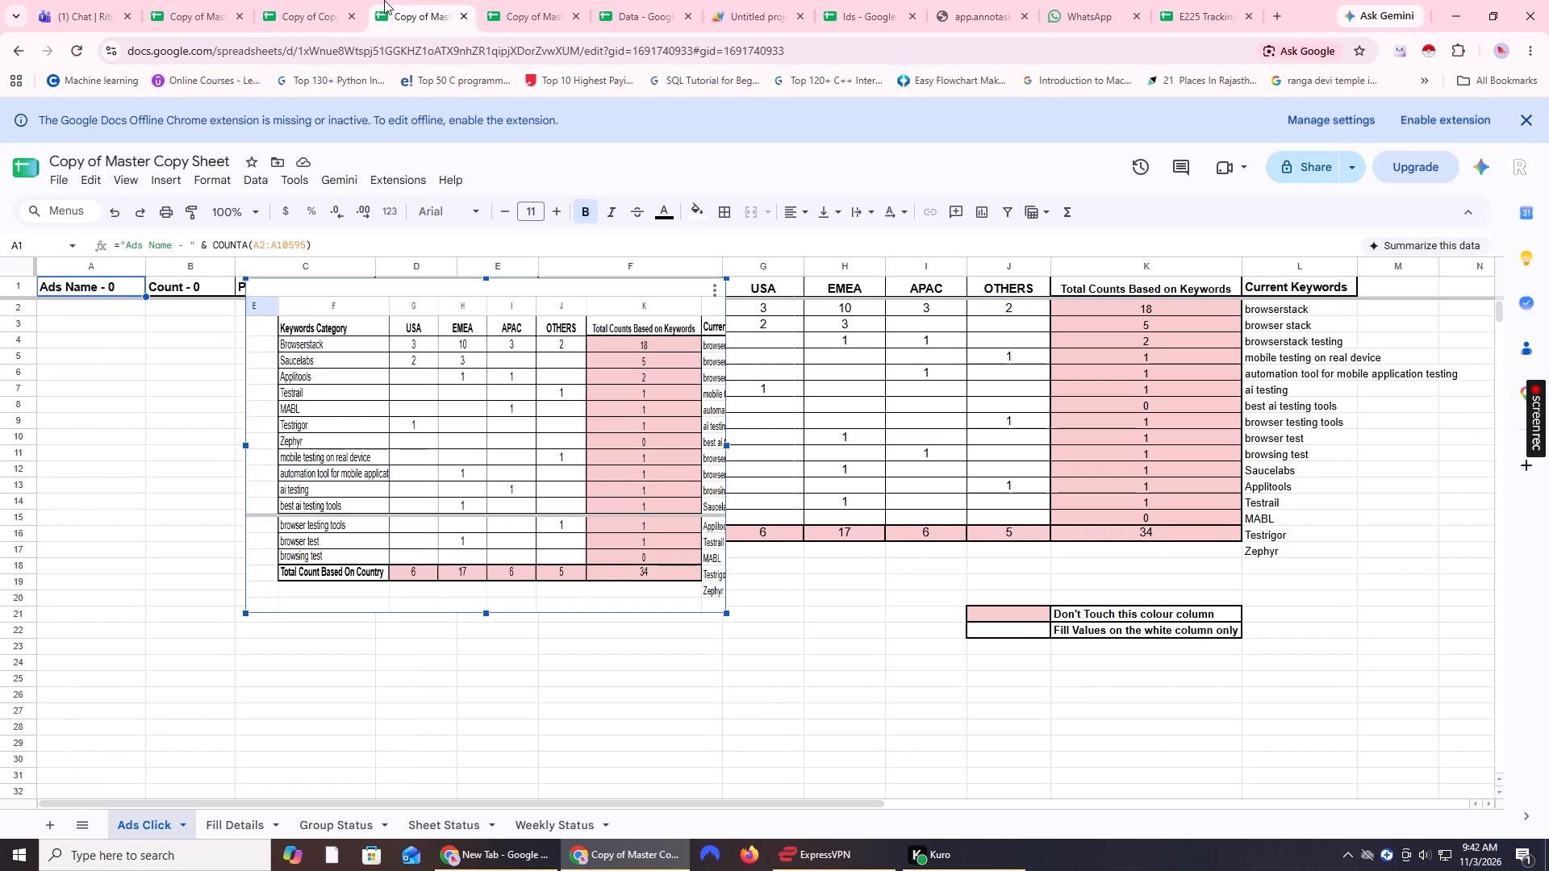
click(314, 0)
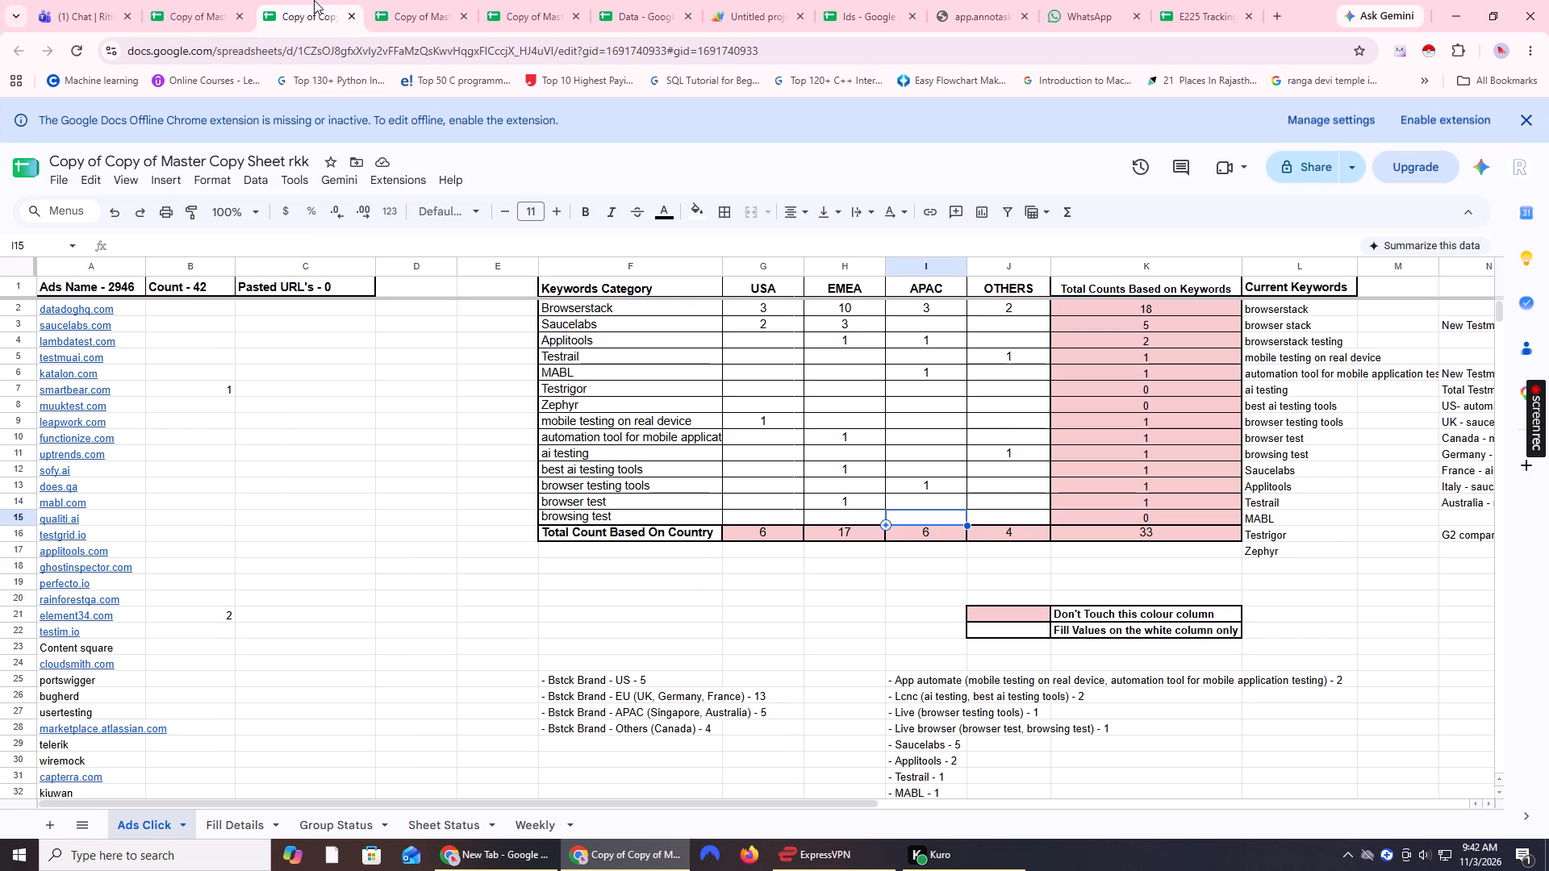
click(407, 0)
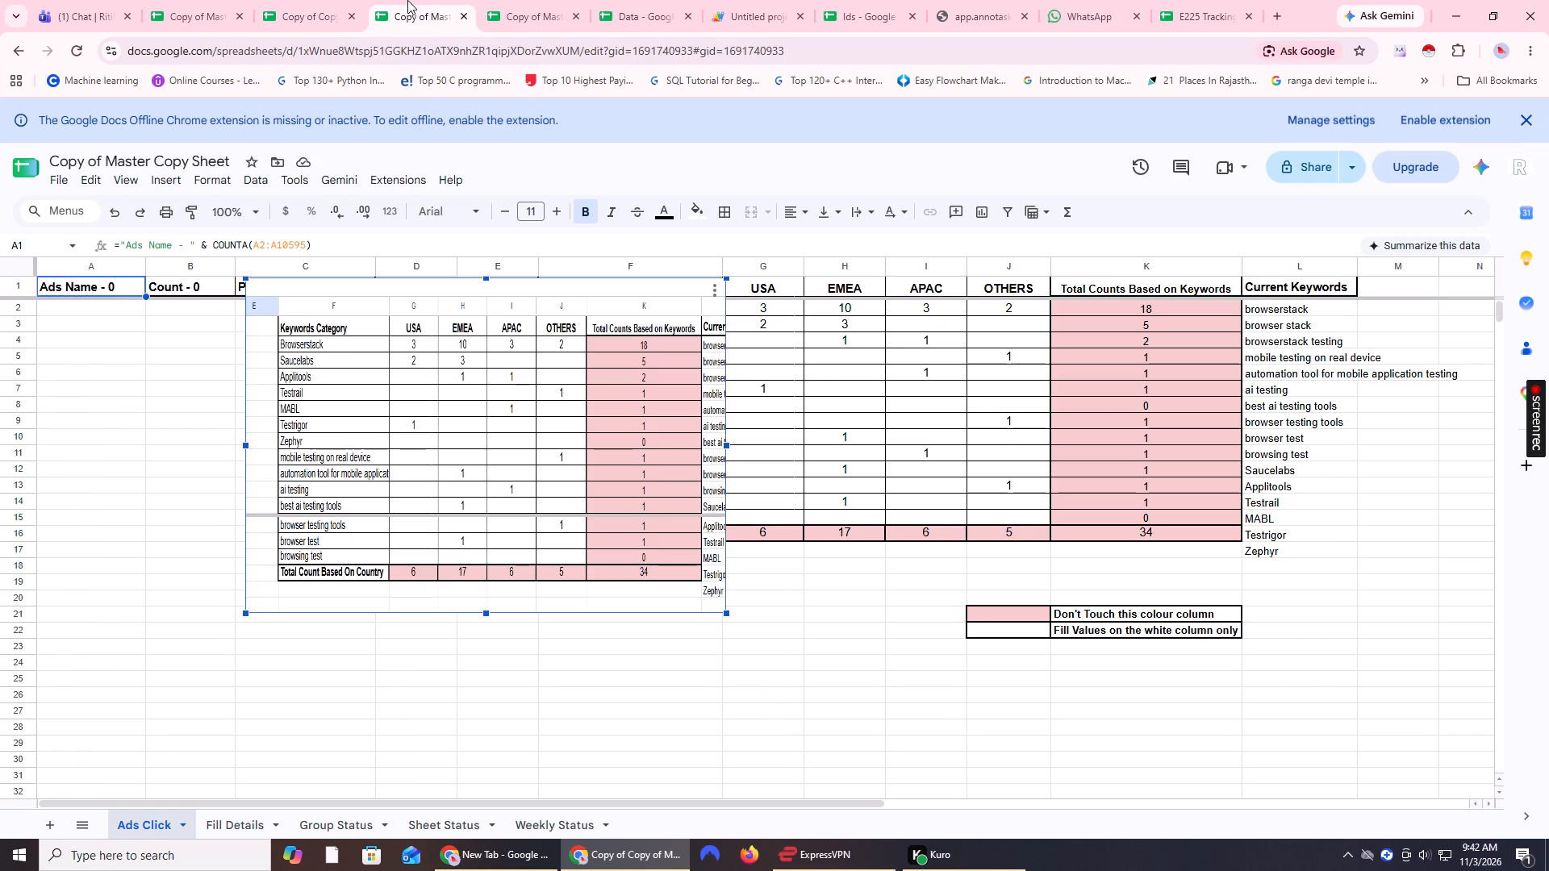
click(280, 0)
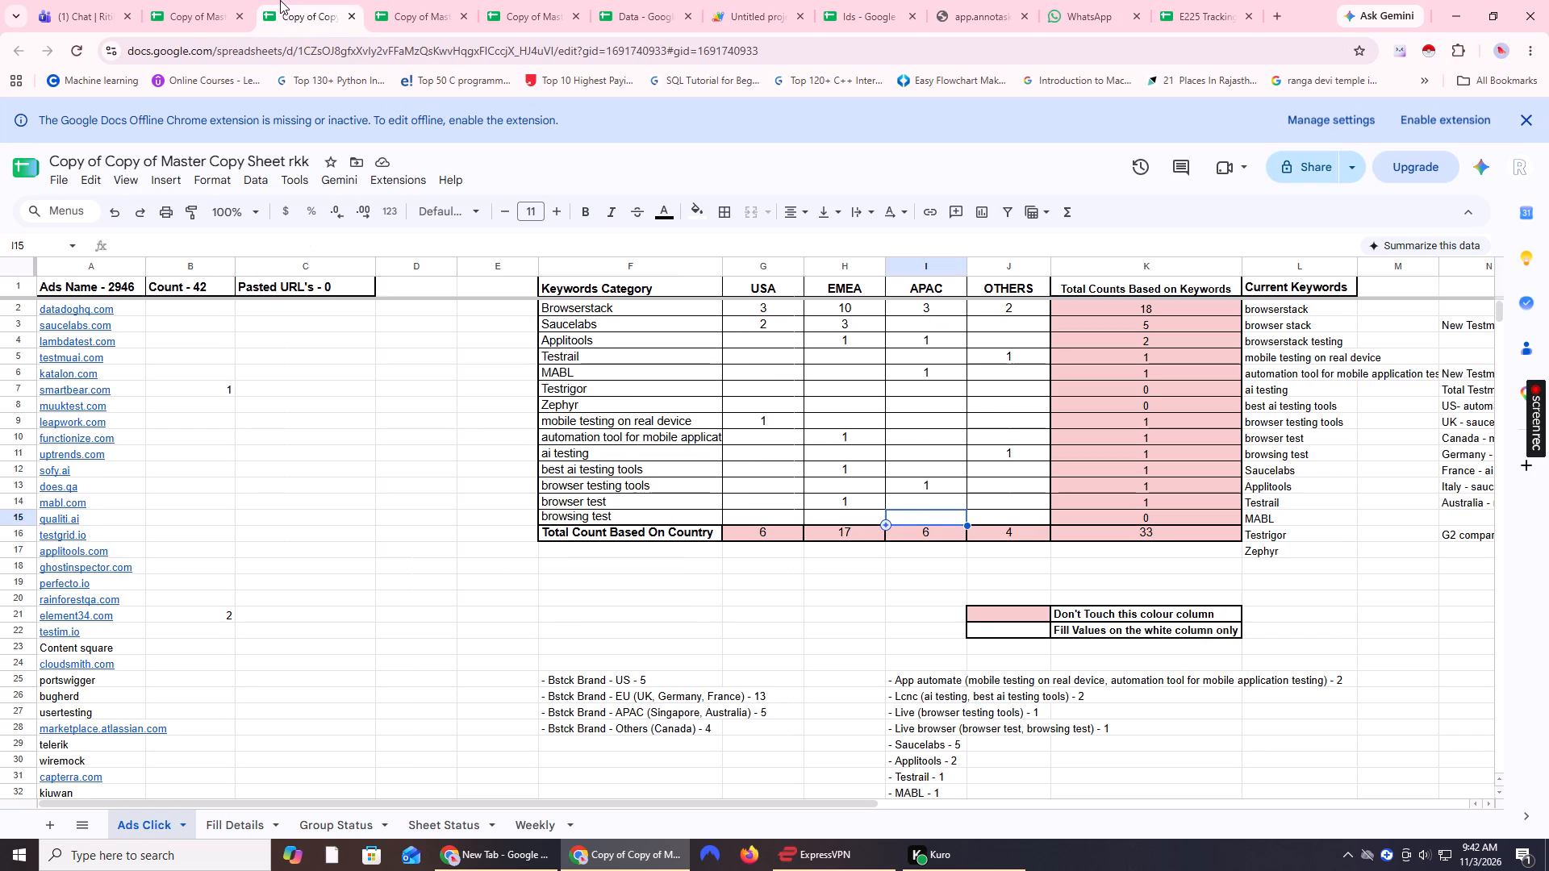
click(425, 0)
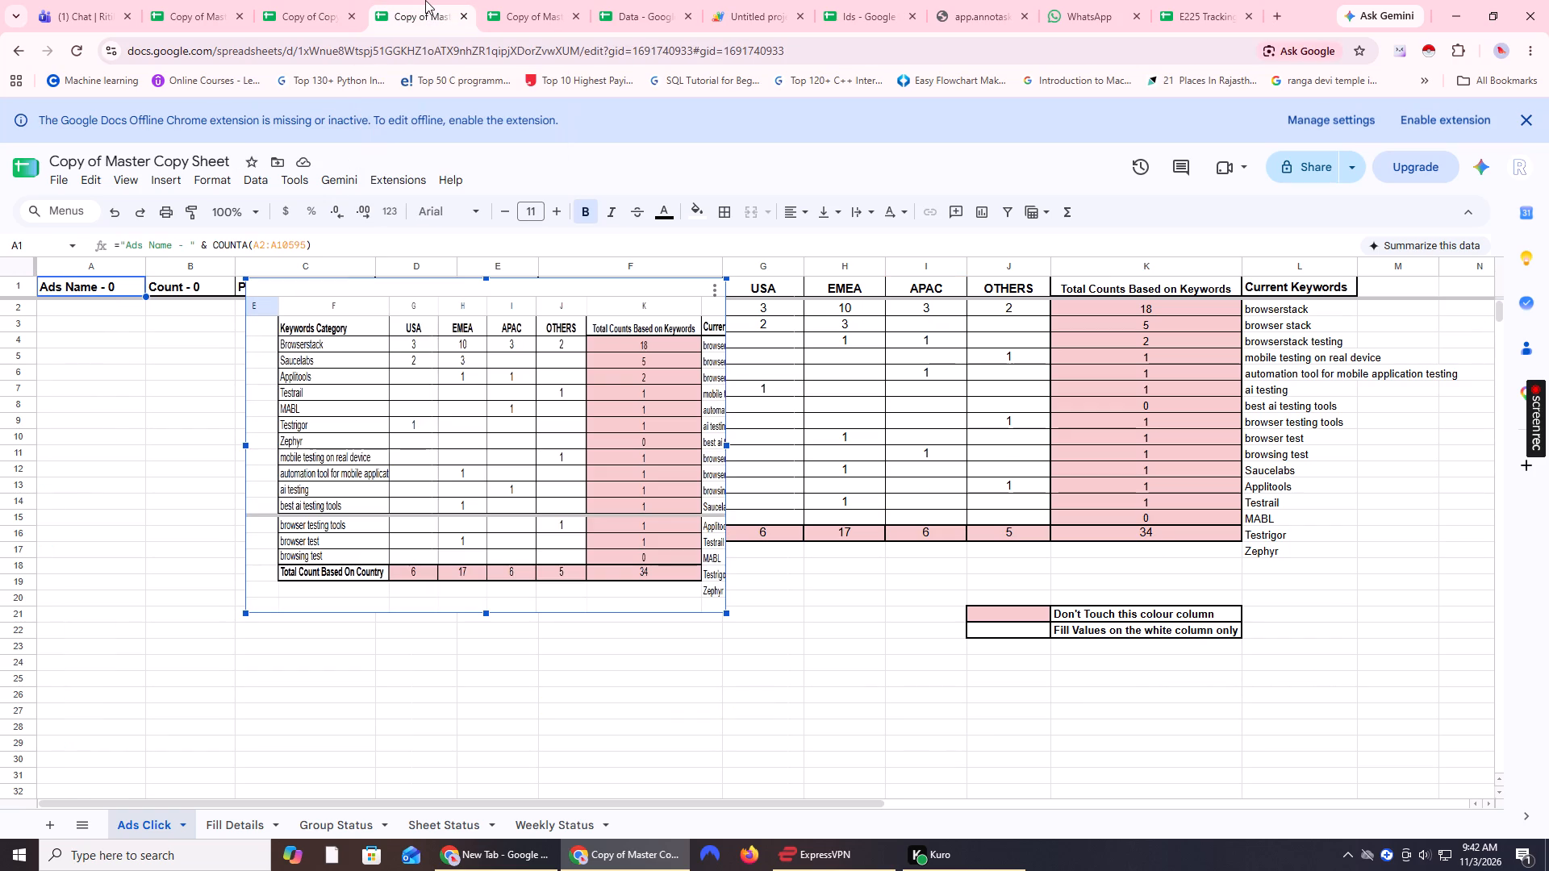
click(290, 0)
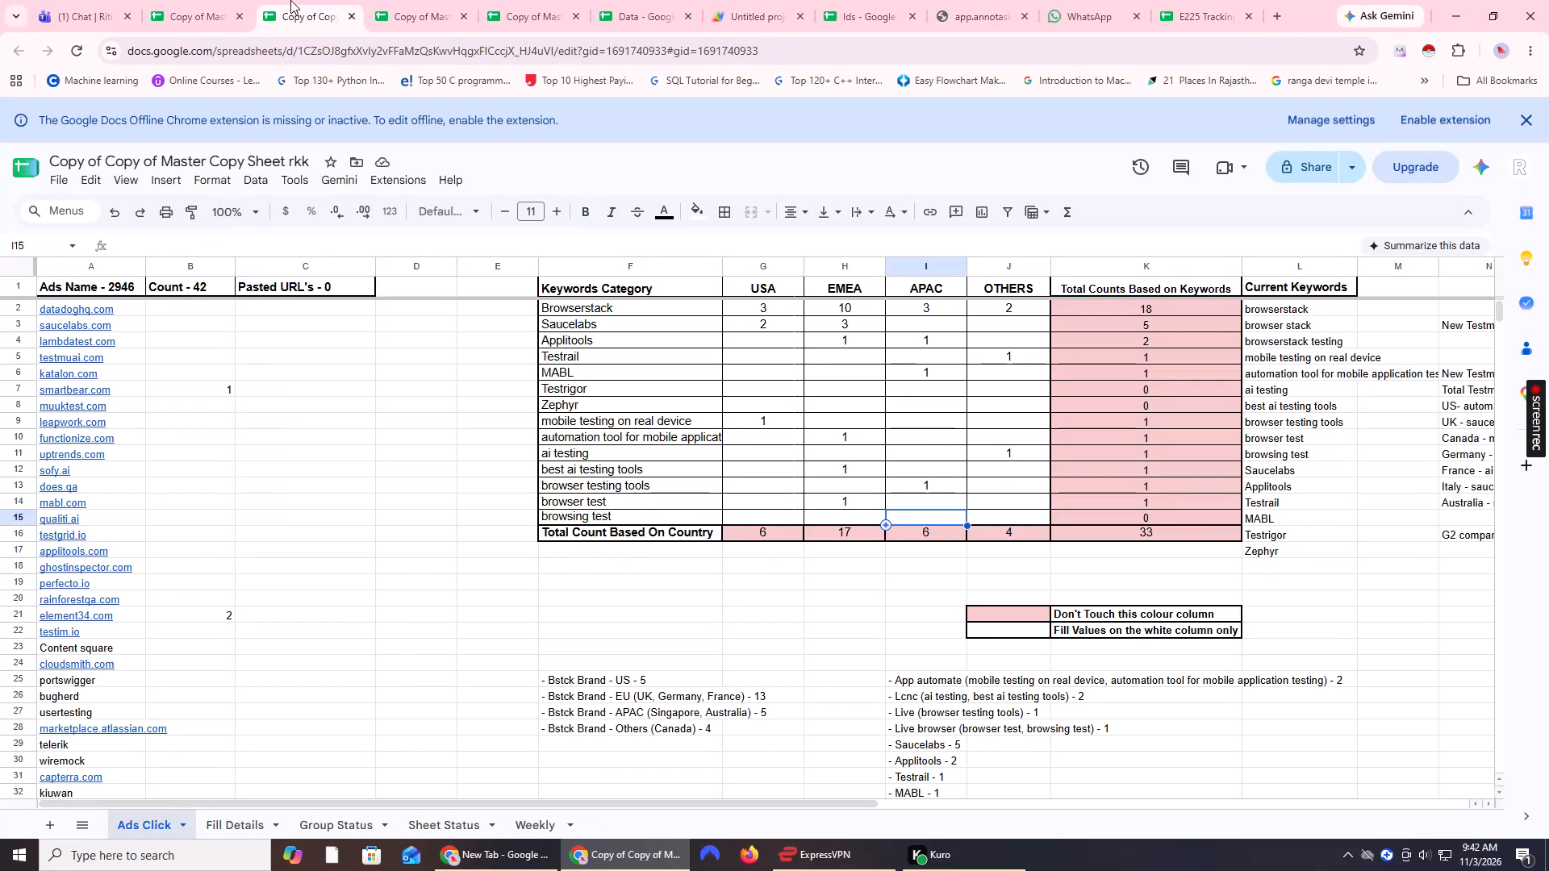
click(411, 0)
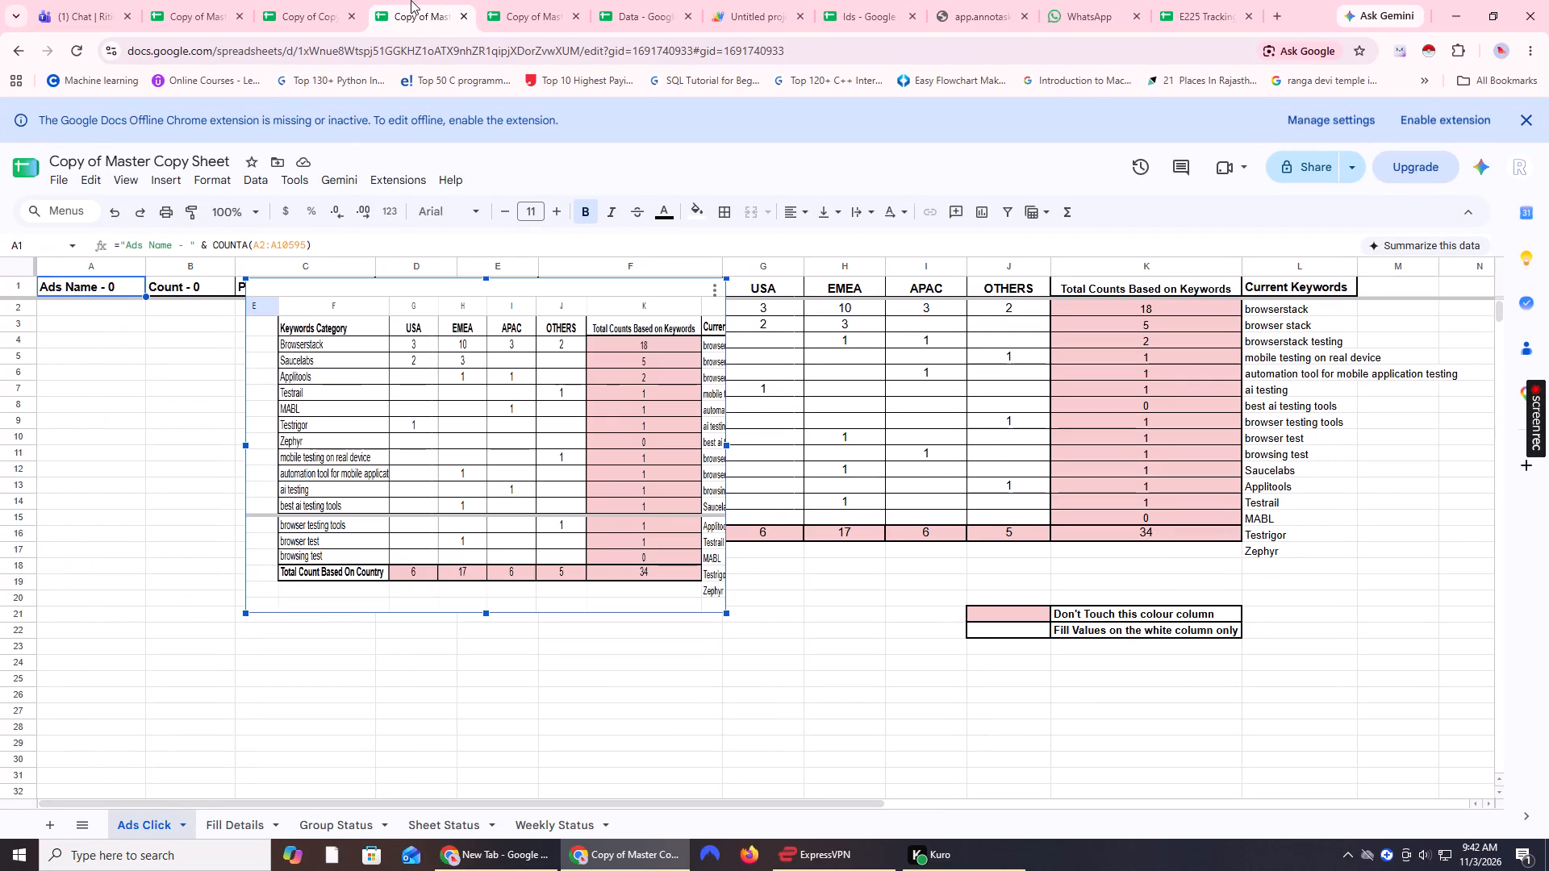
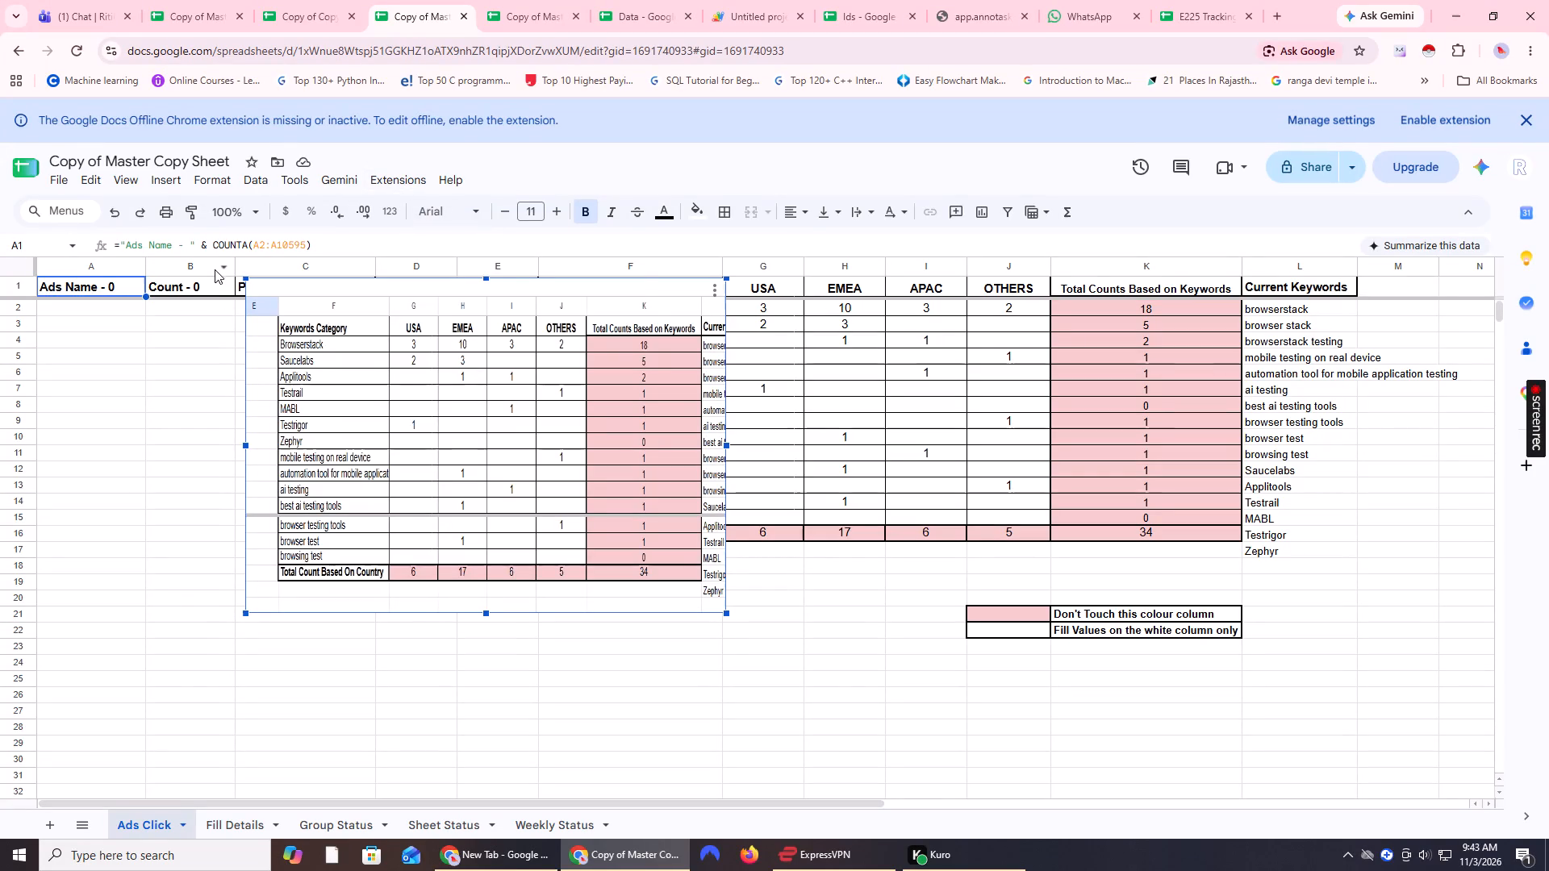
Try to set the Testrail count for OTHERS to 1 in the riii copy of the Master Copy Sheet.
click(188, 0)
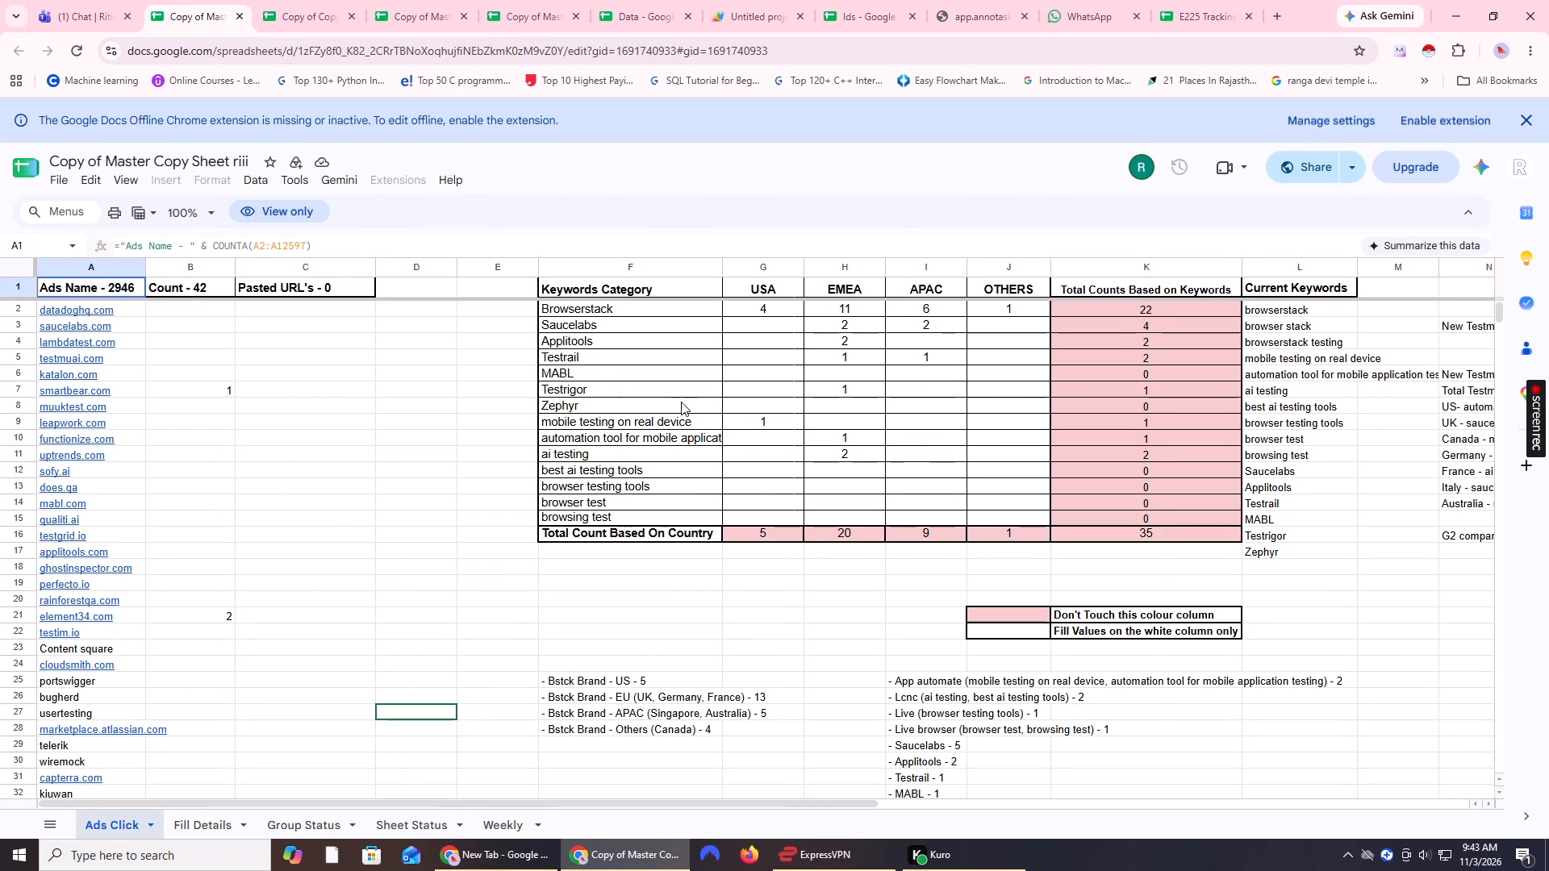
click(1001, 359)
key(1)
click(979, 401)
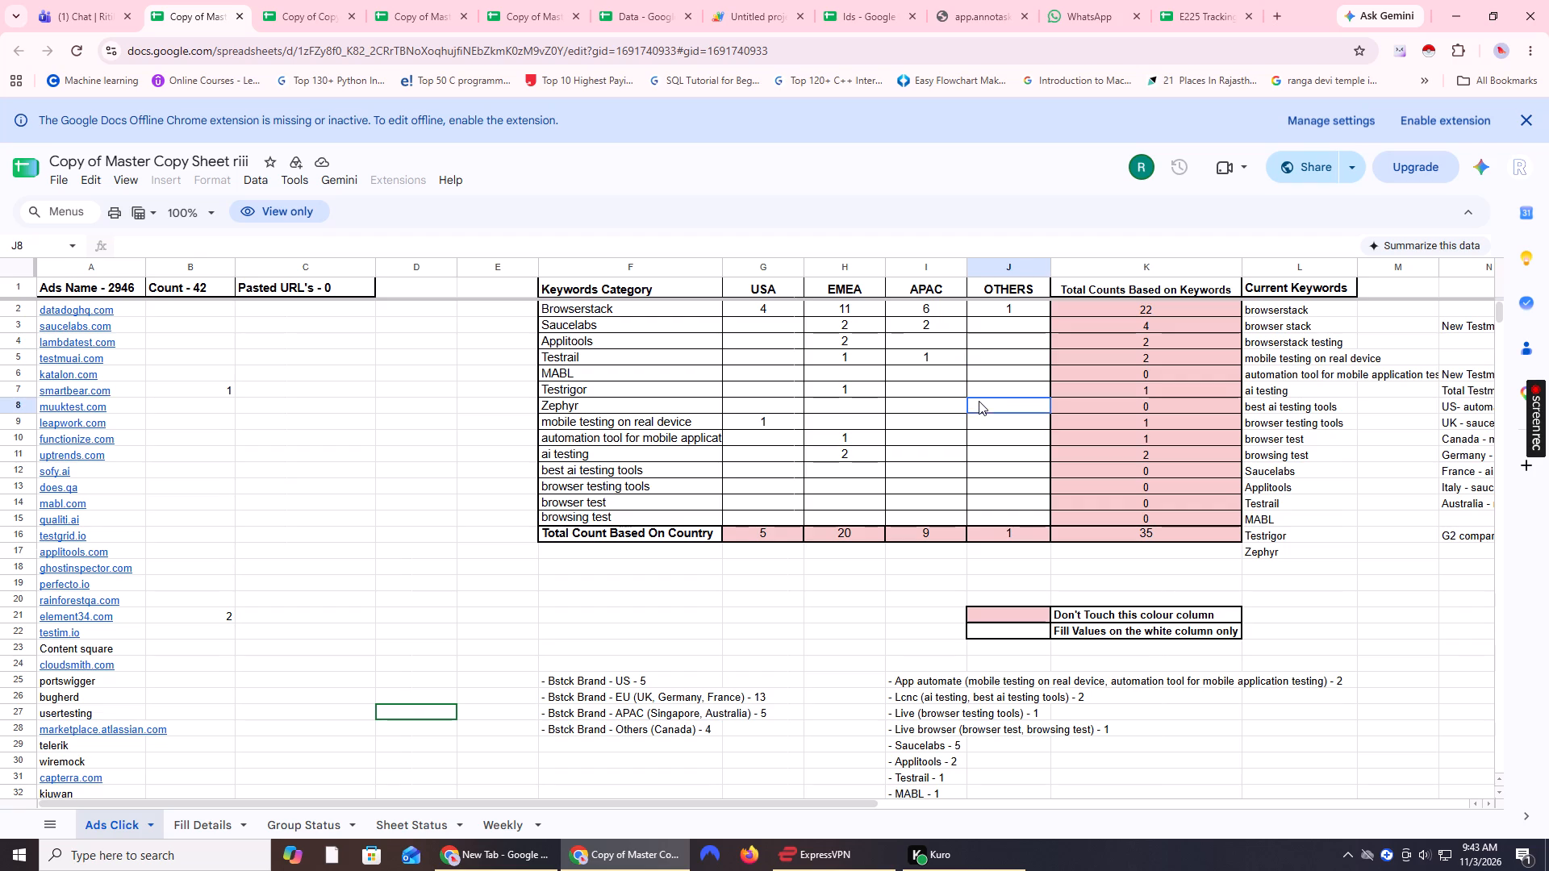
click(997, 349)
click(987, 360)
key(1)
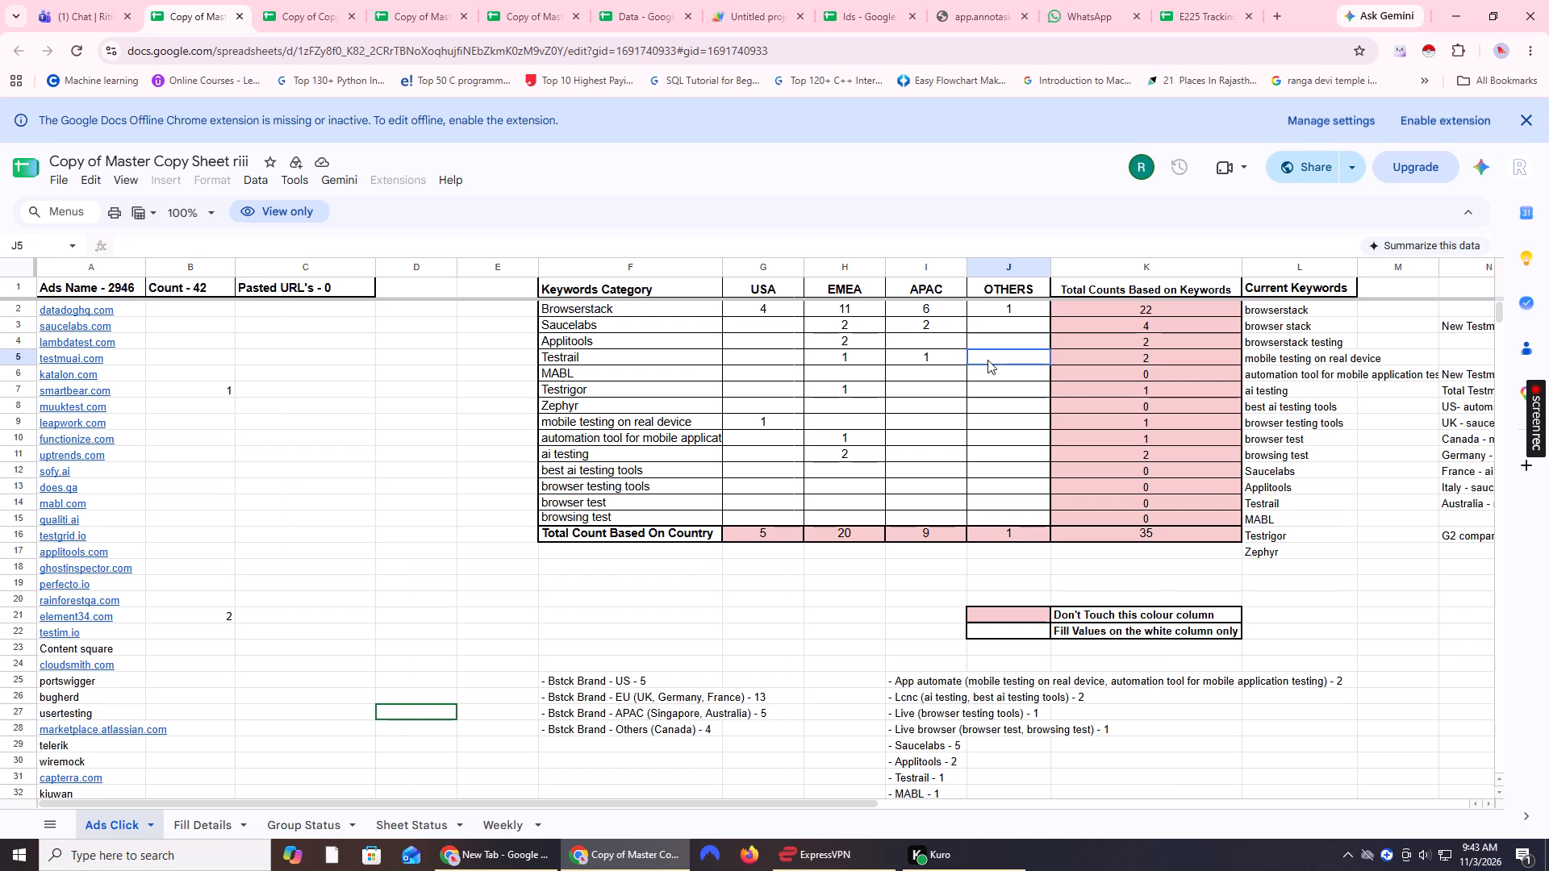
Check the reference sheet and set the rkk copy's mobile testing on real device count for OTHERS to 1.
click(310, 0)
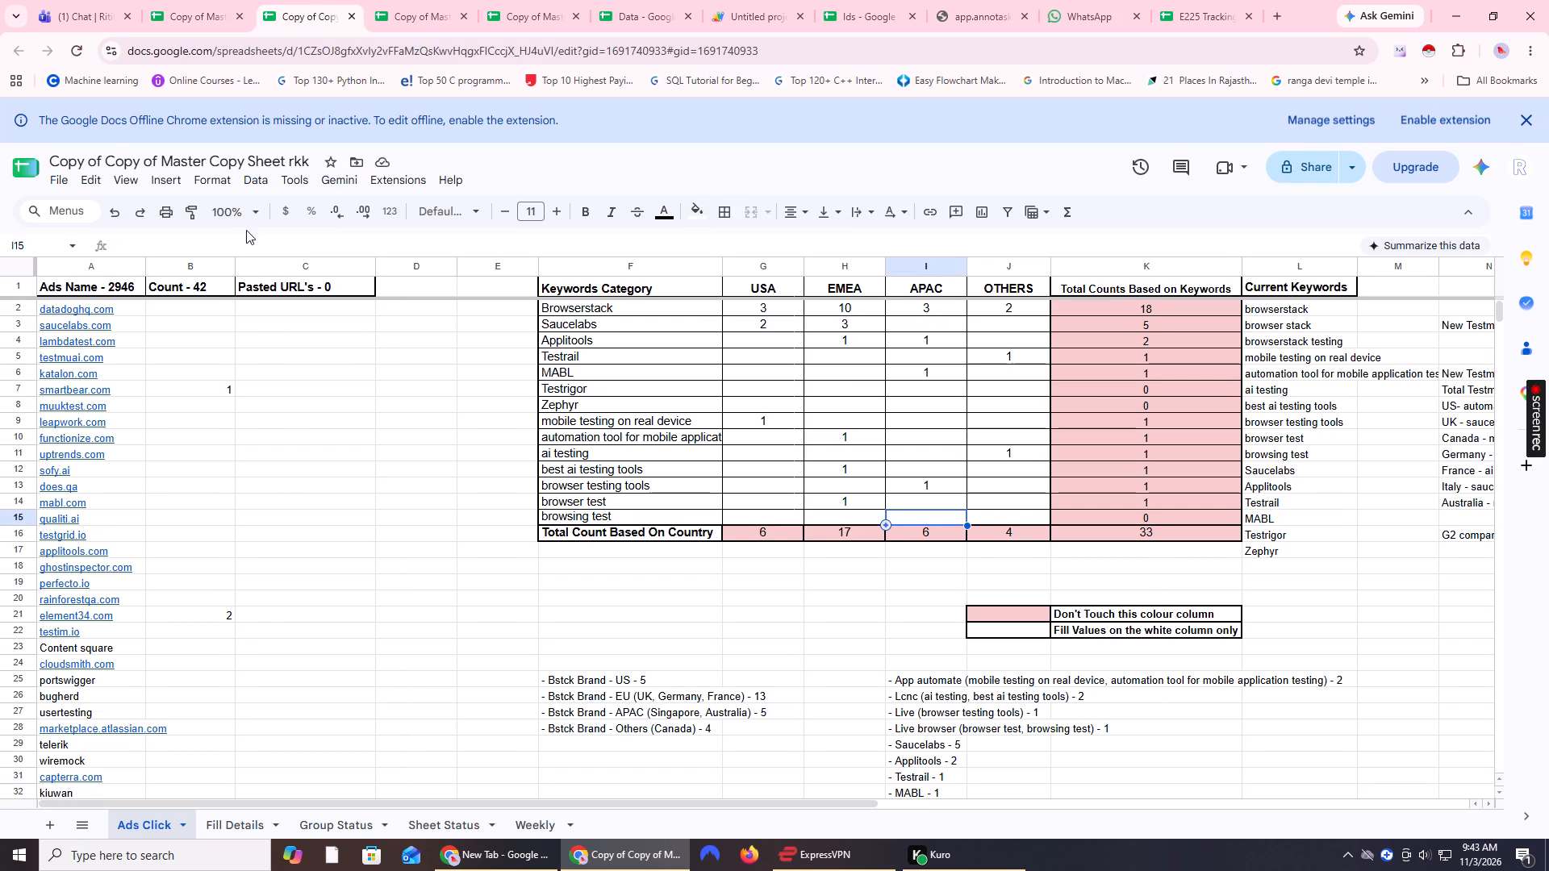
click(451, 0)
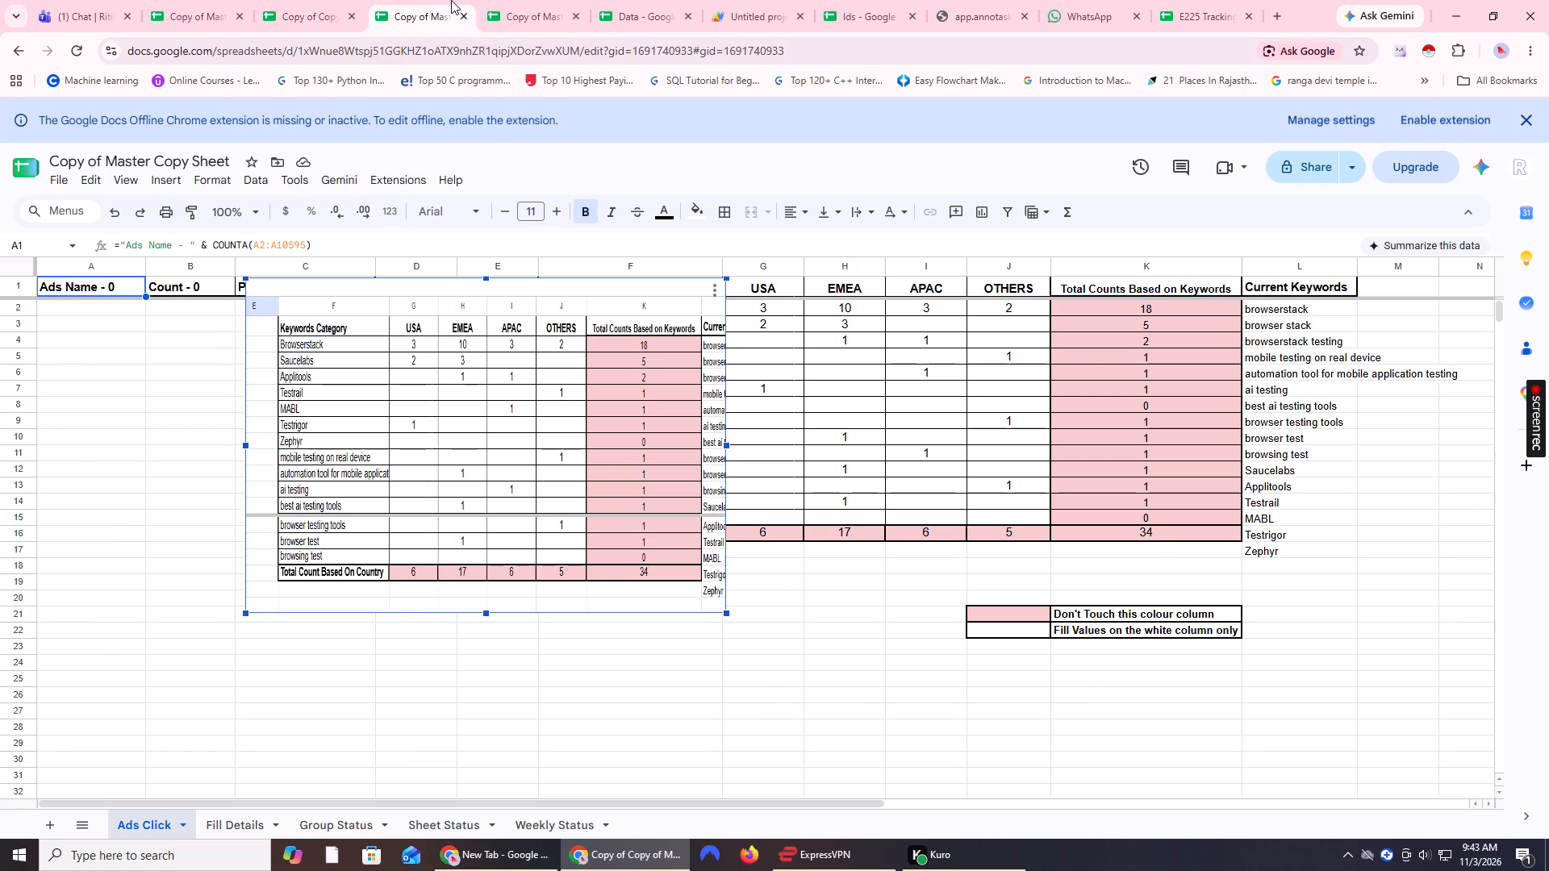
click(299, 0)
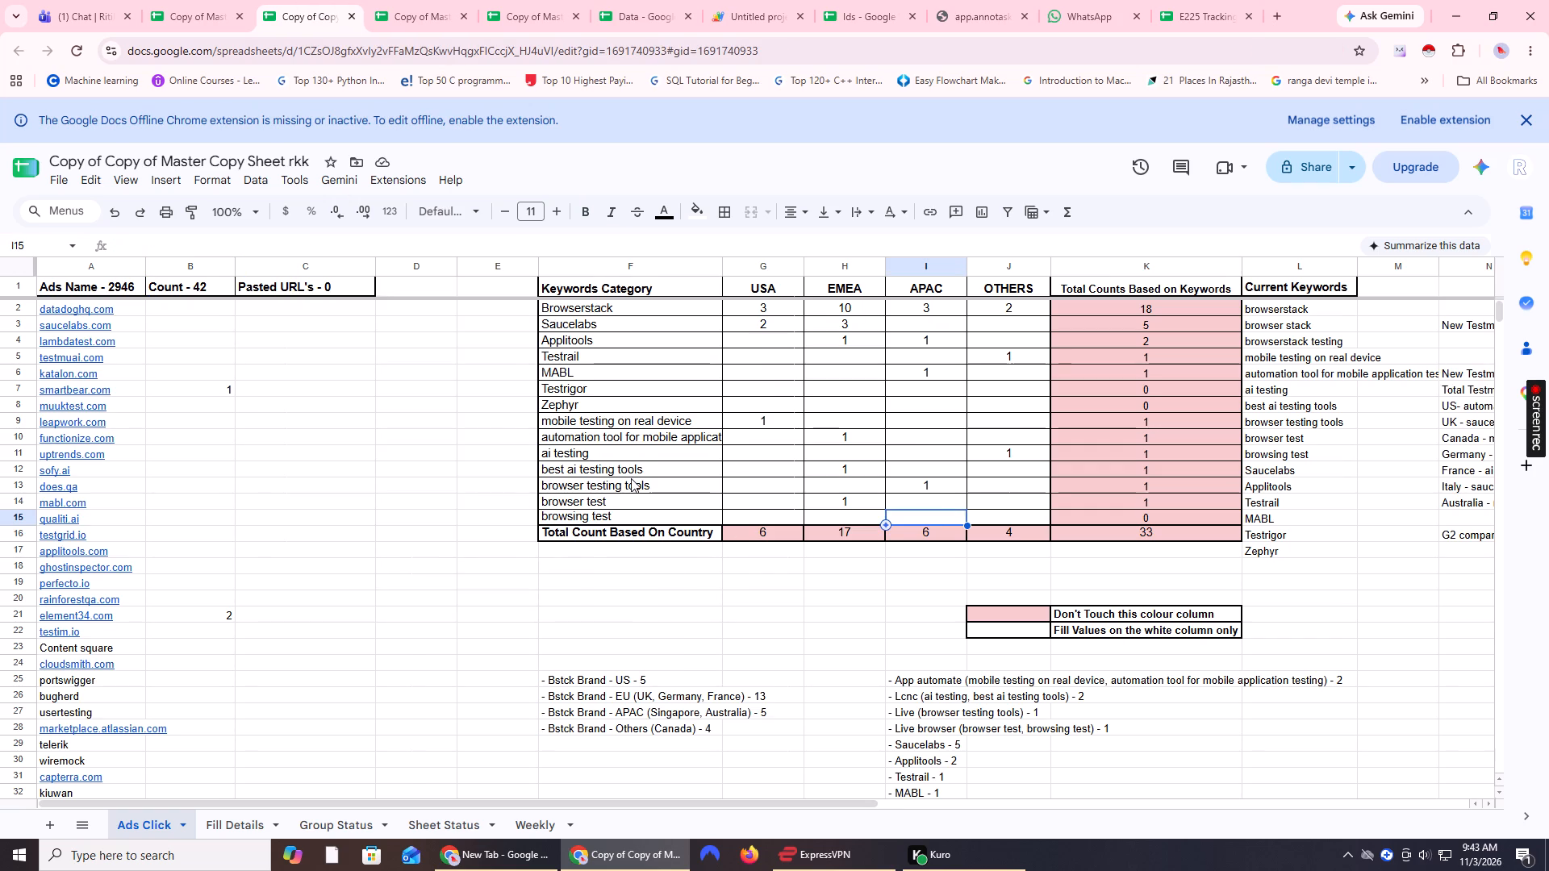
click(773, 415)
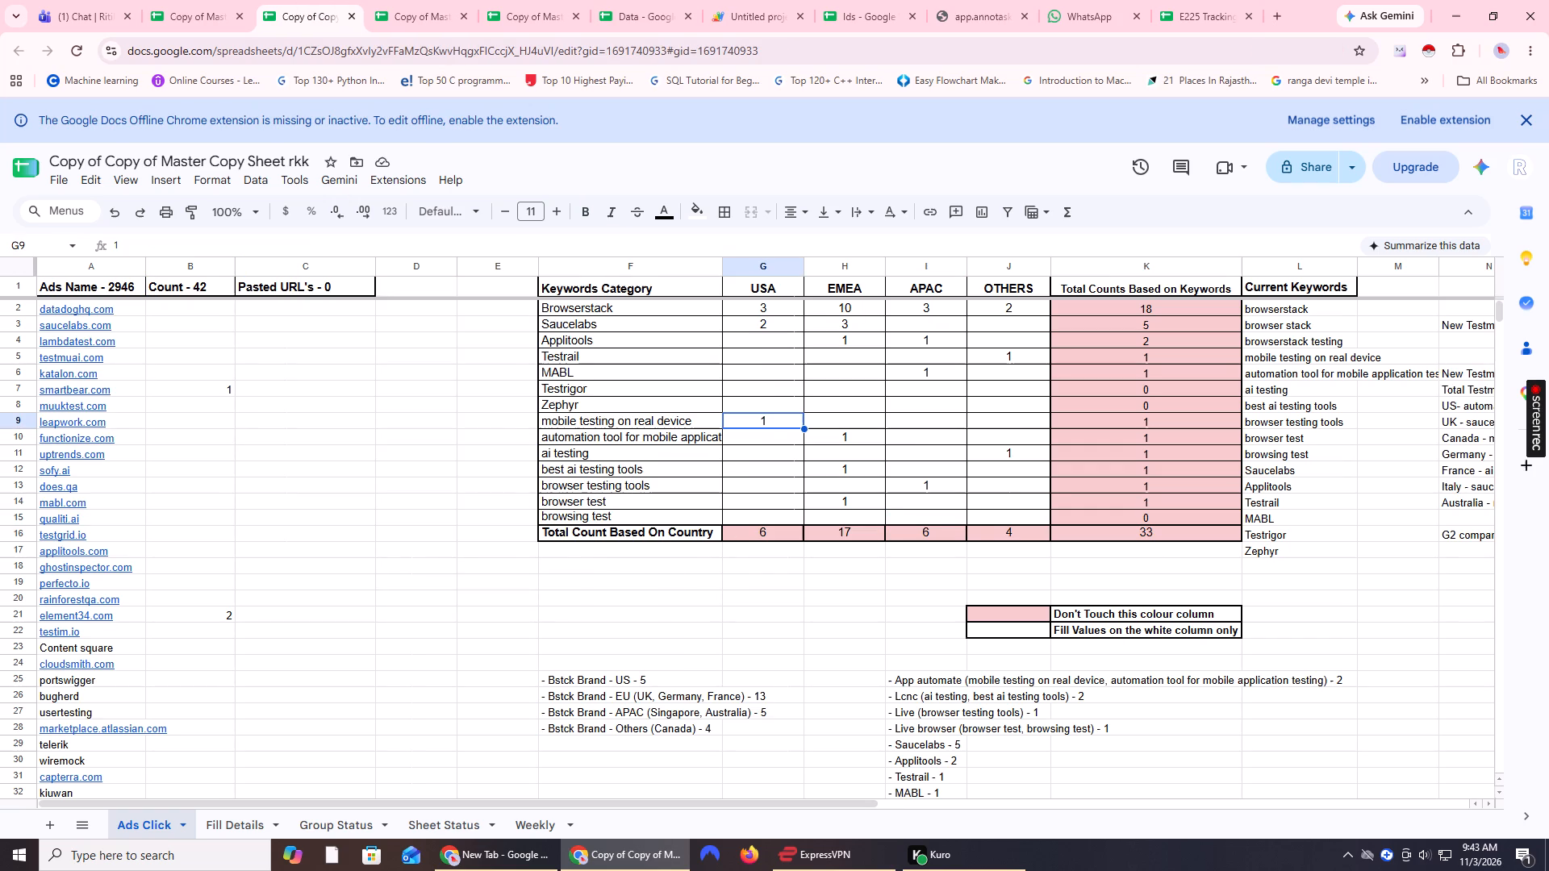
key(Right)
key(Right)
key(Right)
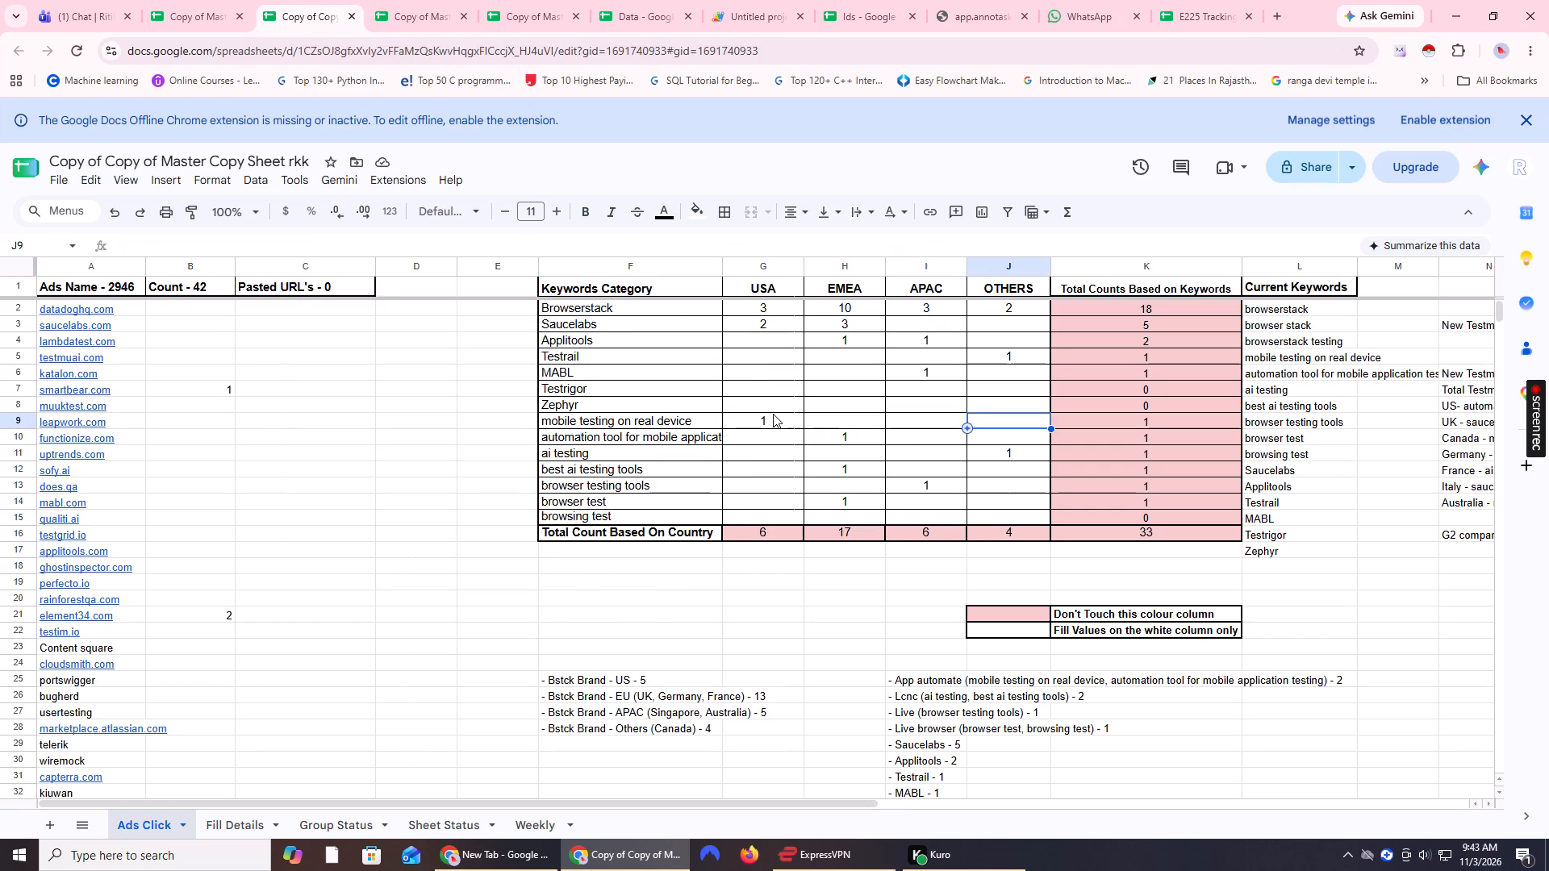
key(1)
key(Return)
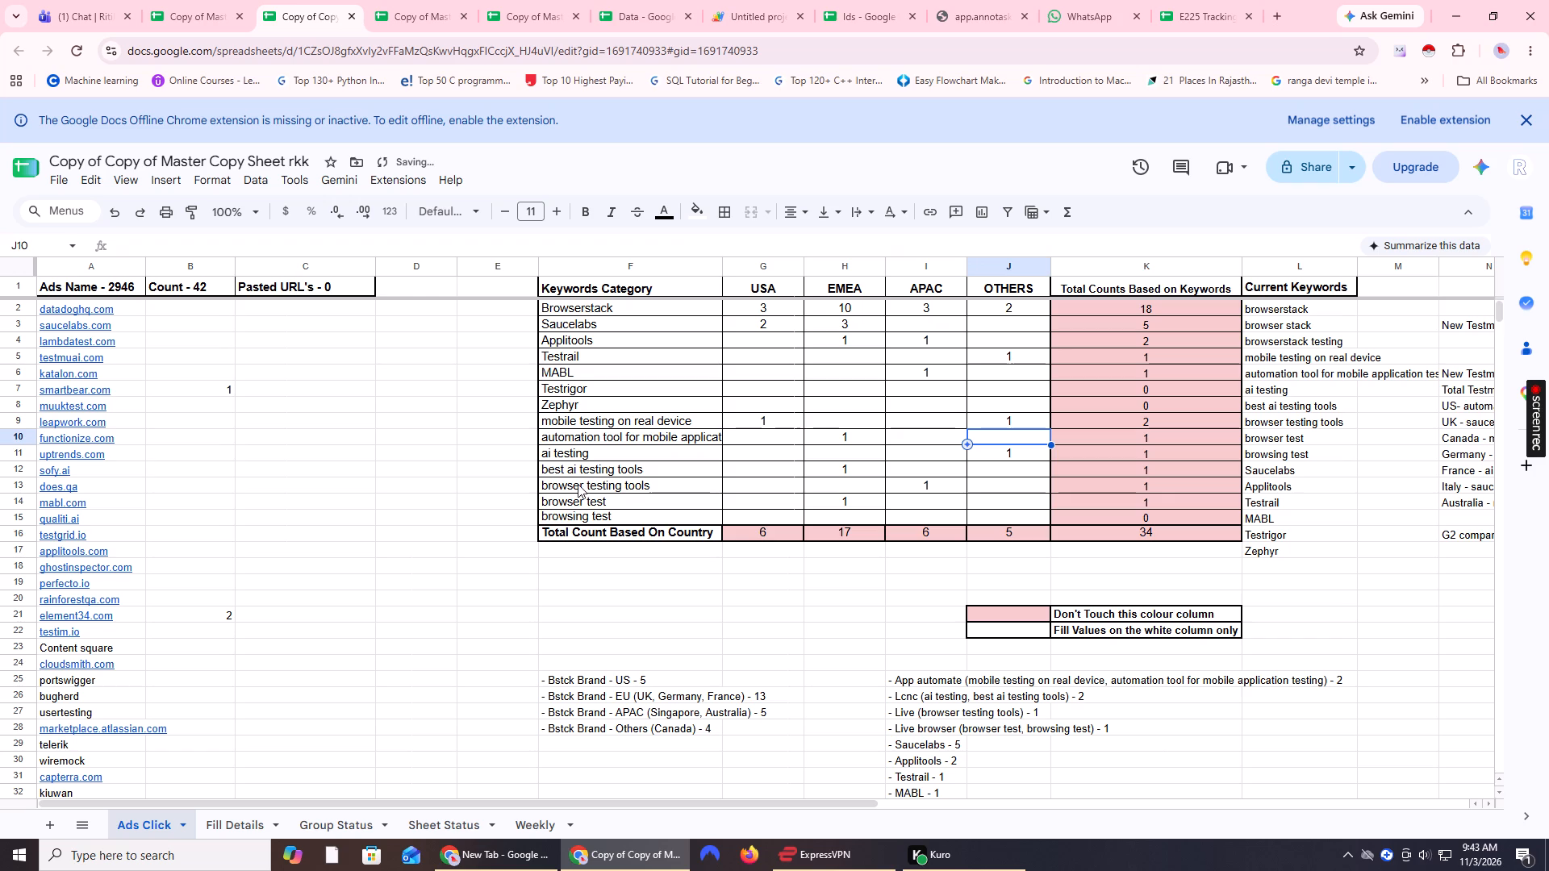
Check the reference sheet, then in the rkk copy move the OTHERS count of 1 from ai testing to browser testing tools.
click(424, 0)
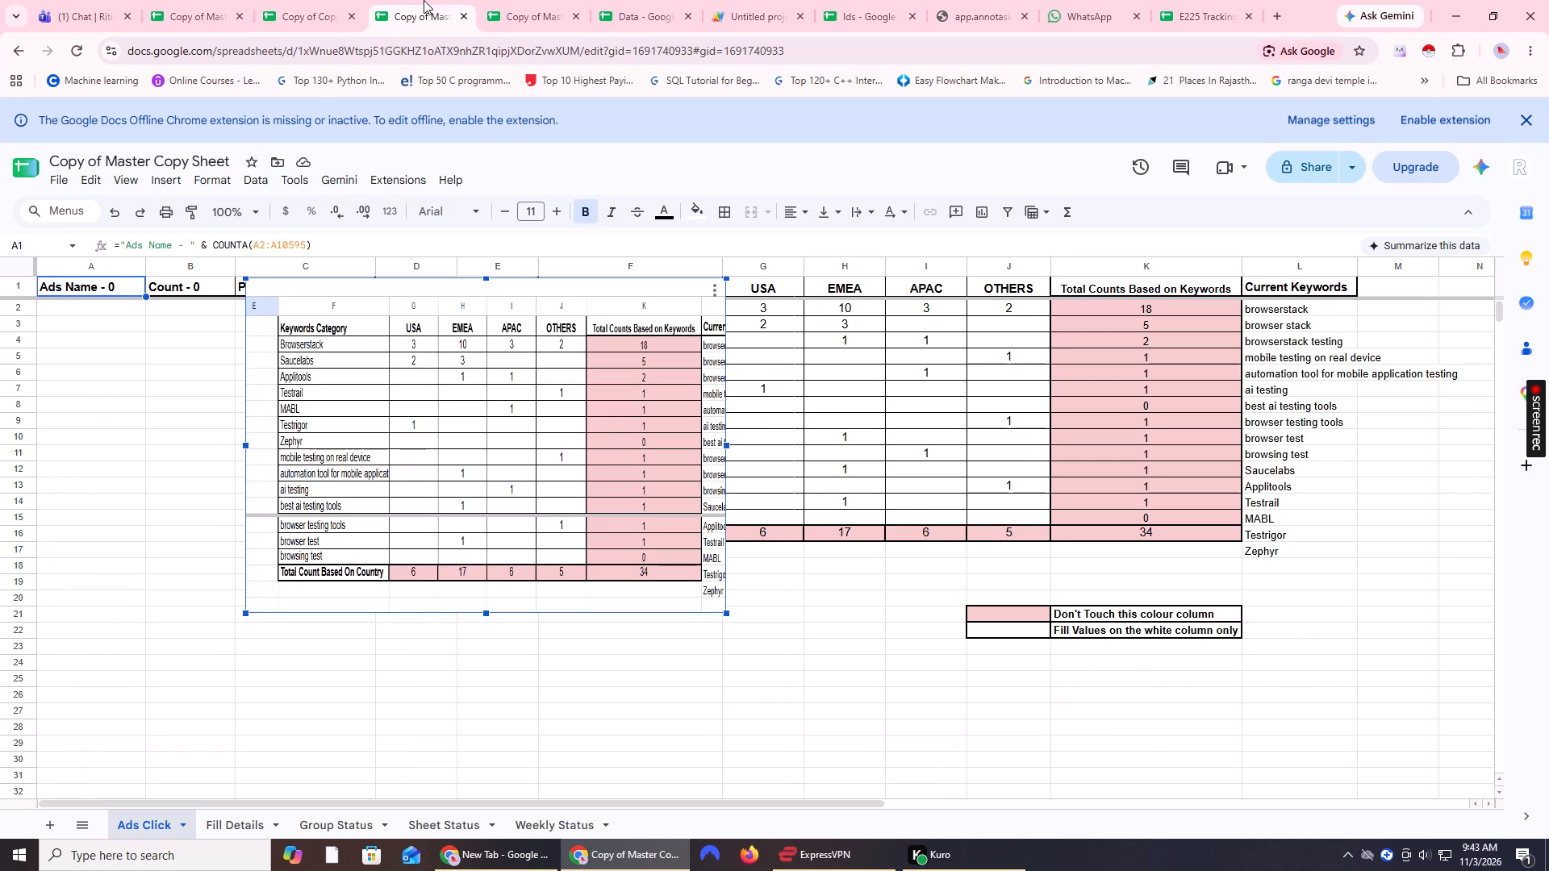
click(287, 0)
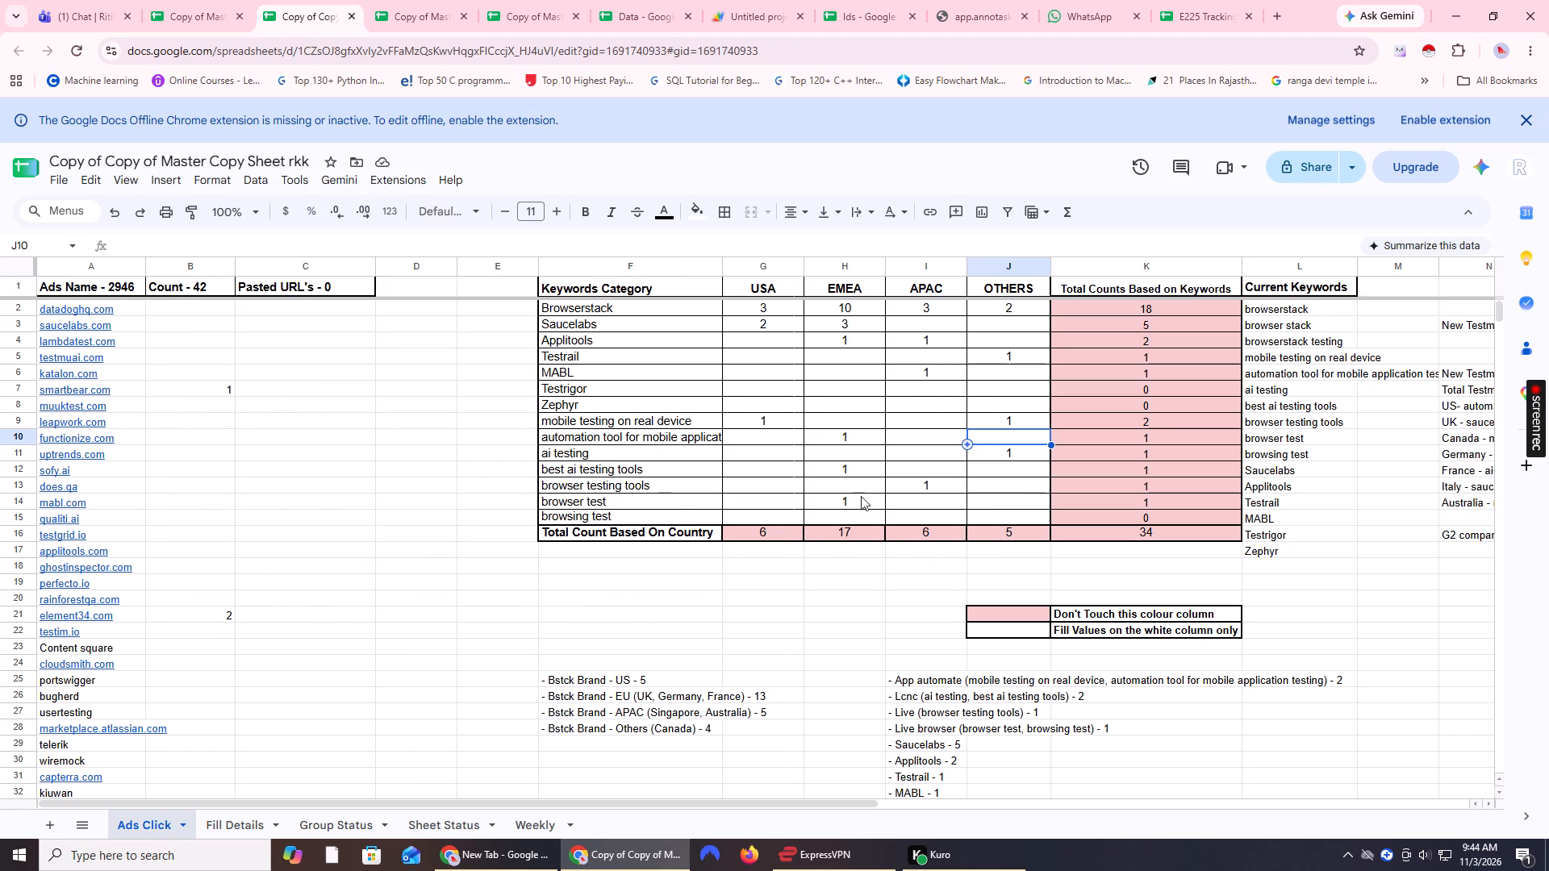
click(999, 485)
click(1008, 452)
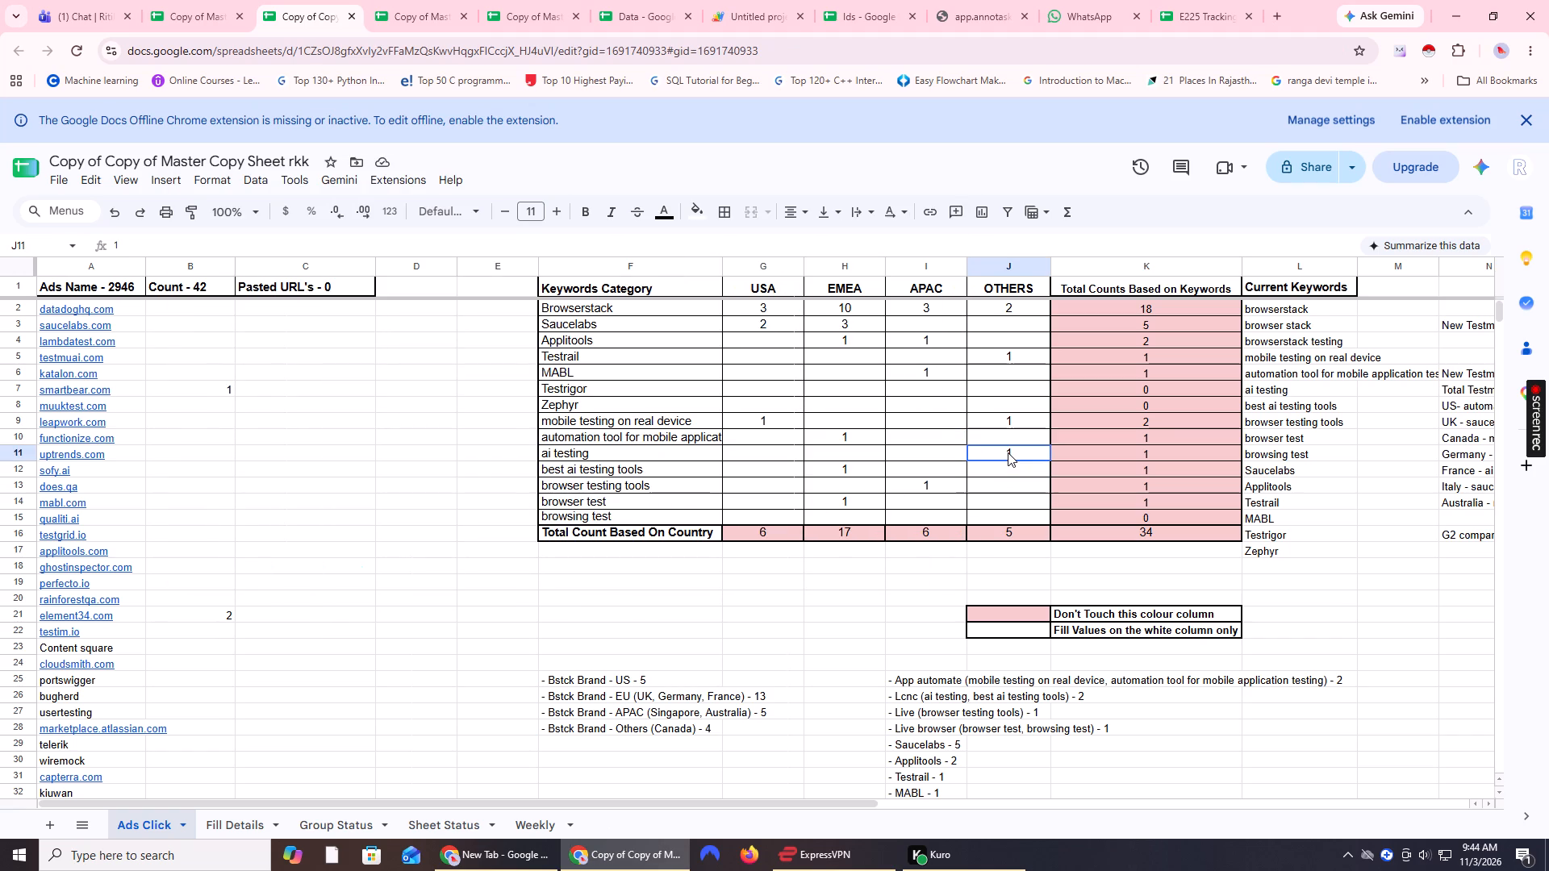
key(BackSpace)
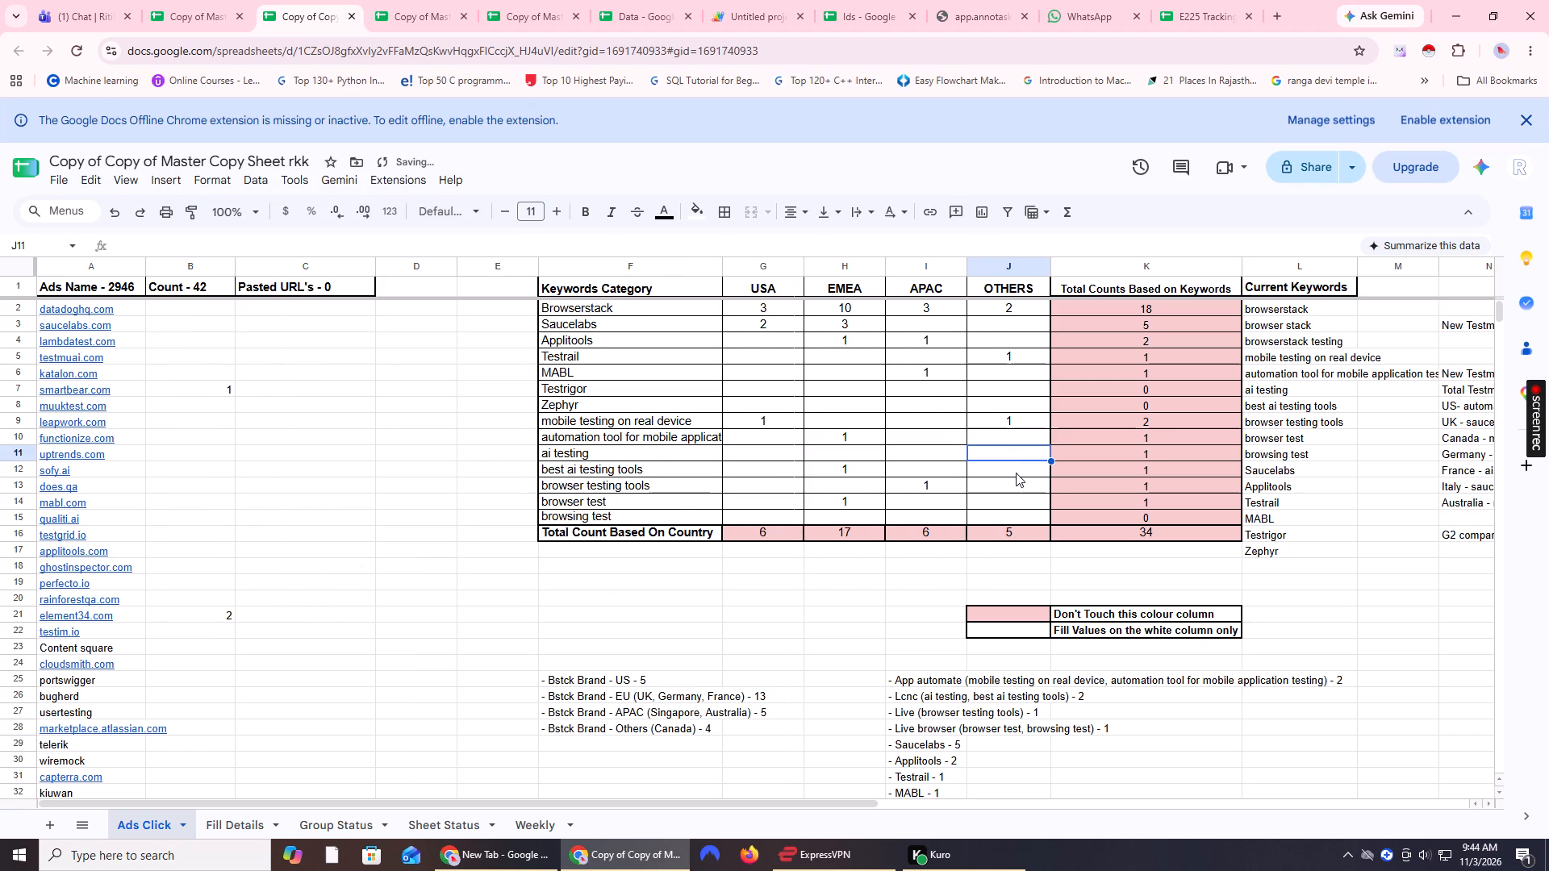
click(1016, 473)
click(1010, 481)
key(1)
click(1001, 459)
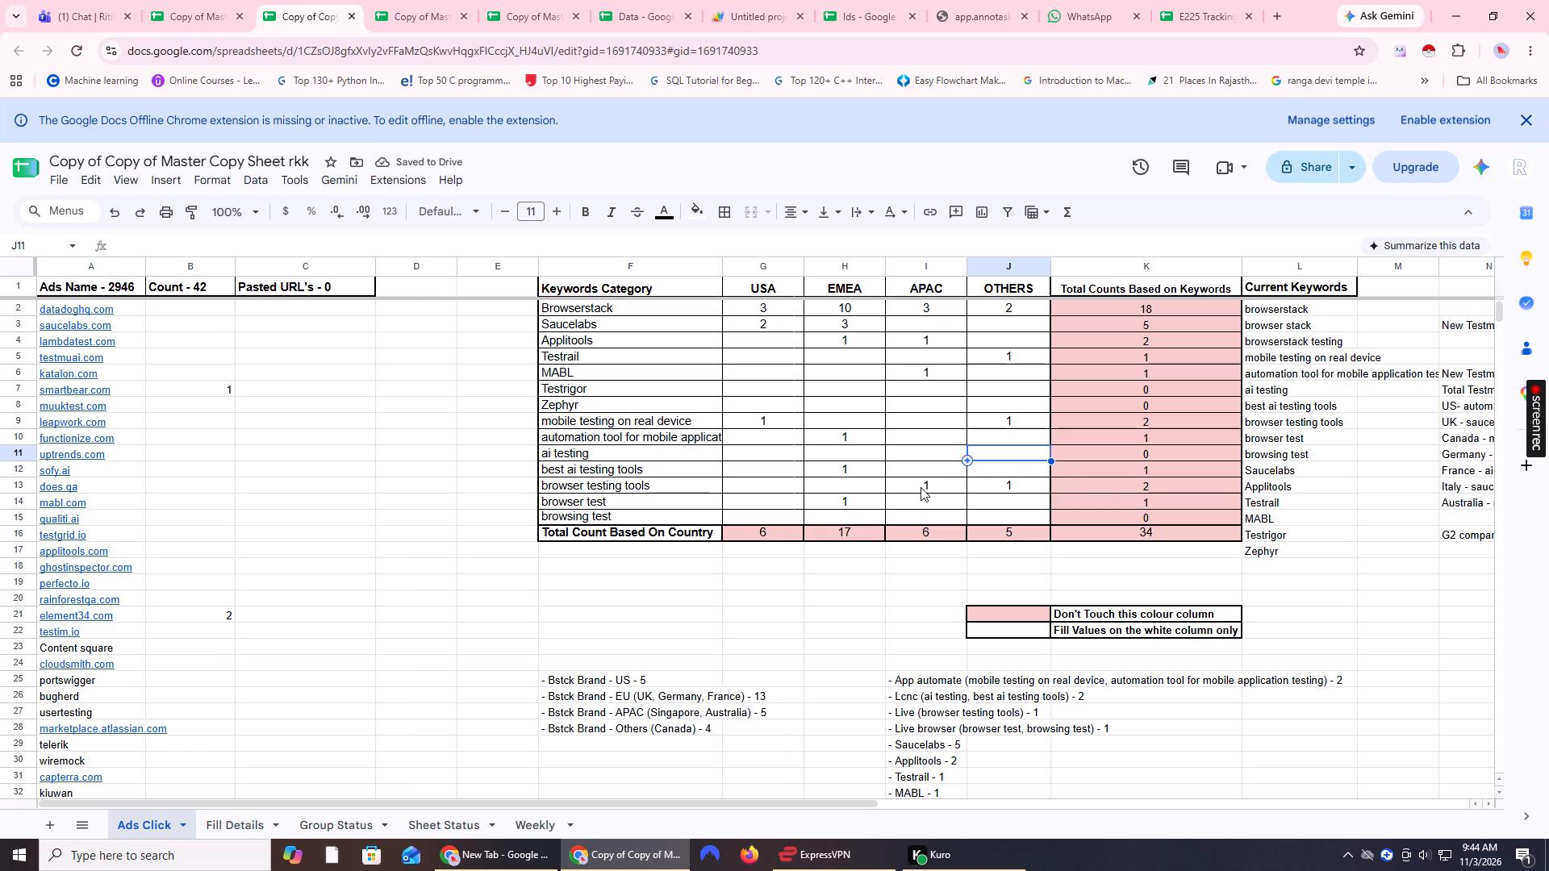
In the rkk copy, move the APAC count of 1 from browser testing tools to ai testing and recheck against the reference sheet.
click(385, 0)
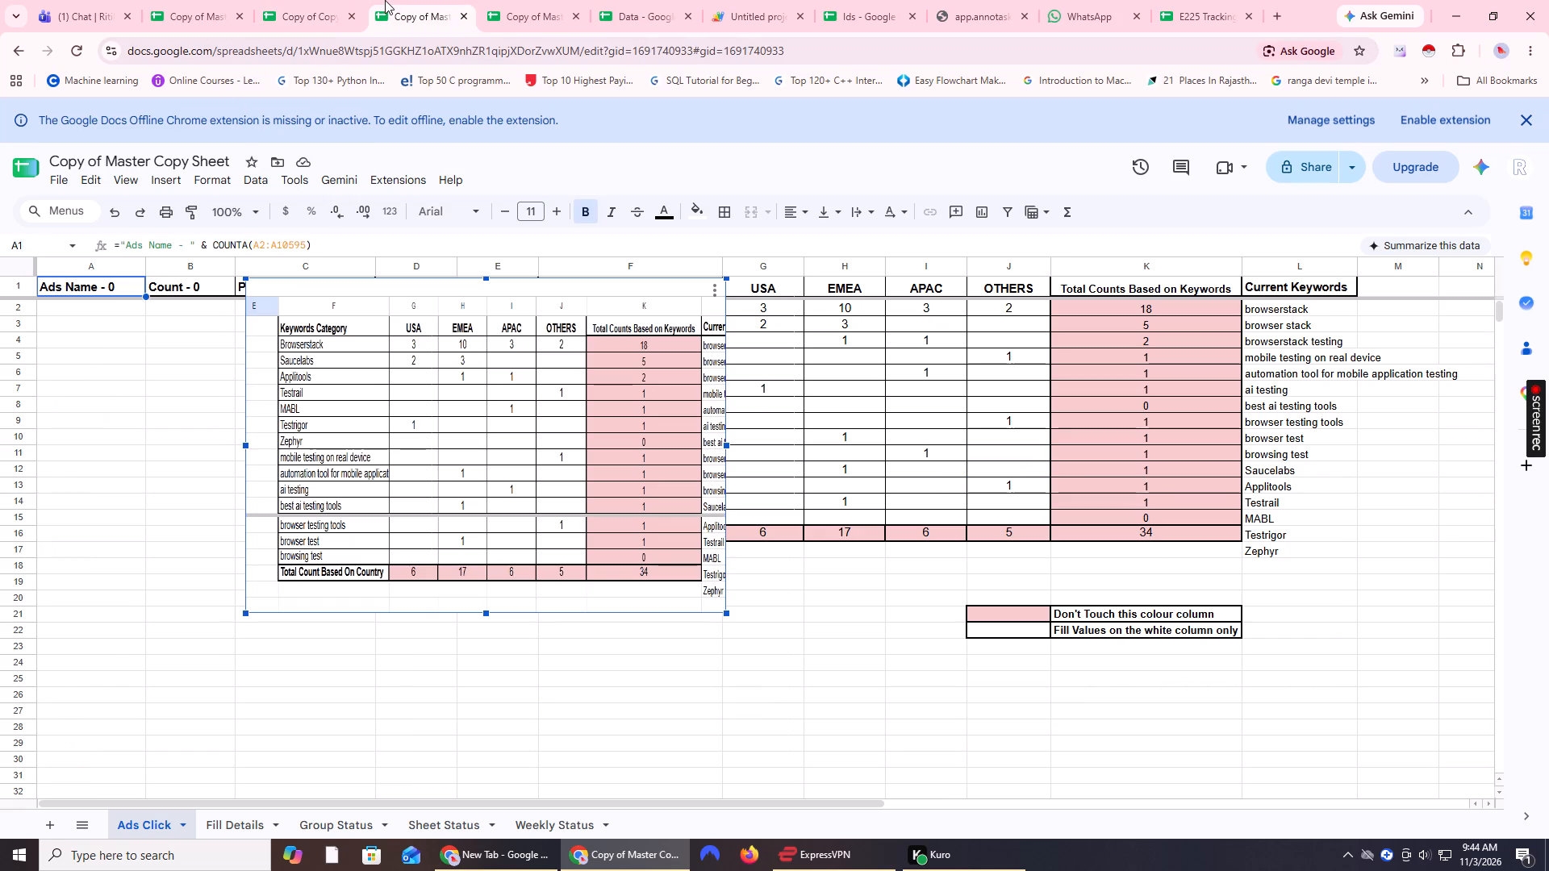
click(313, 0)
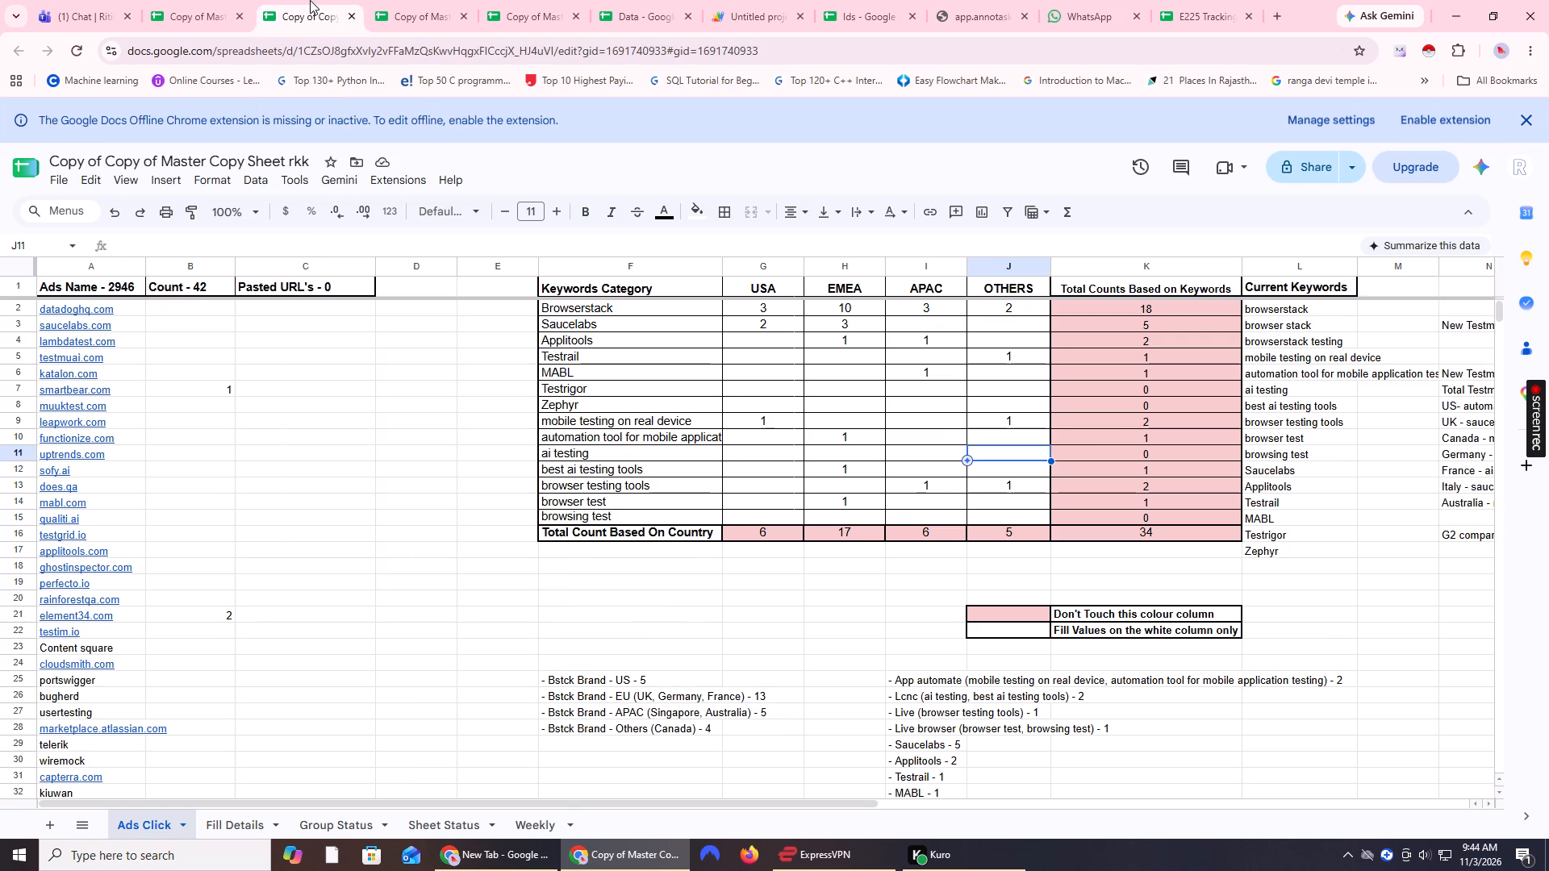
click(921, 480)
key(BackSpace)
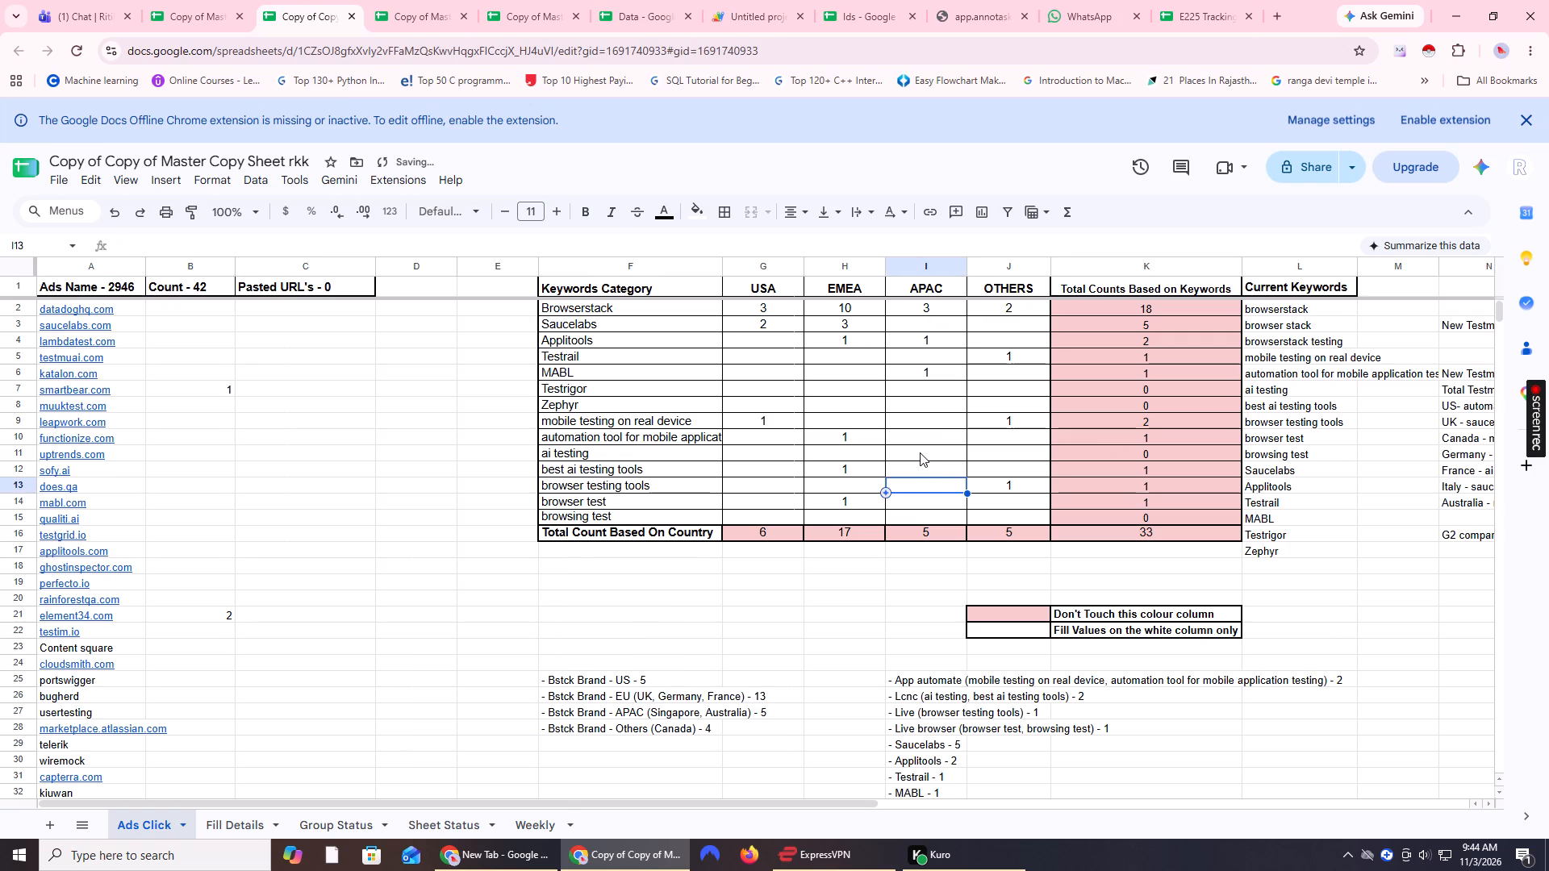
click(920, 452)
key(1)
key(Return)
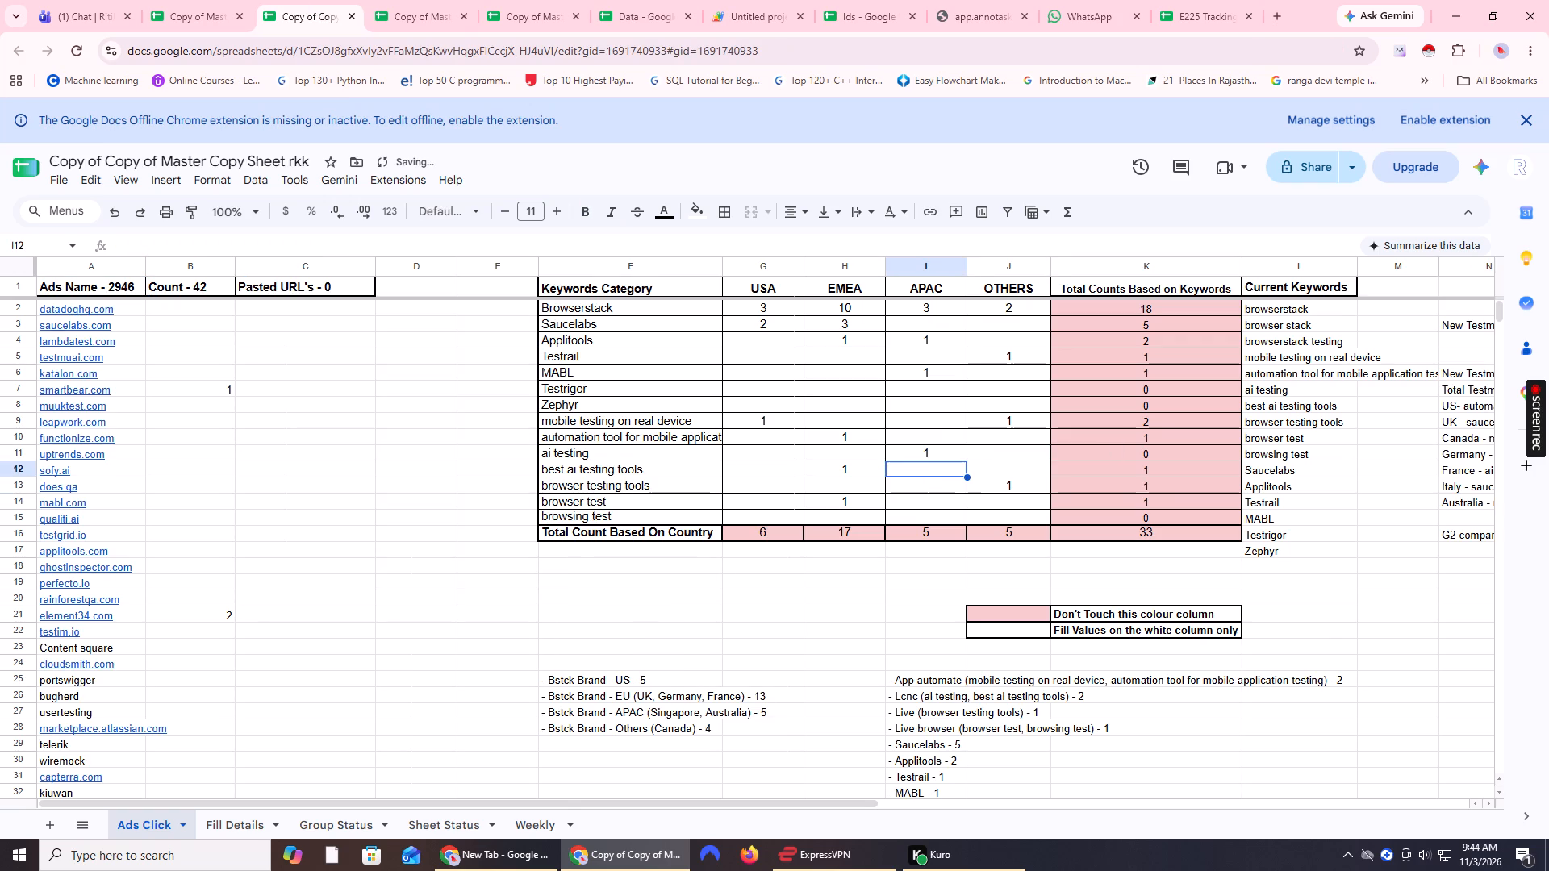
click(879, 566)
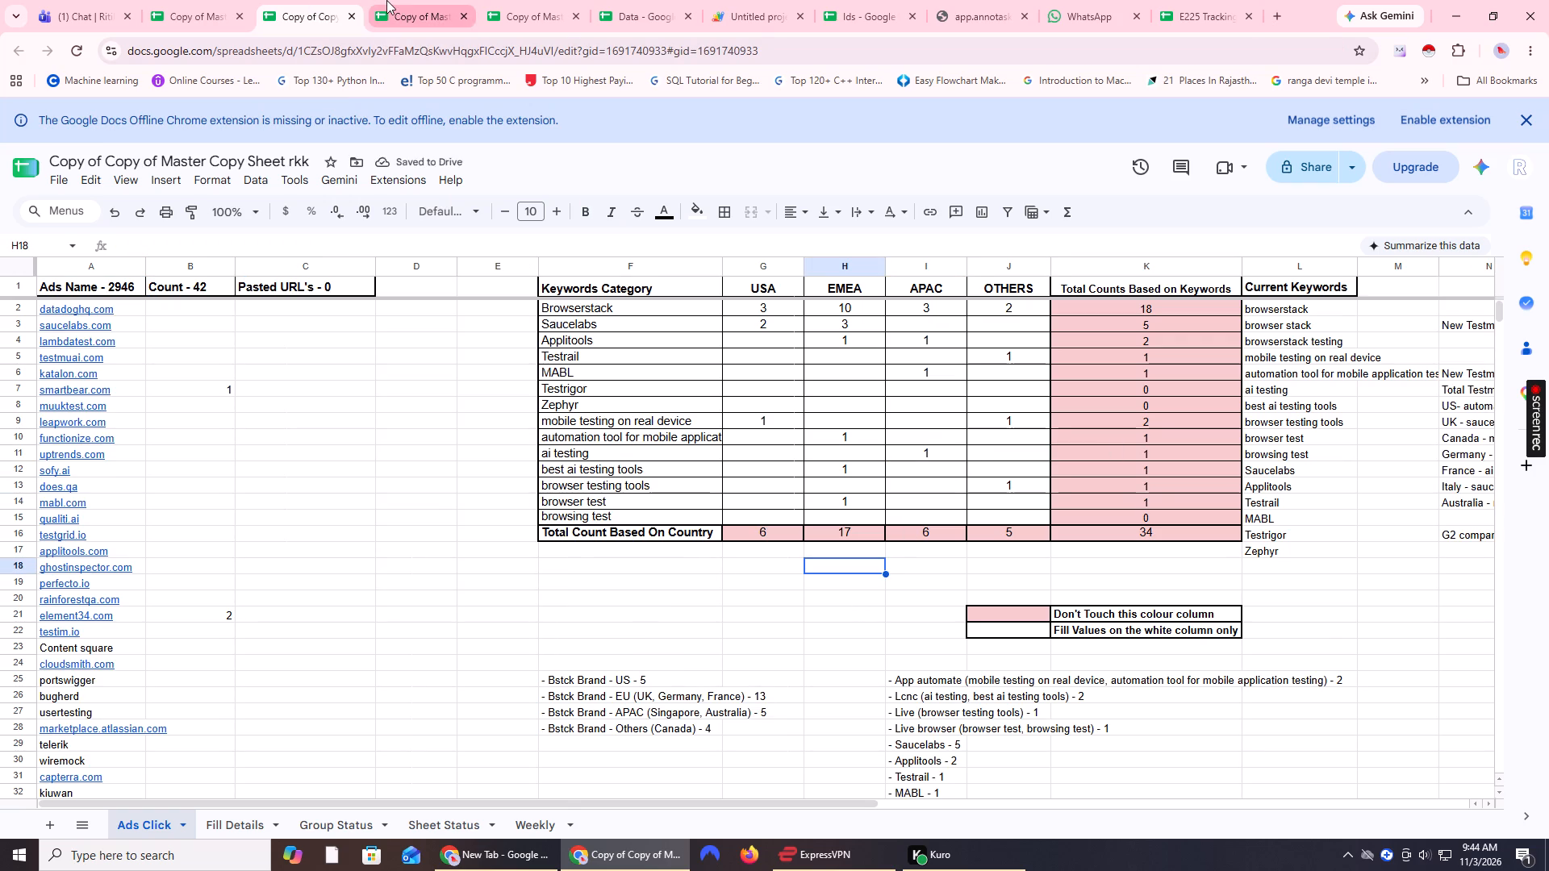
click(388, 0)
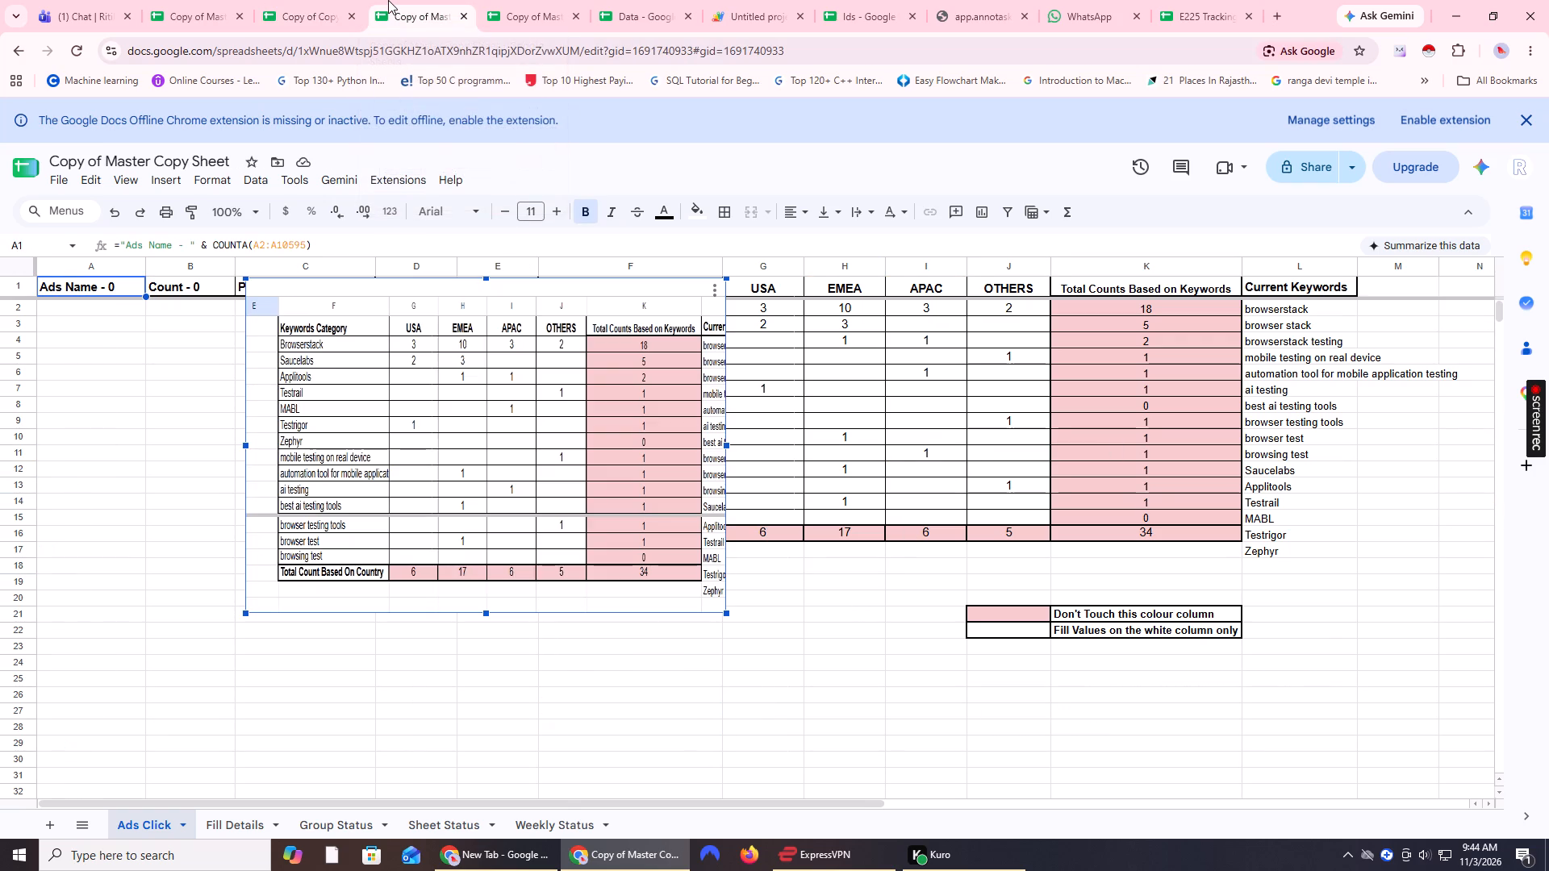
click(289, 0)
click(424, 527)
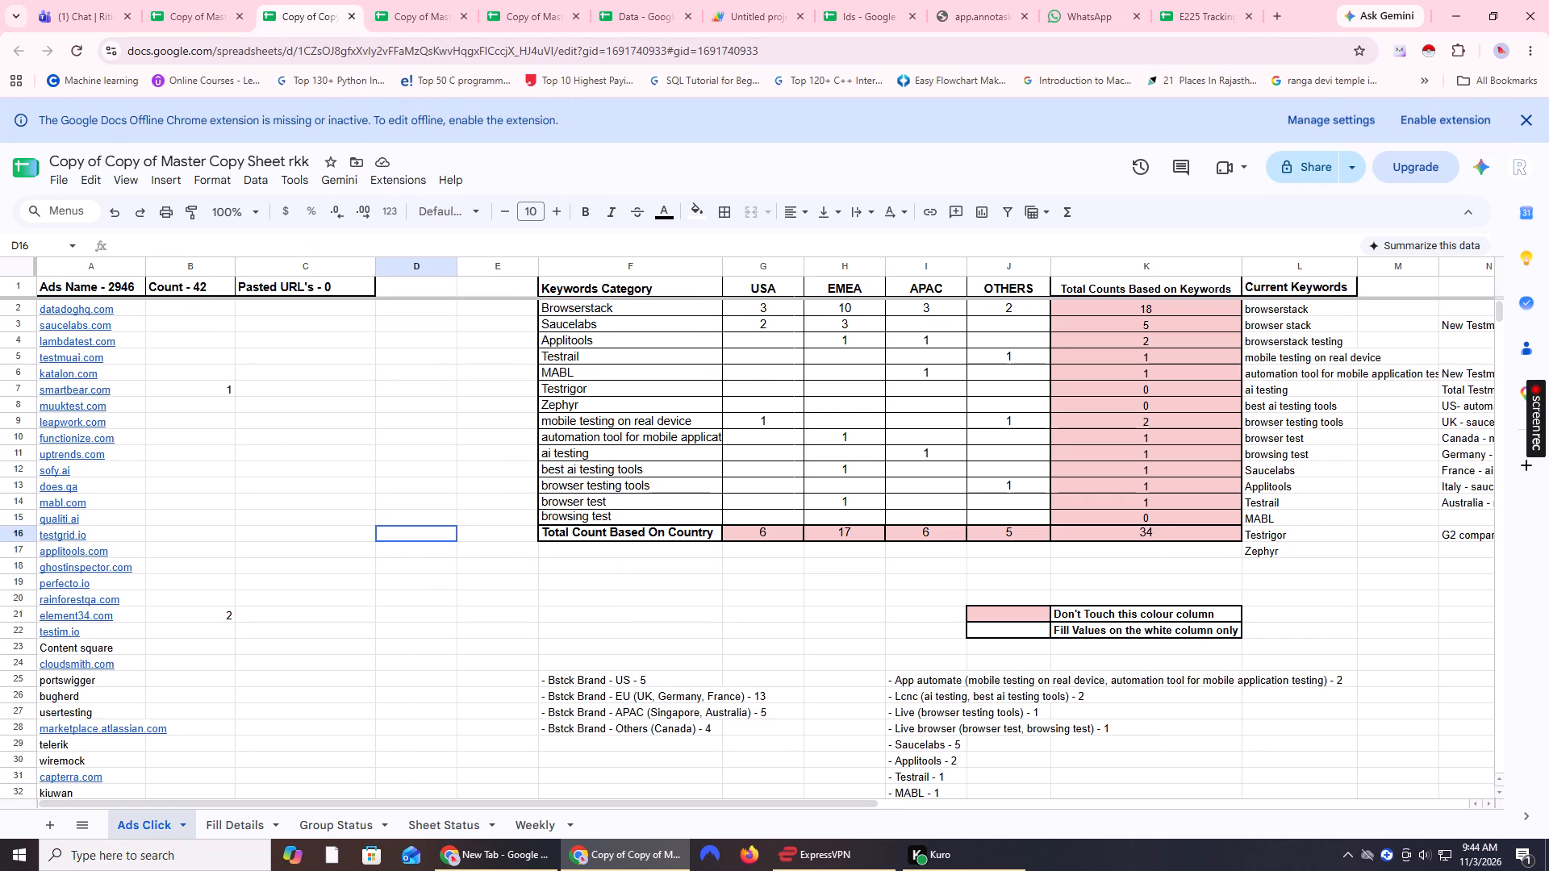
Review the rkk copy's Group Status summary of all ad clicks and LT ad clicks per keyword, down to G2 Comparision.
click(250, 819)
click(319, 831)
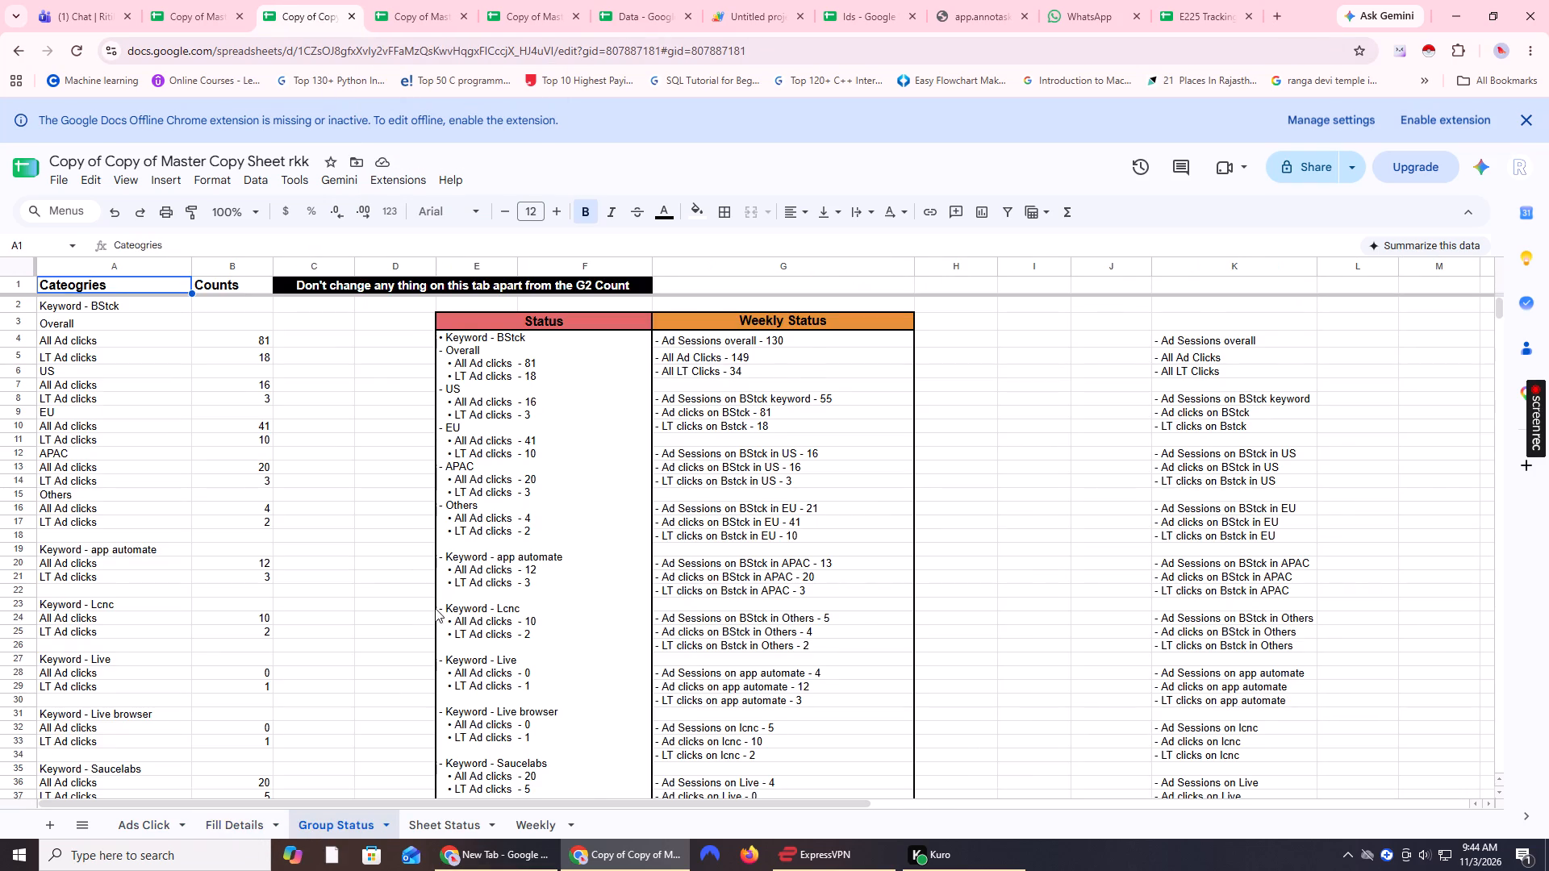
scroll(495, 583, down, 3)
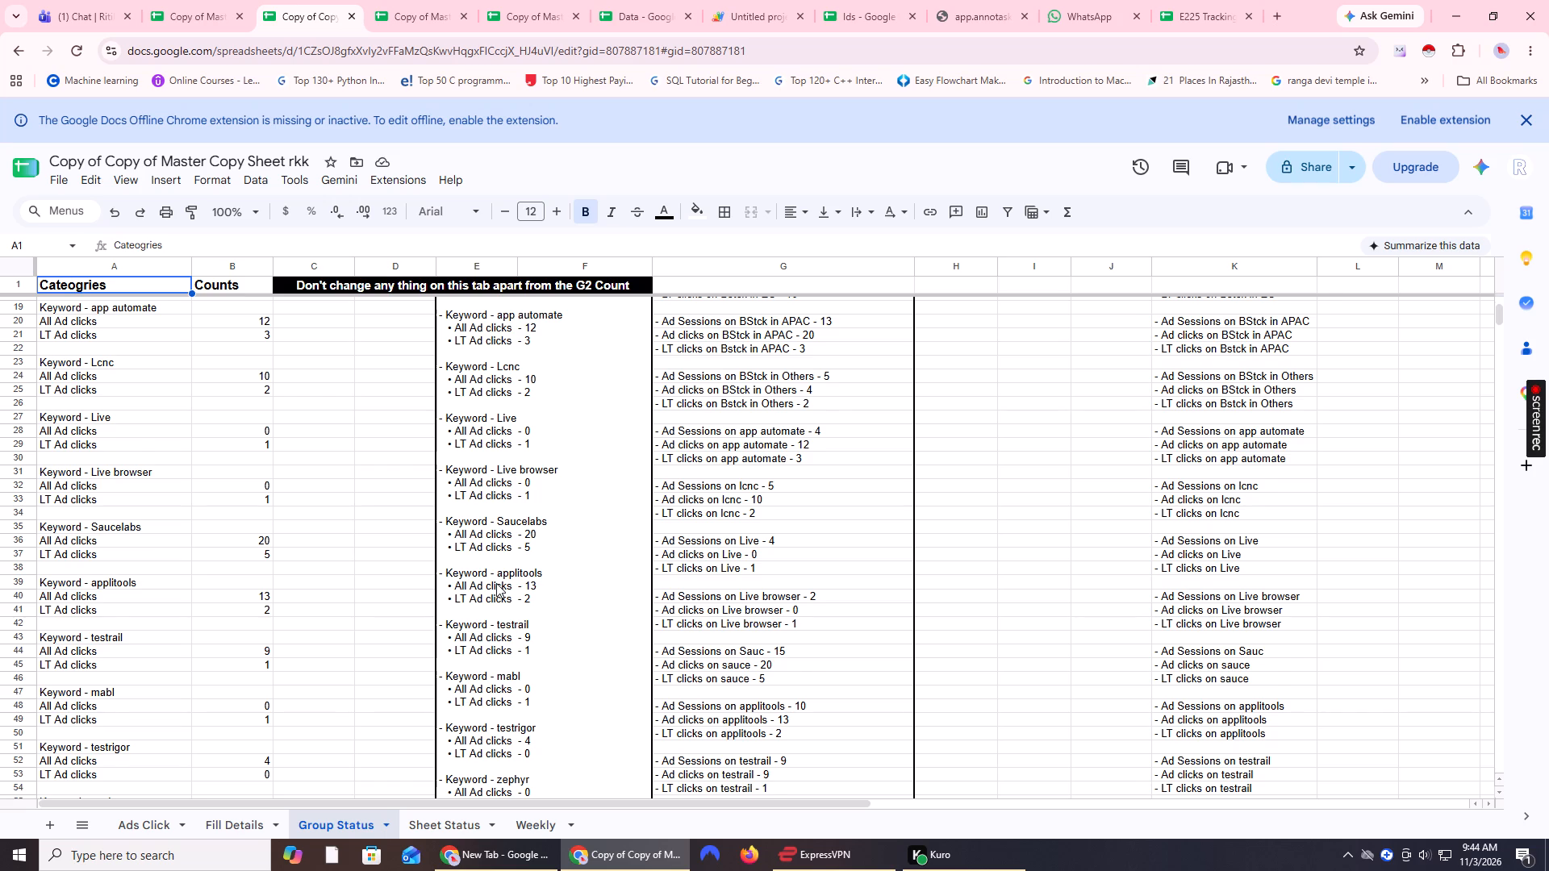
scroll(496, 583, down, 1)
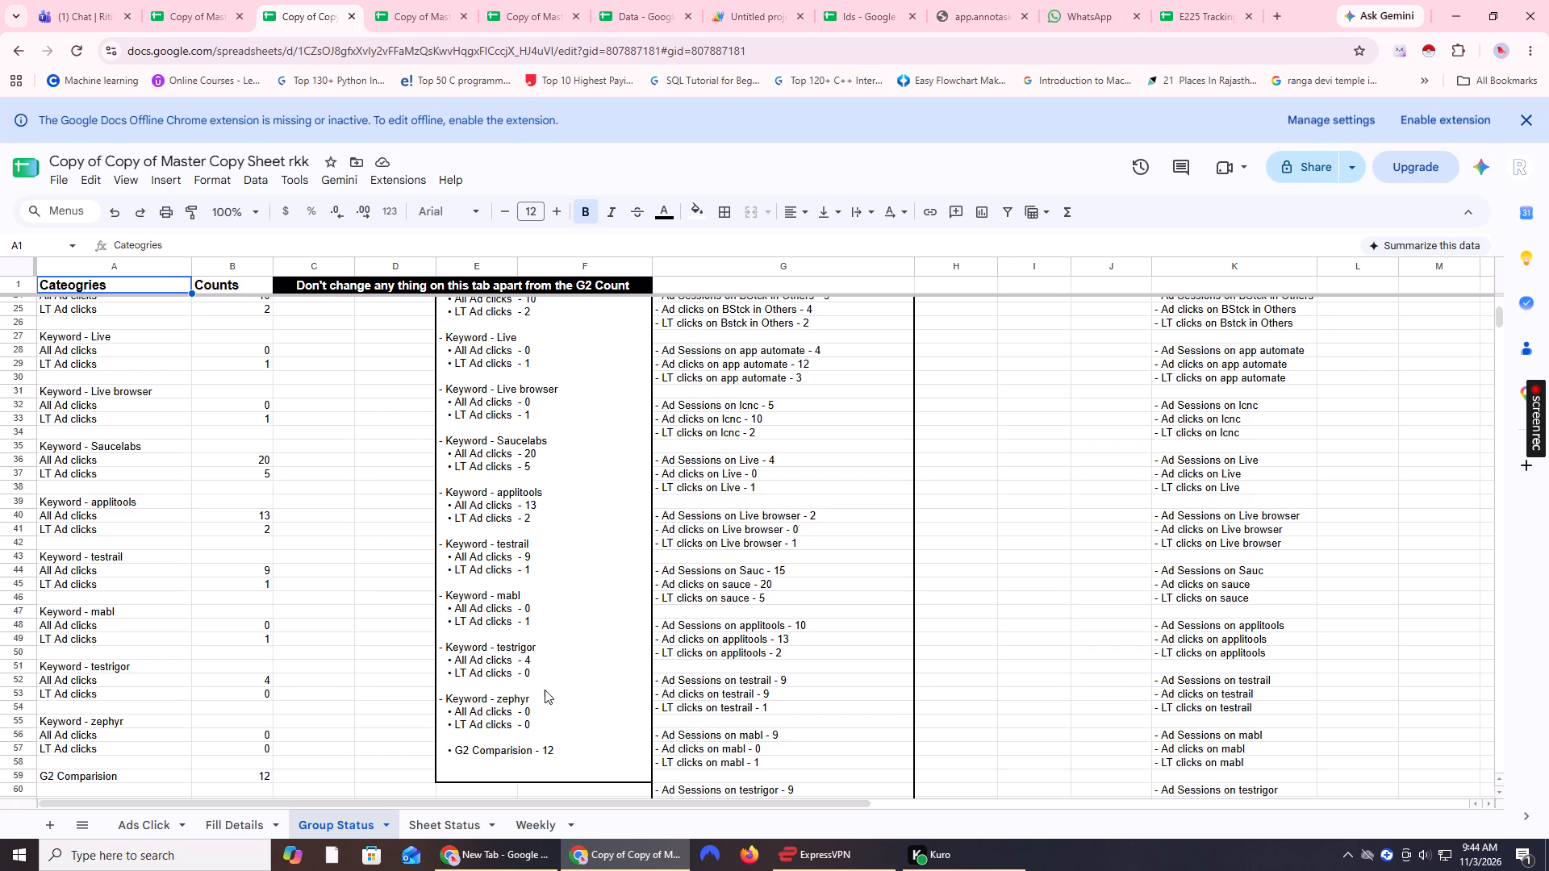
ctrl+scroll(489, 675, up, 1)
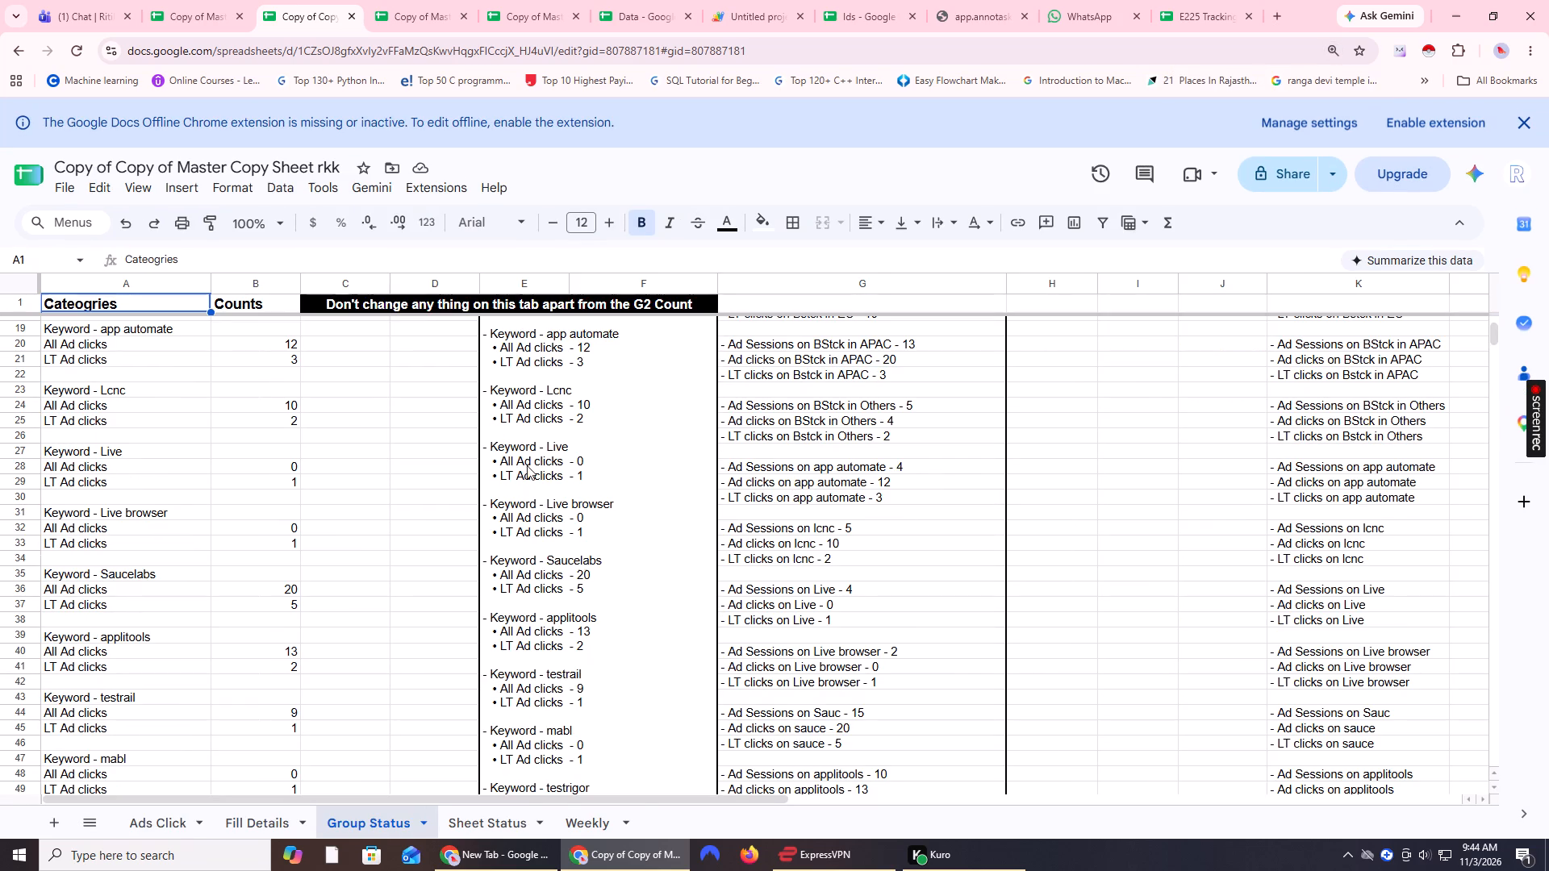
click(578, 462)
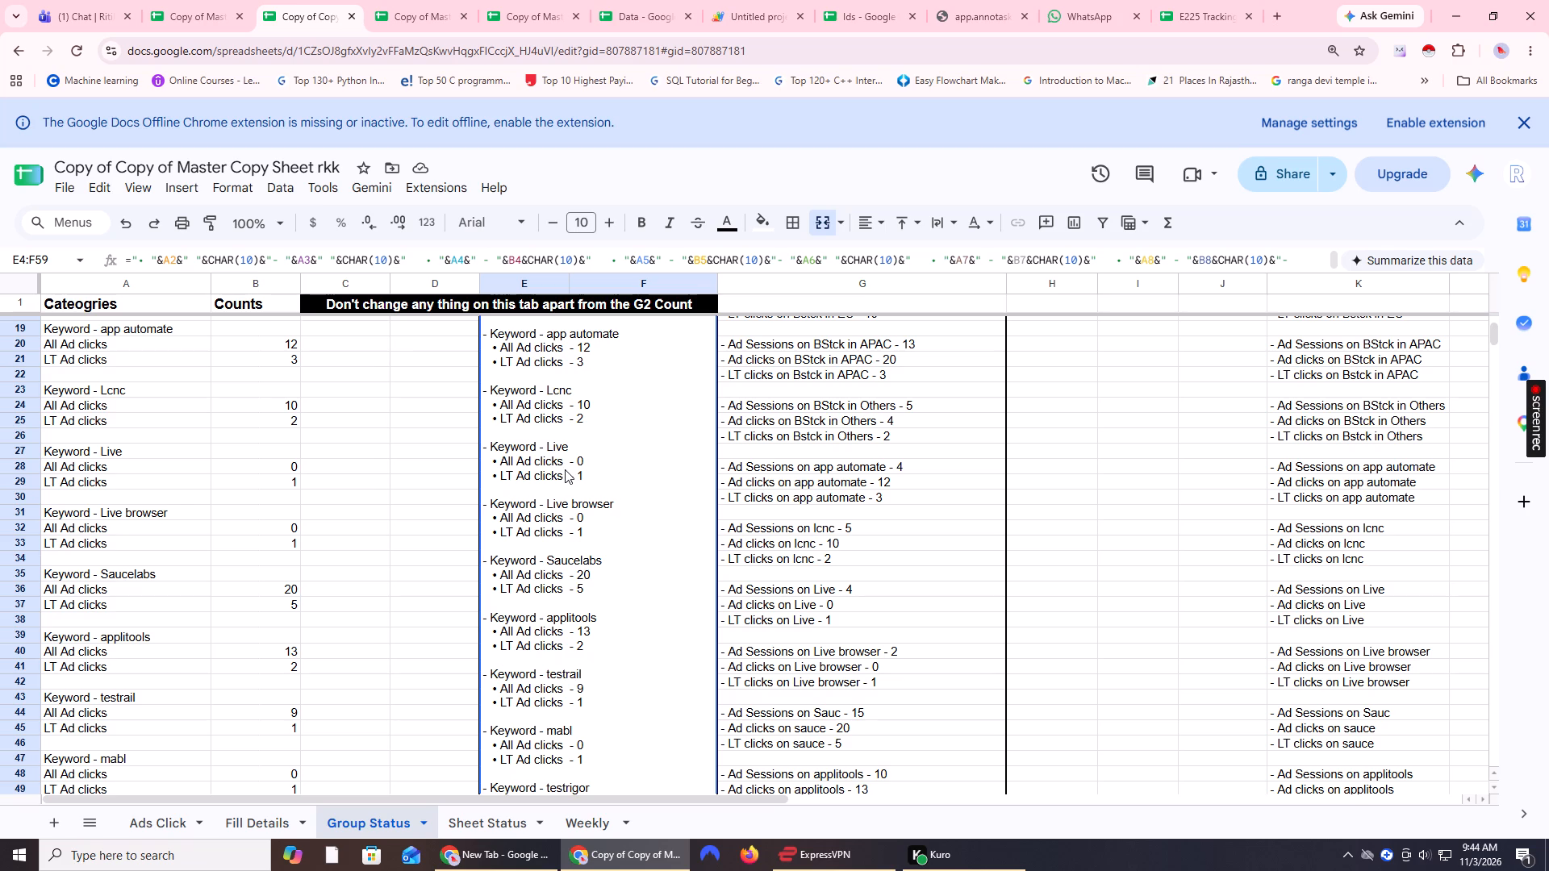
scroll(564, 469, down, 3)
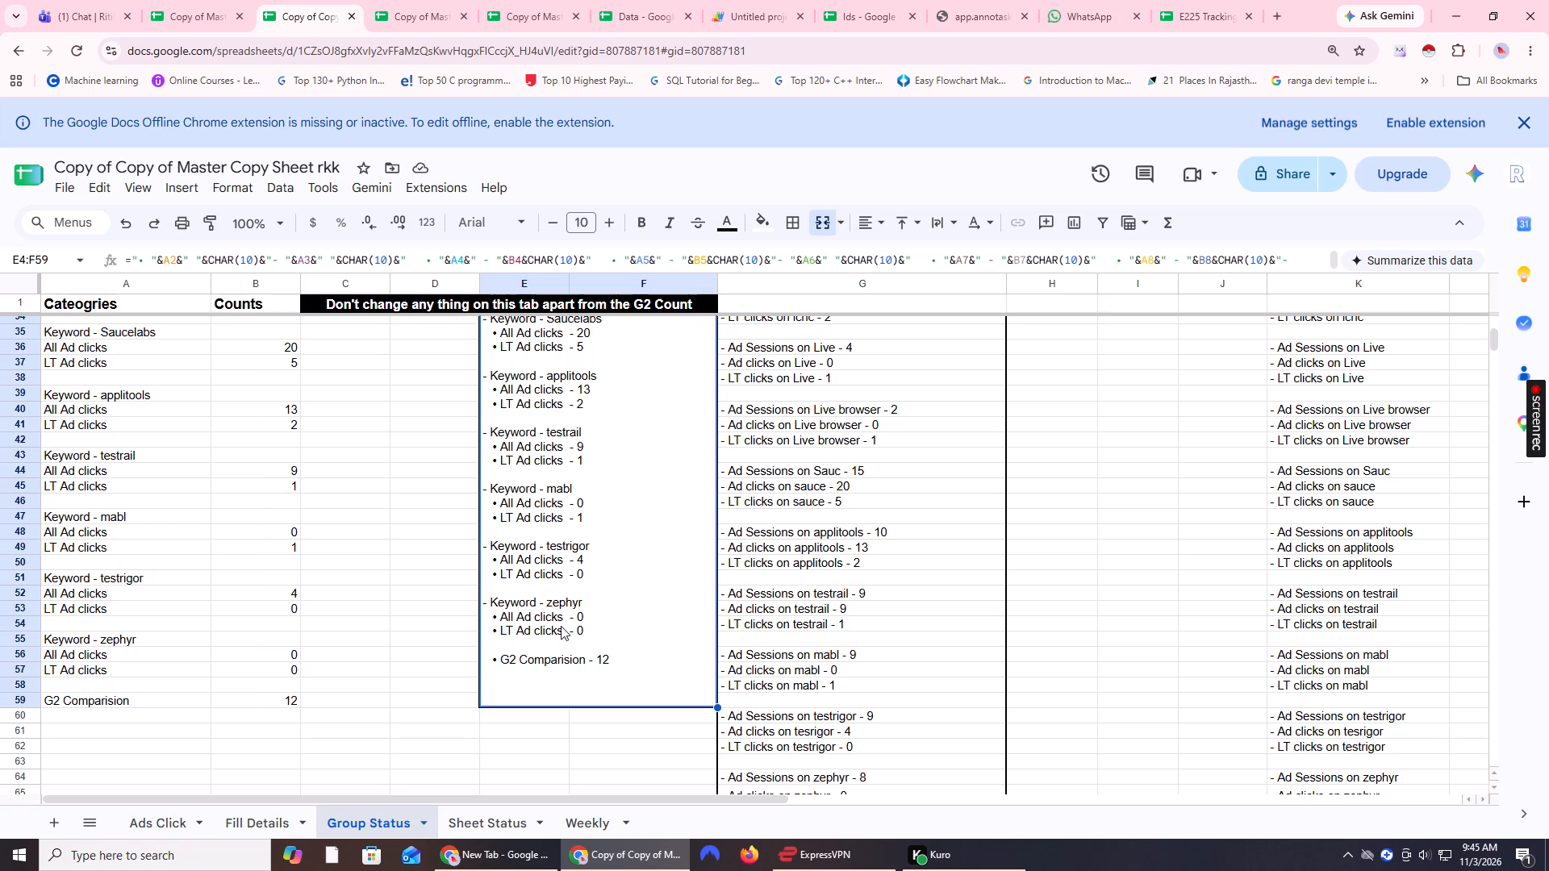
Switch the Fill Details sheet's value mode to Automatic.
click(250, 823)
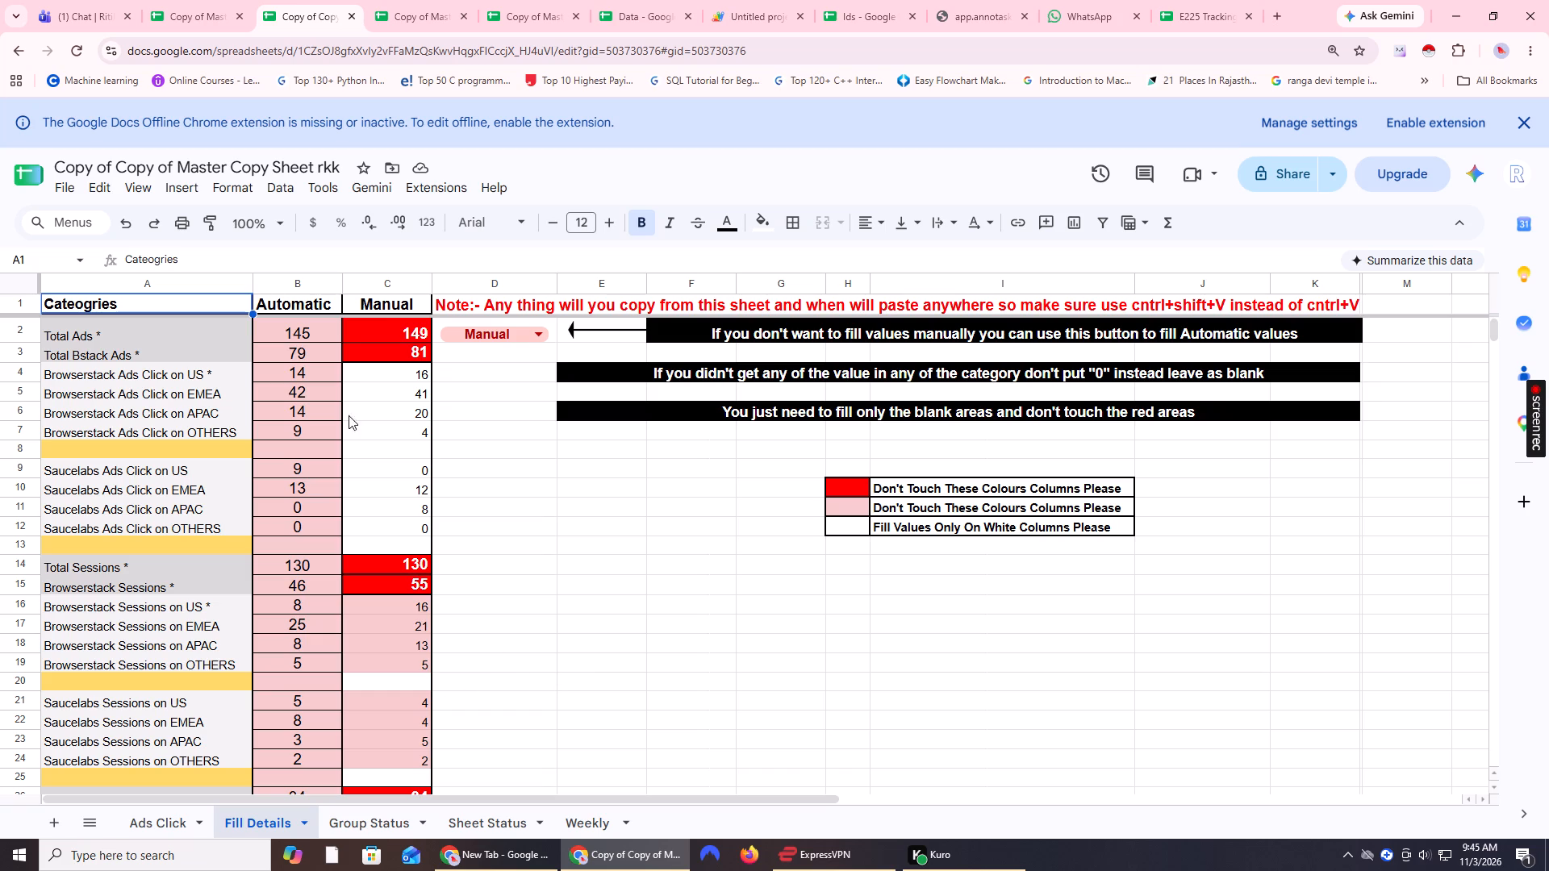
click(532, 333)
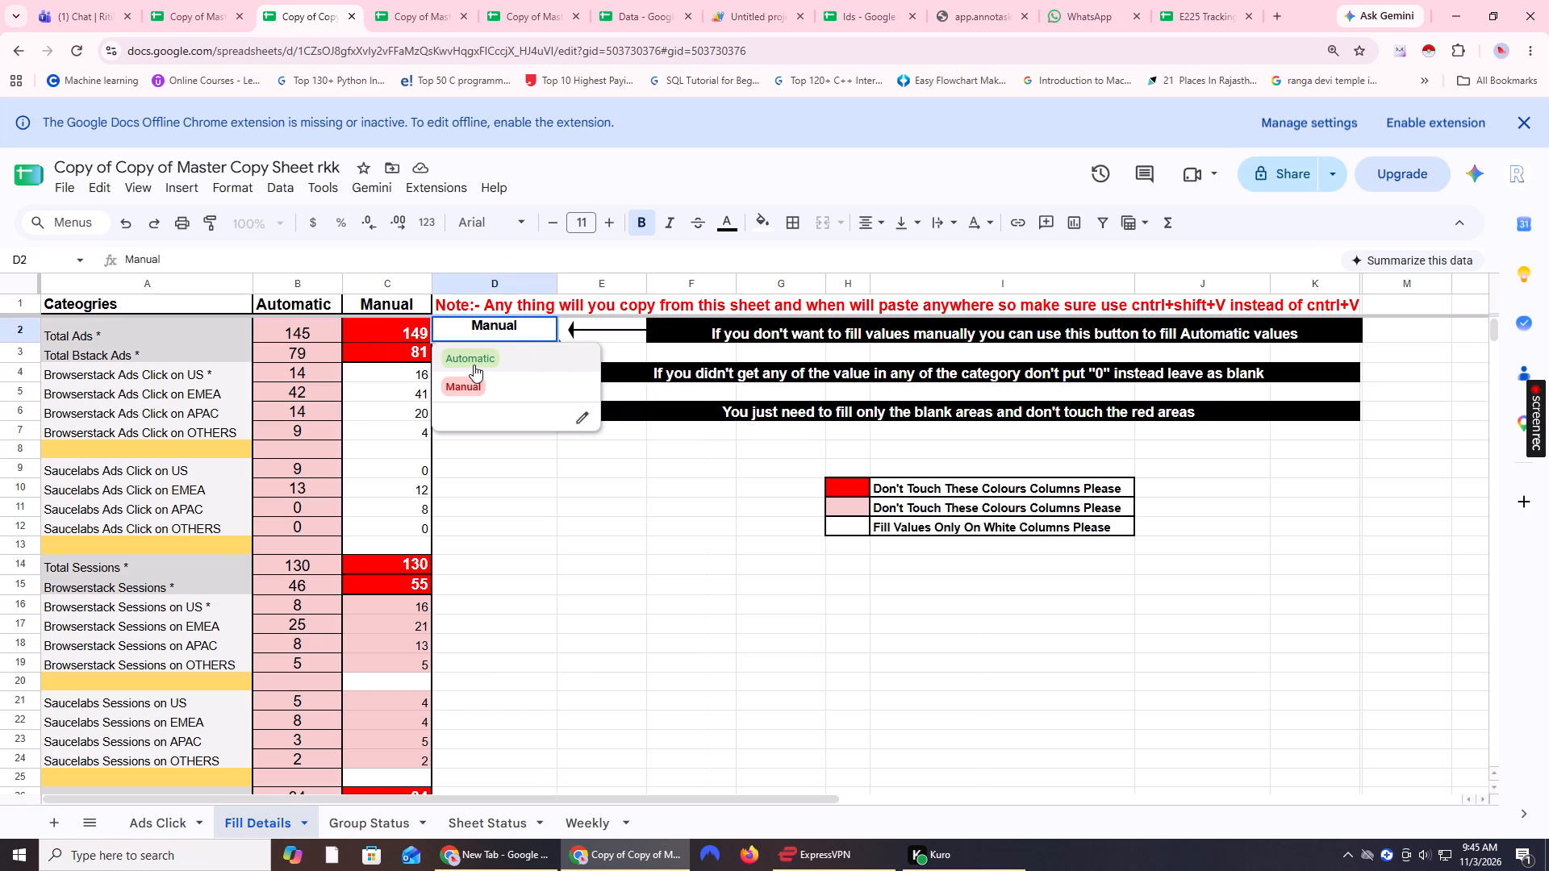
click(474, 365)
click(524, 548)
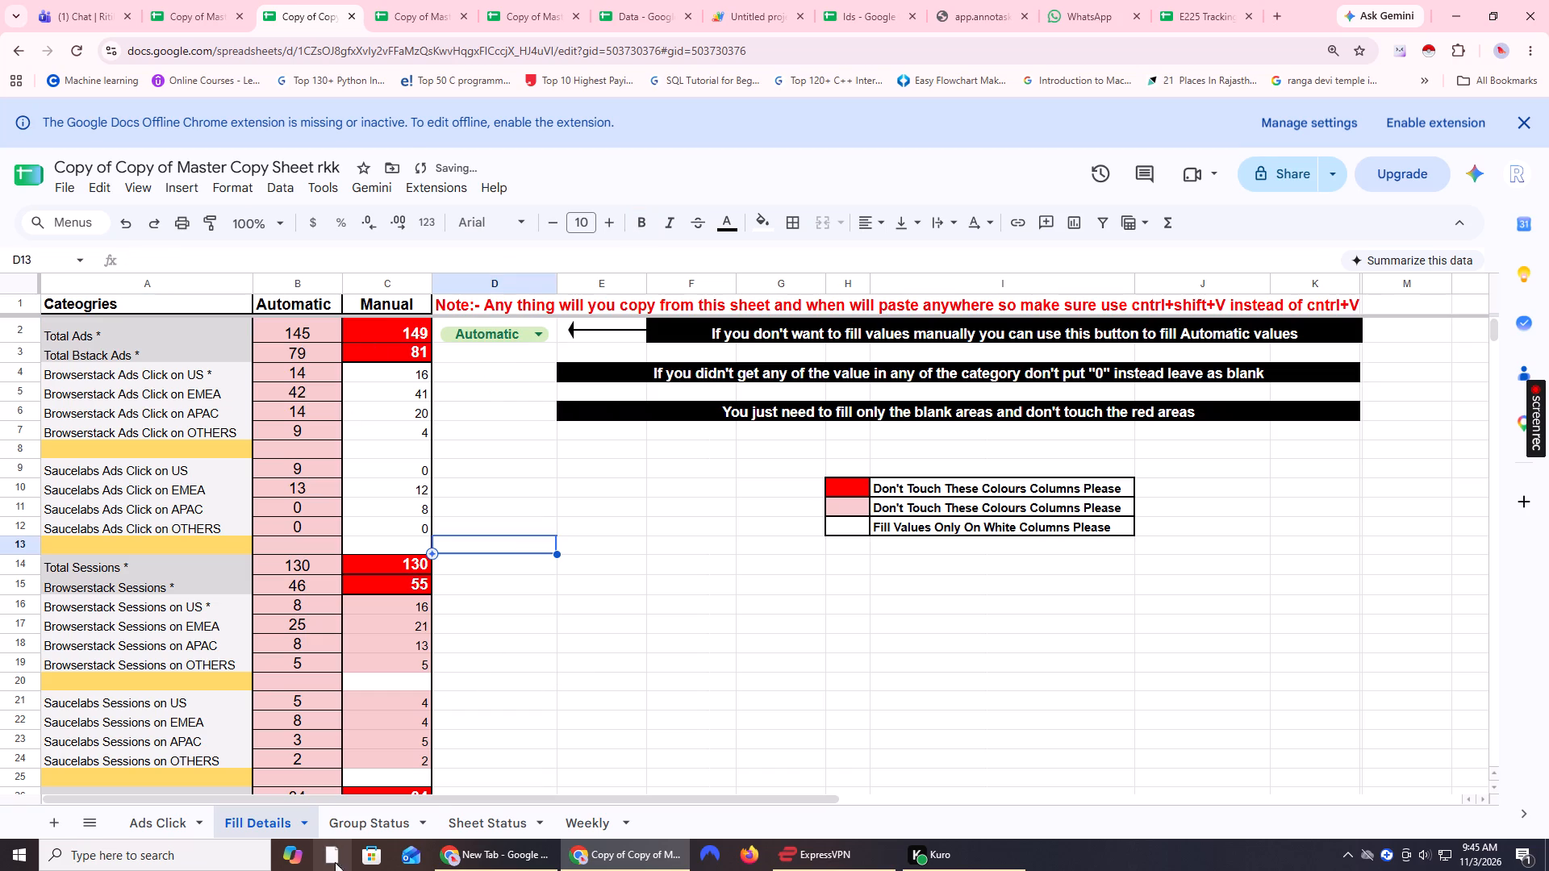
Review the Group Status ad click counts again for every keyword and region, down to G2 Comparision.
click(358, 827)
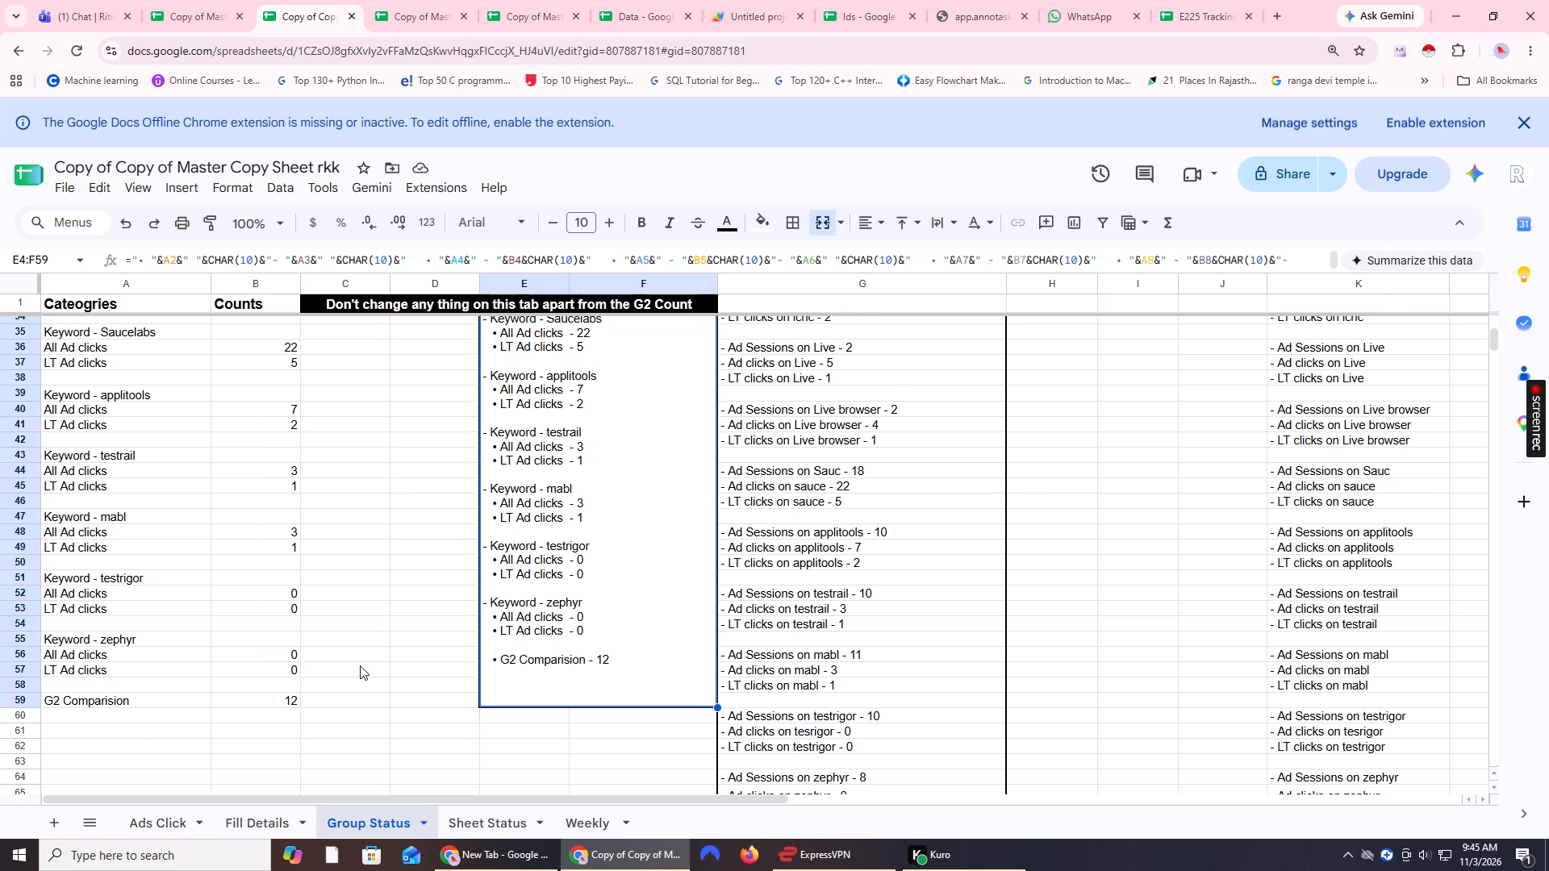
scroll(360, 665, up, 5)
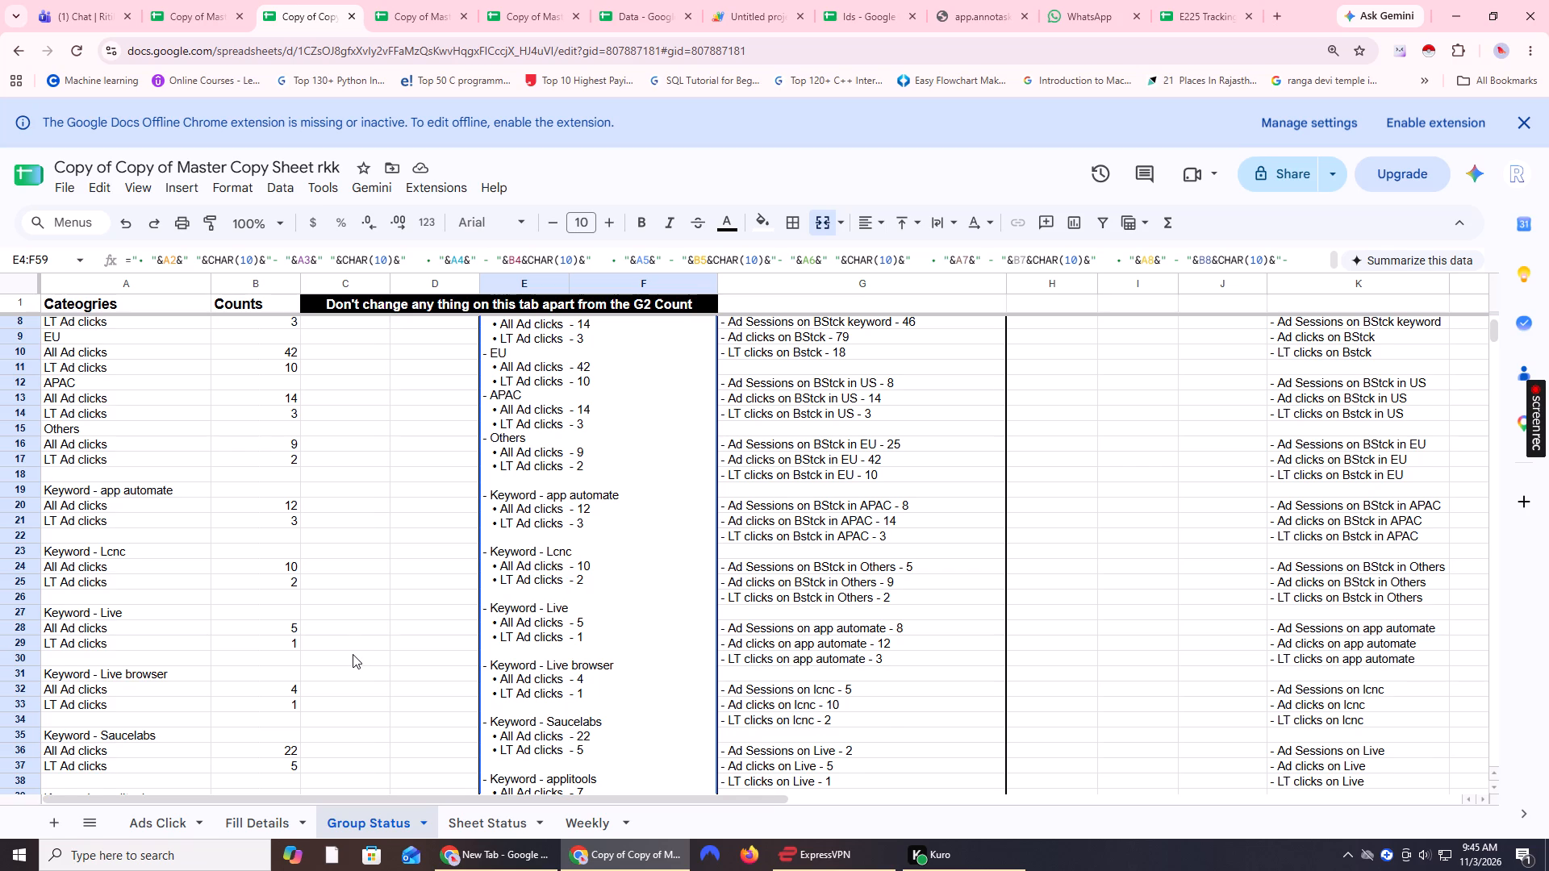
scroll(353, 654, up, 4)
scroll(353, 654, down, 3)
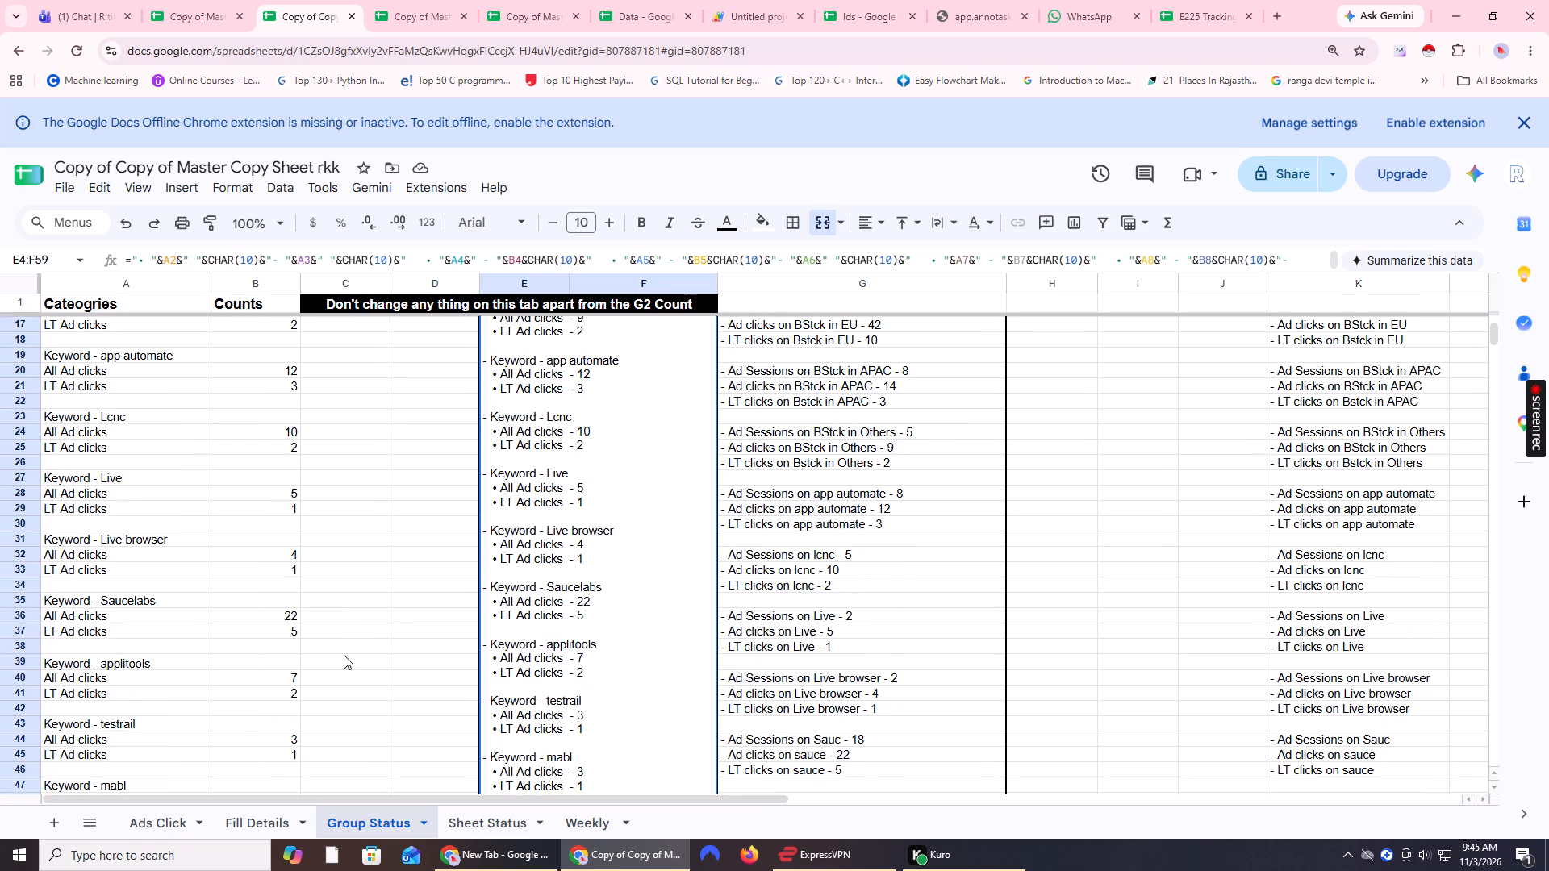
scroll(344, 655, down, 4)
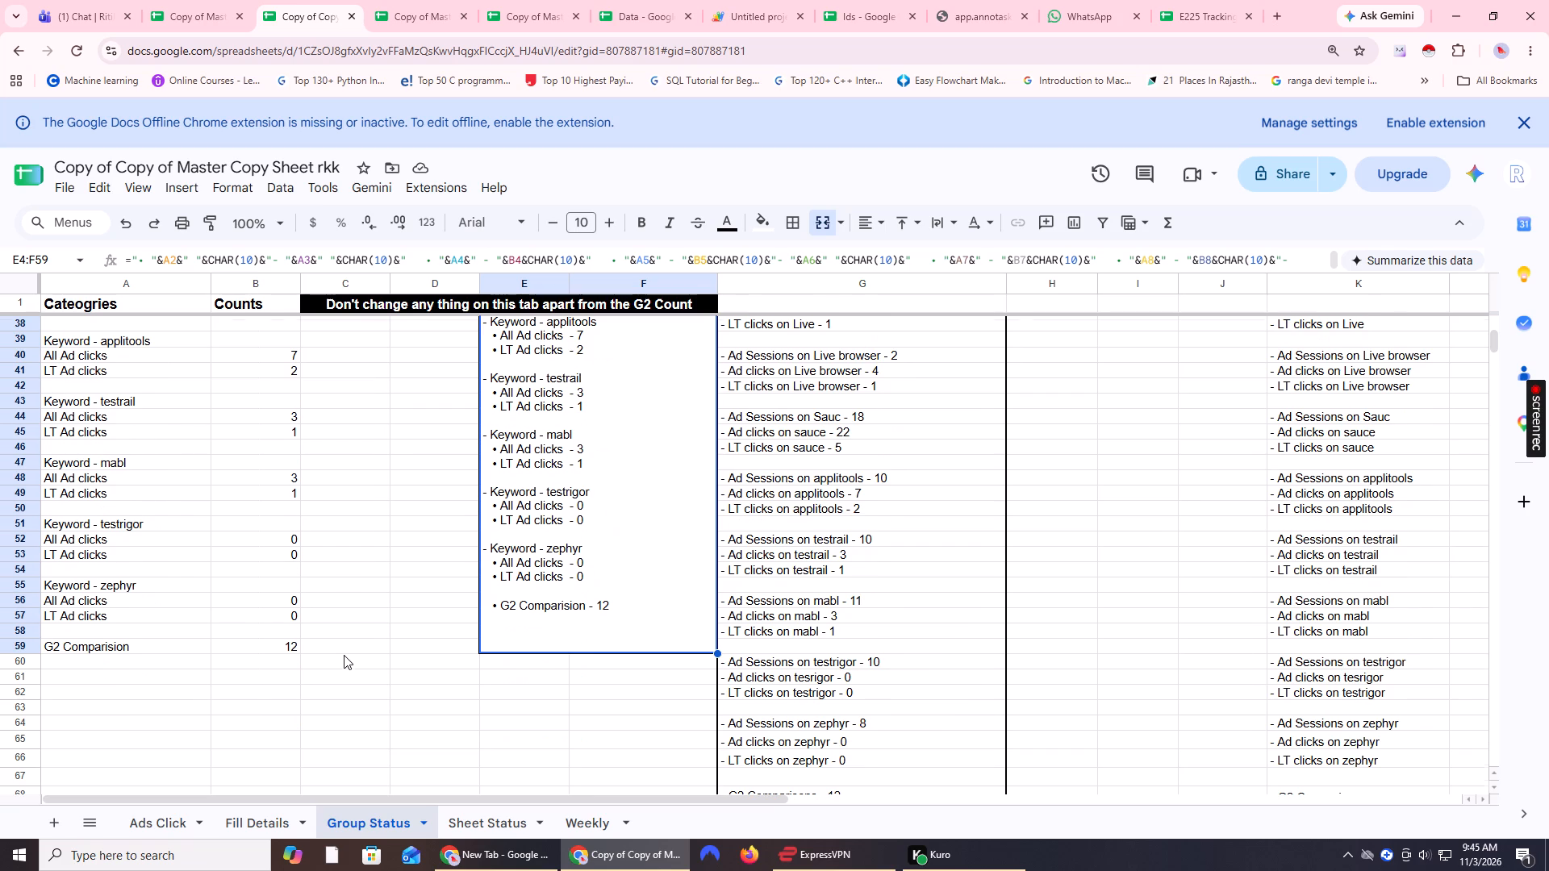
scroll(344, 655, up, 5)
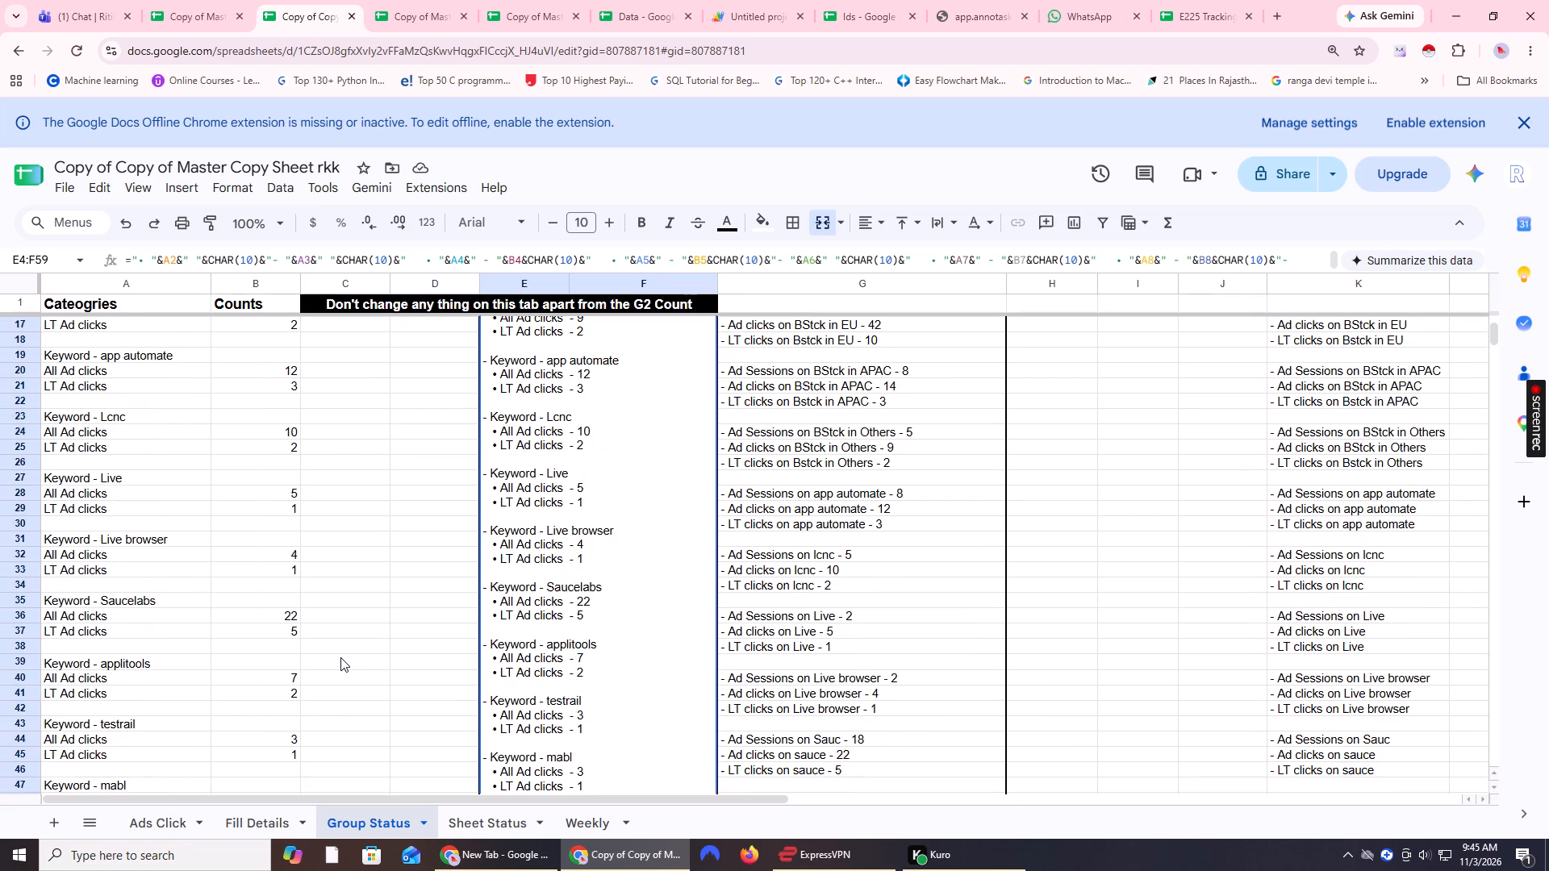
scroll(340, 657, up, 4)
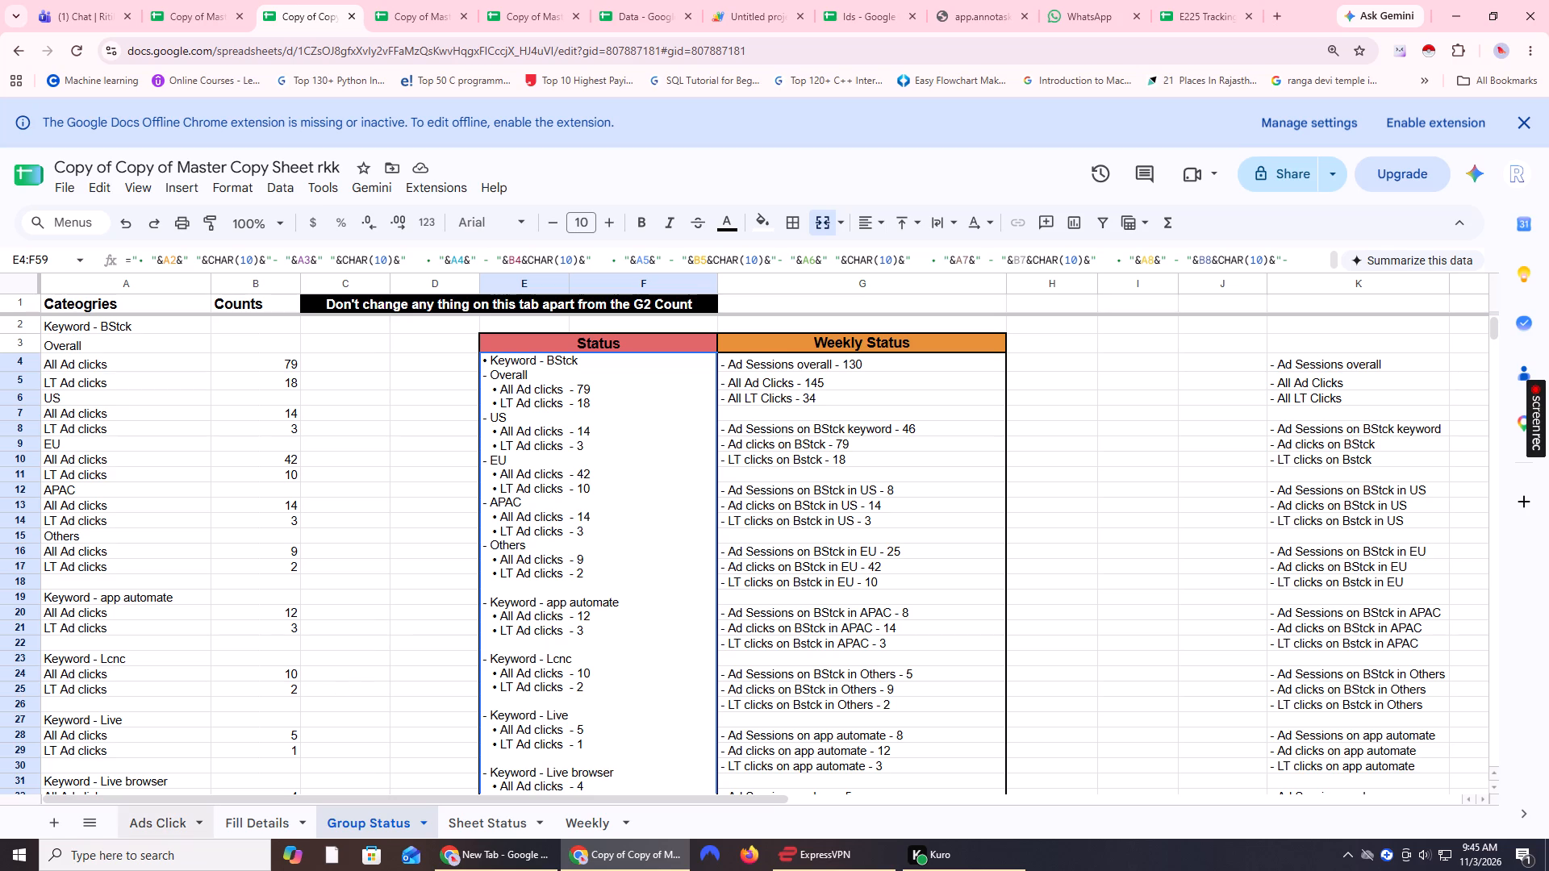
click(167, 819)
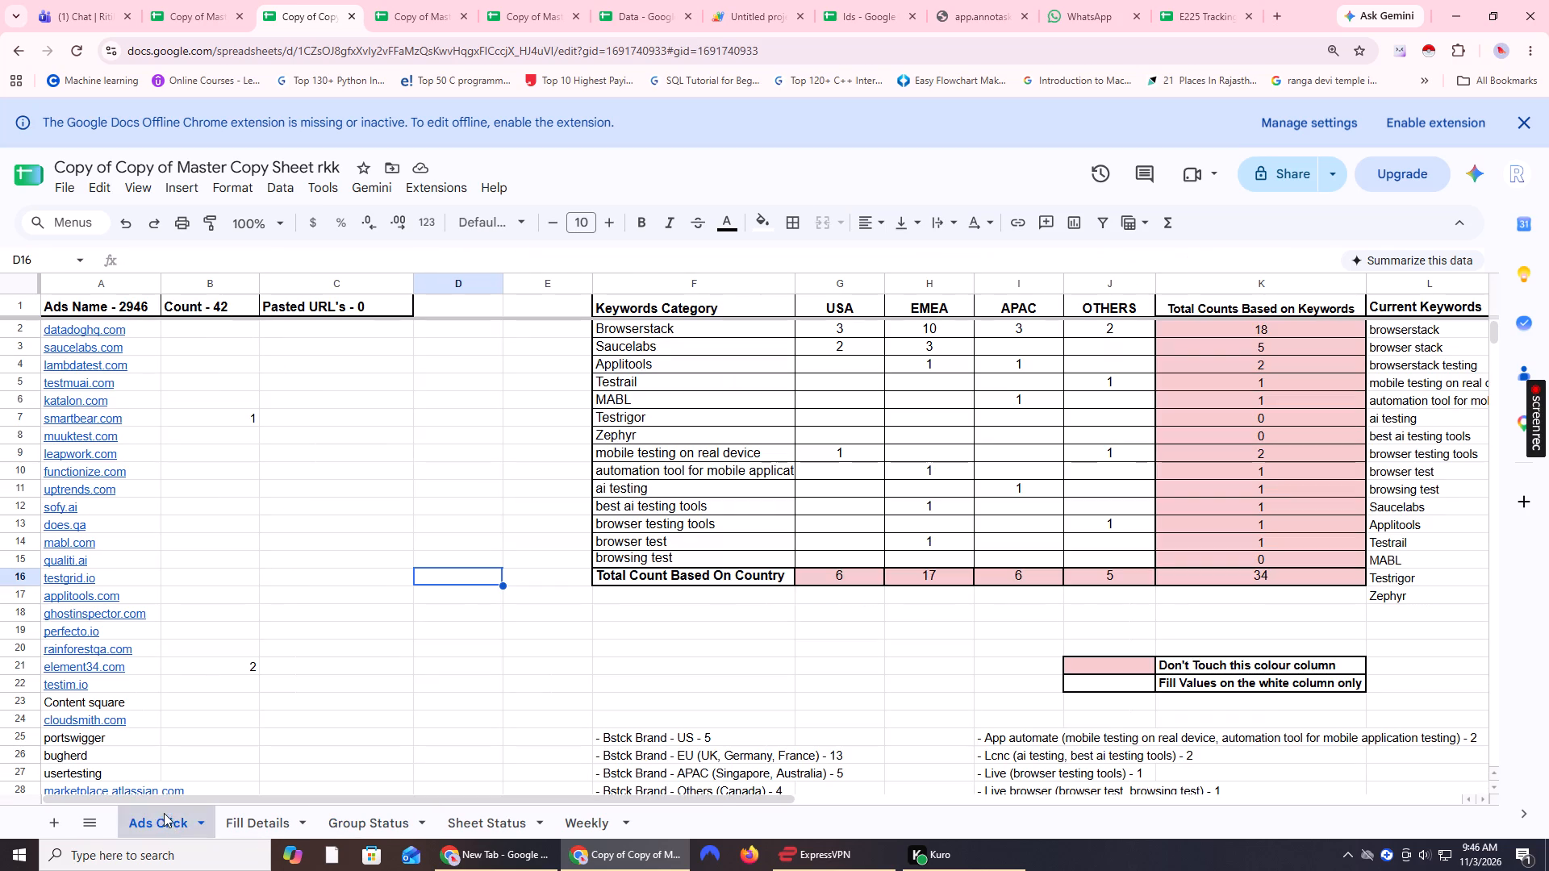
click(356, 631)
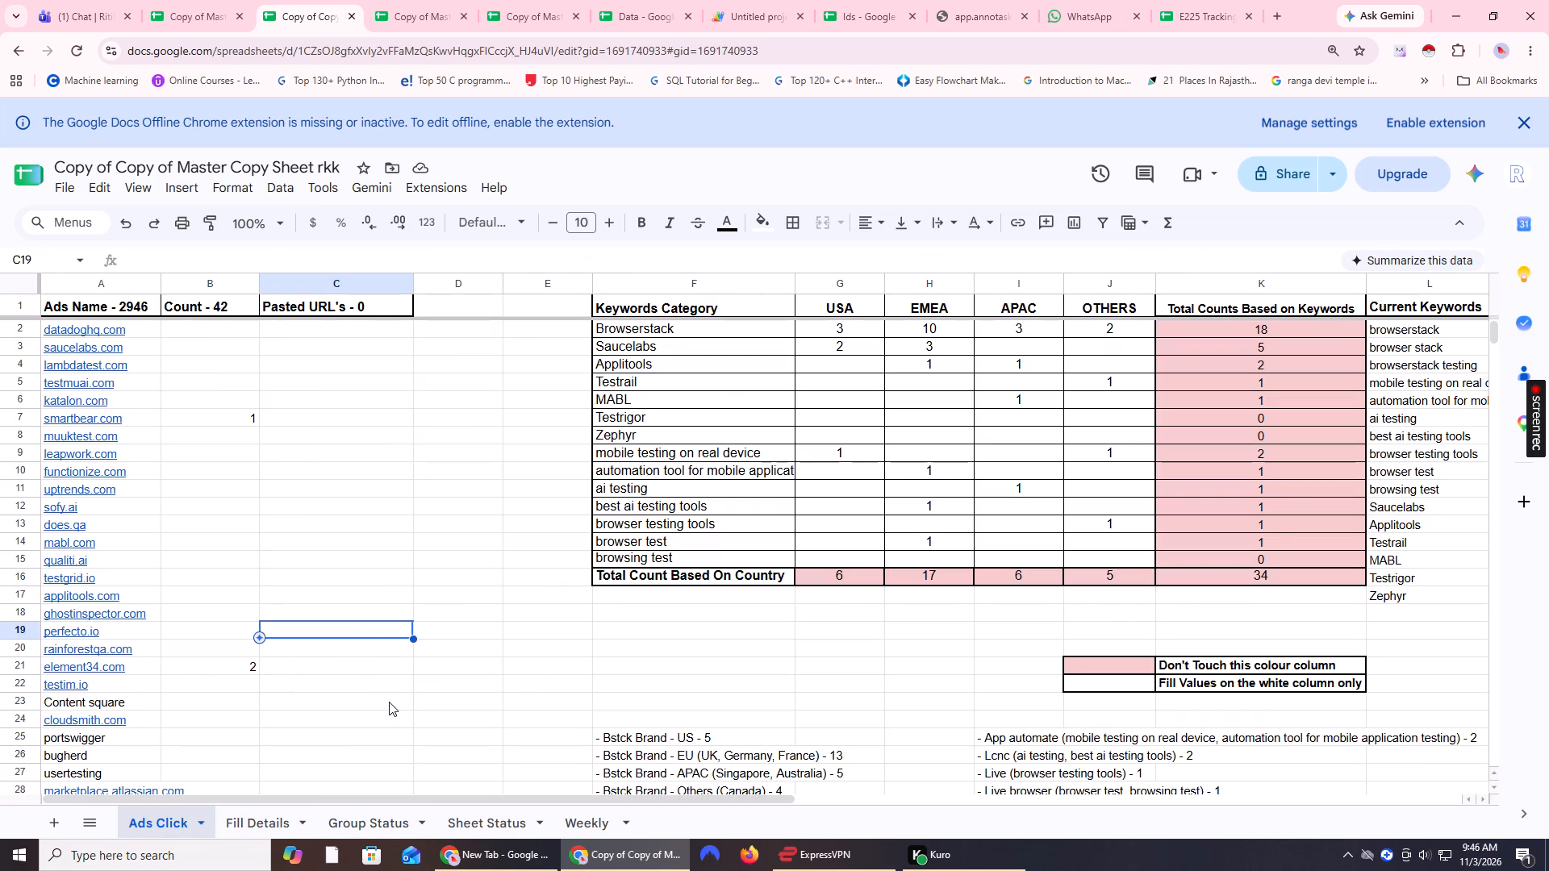
Close the three other Master Copy Sheet browser tabs and return to the rkk copy.
click(236, 15)
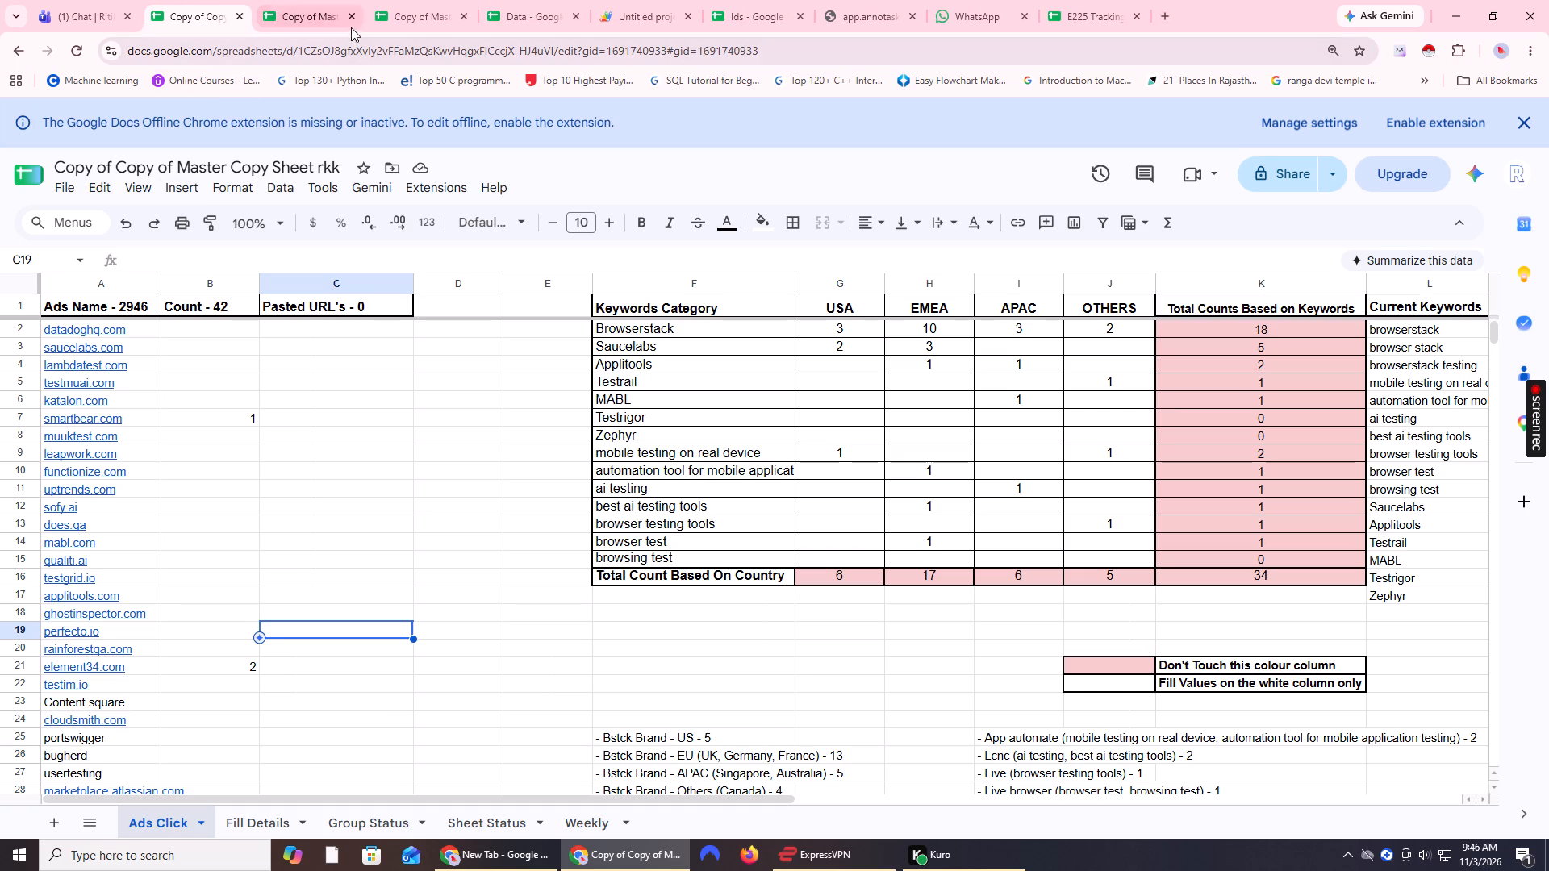
click(349, 15)
click(349, 15)
click(332, 5)
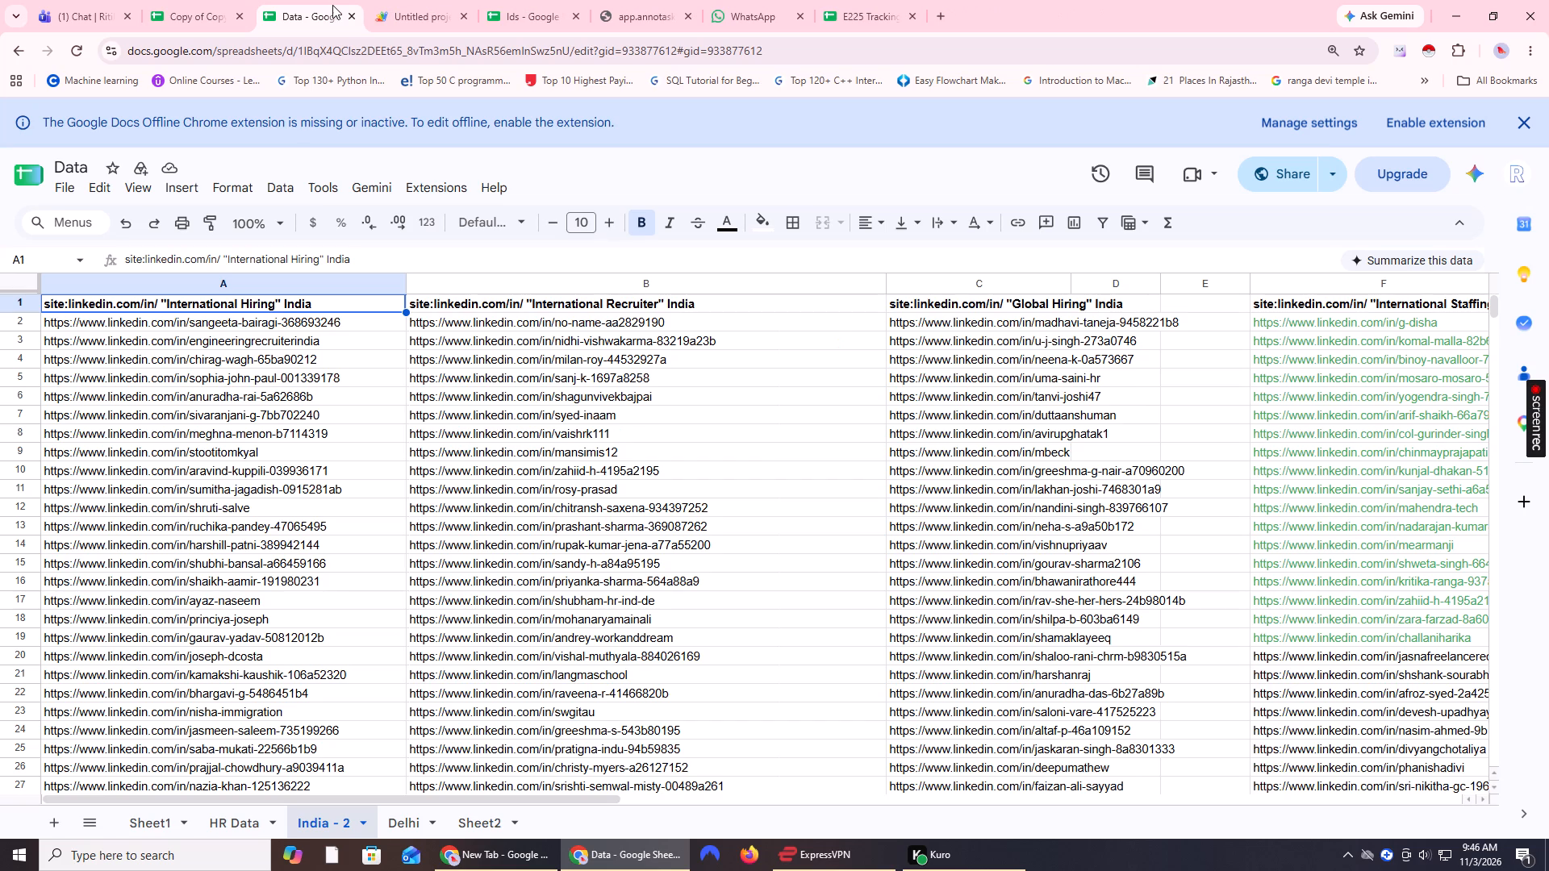
click(204, 0)
click(397, 516)
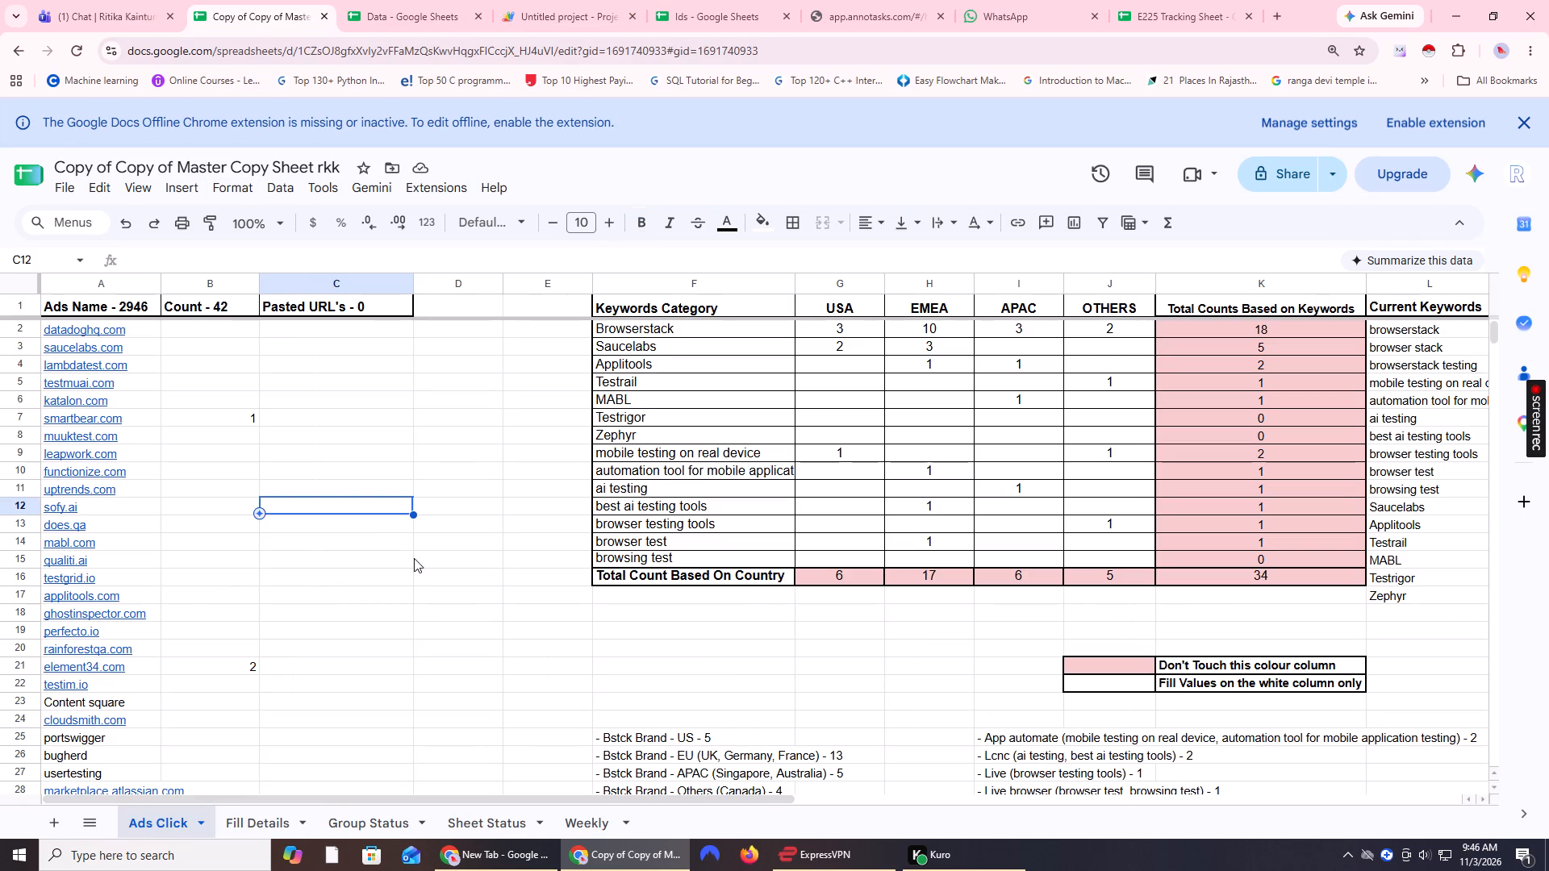
Review the rkk copy's Group Status sheet once more, comparing the Status and Weekly Status entries down to G2 Comparison.
click(361, 824)
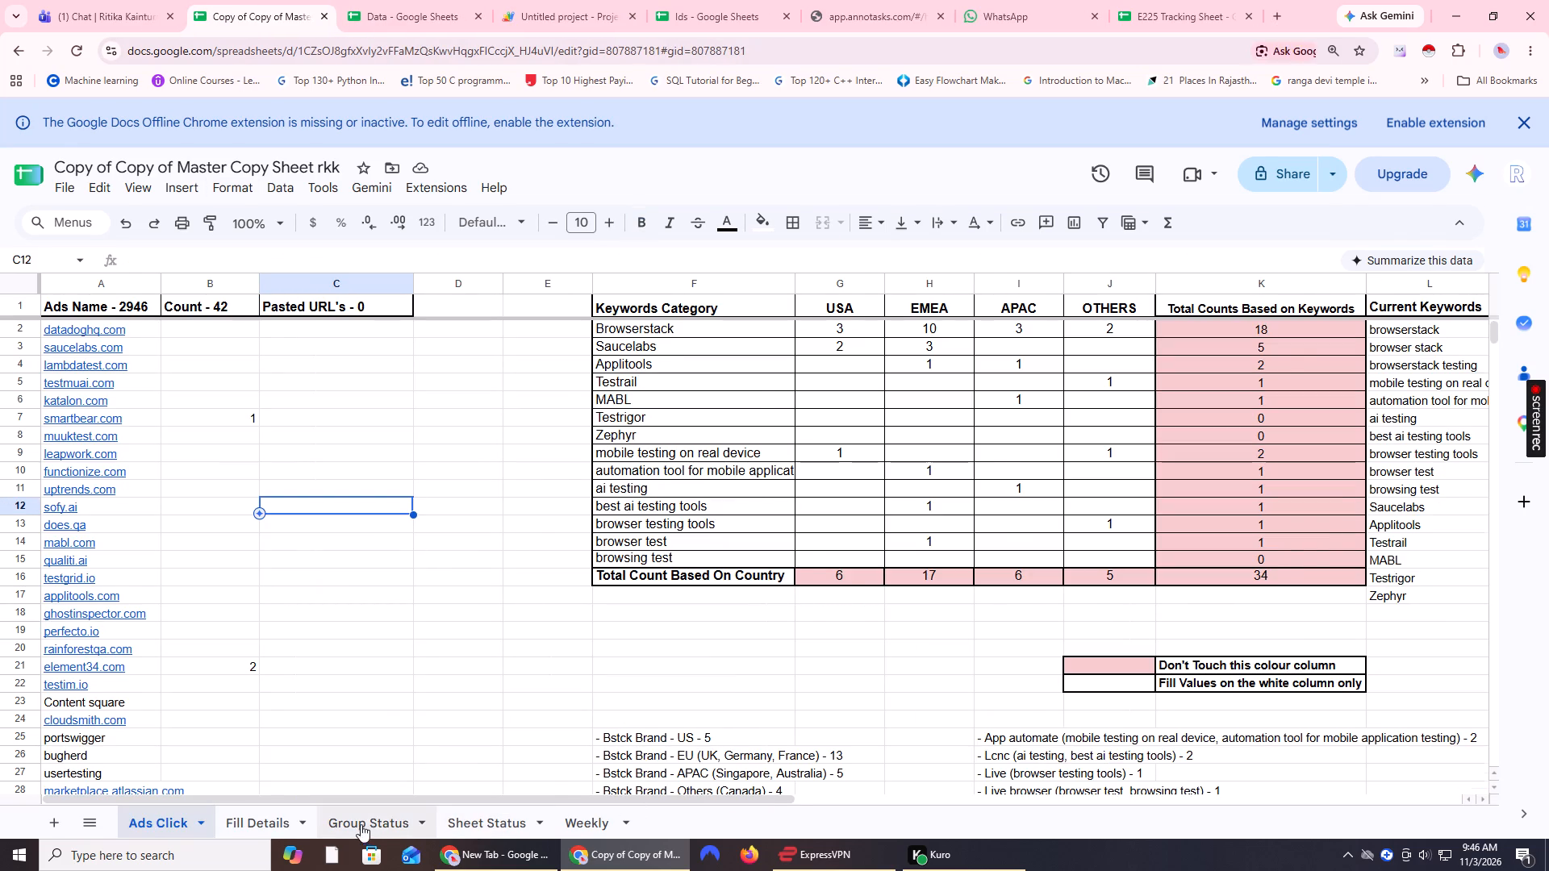
click(370, 661)
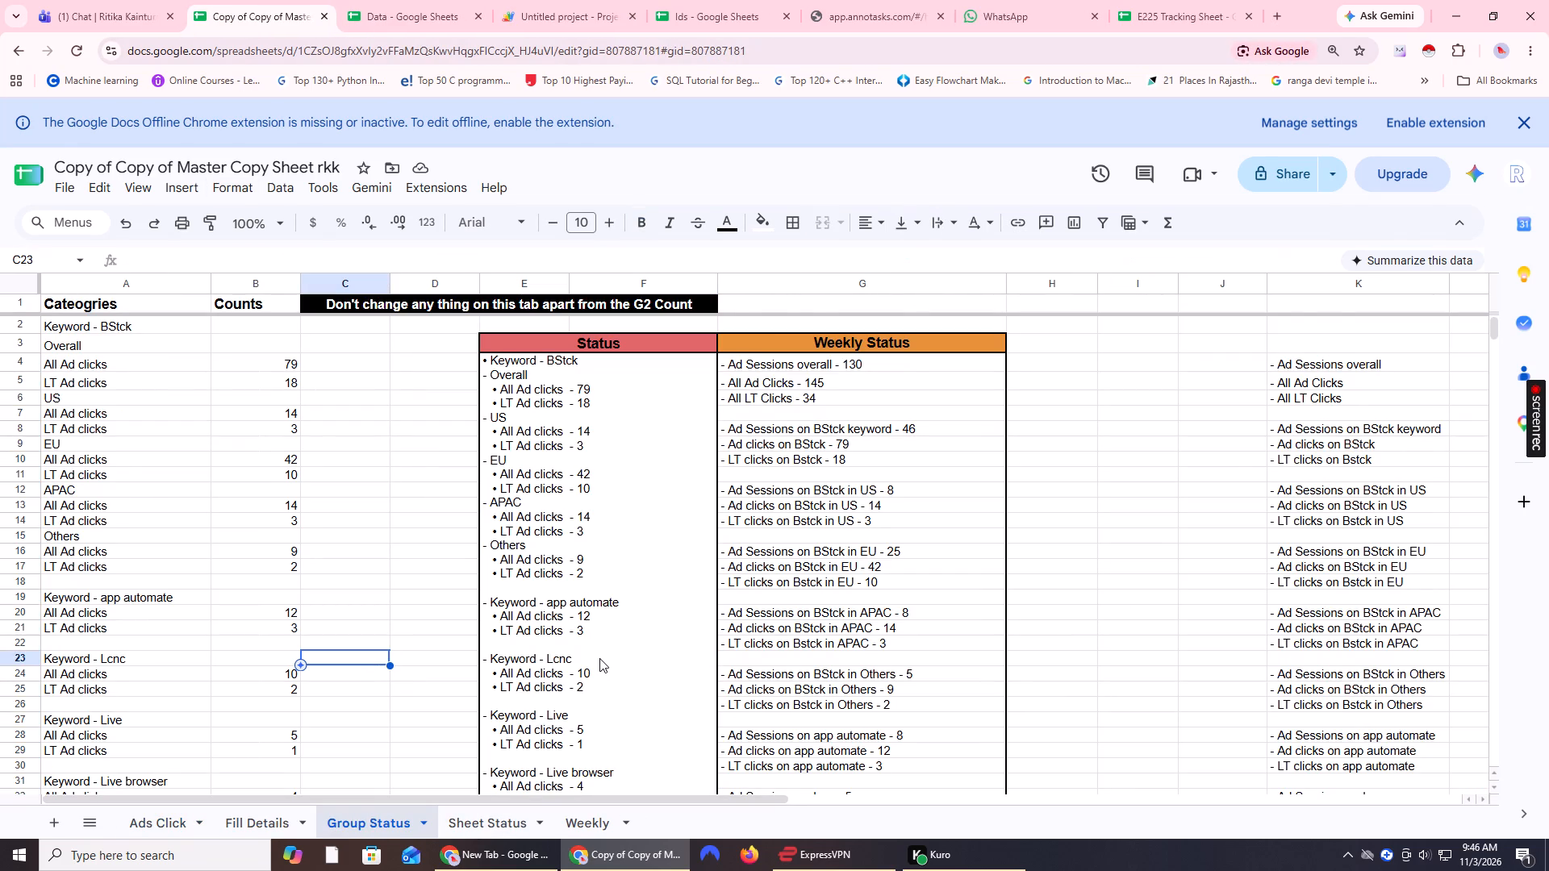
scroll(599, 658, down, 7)
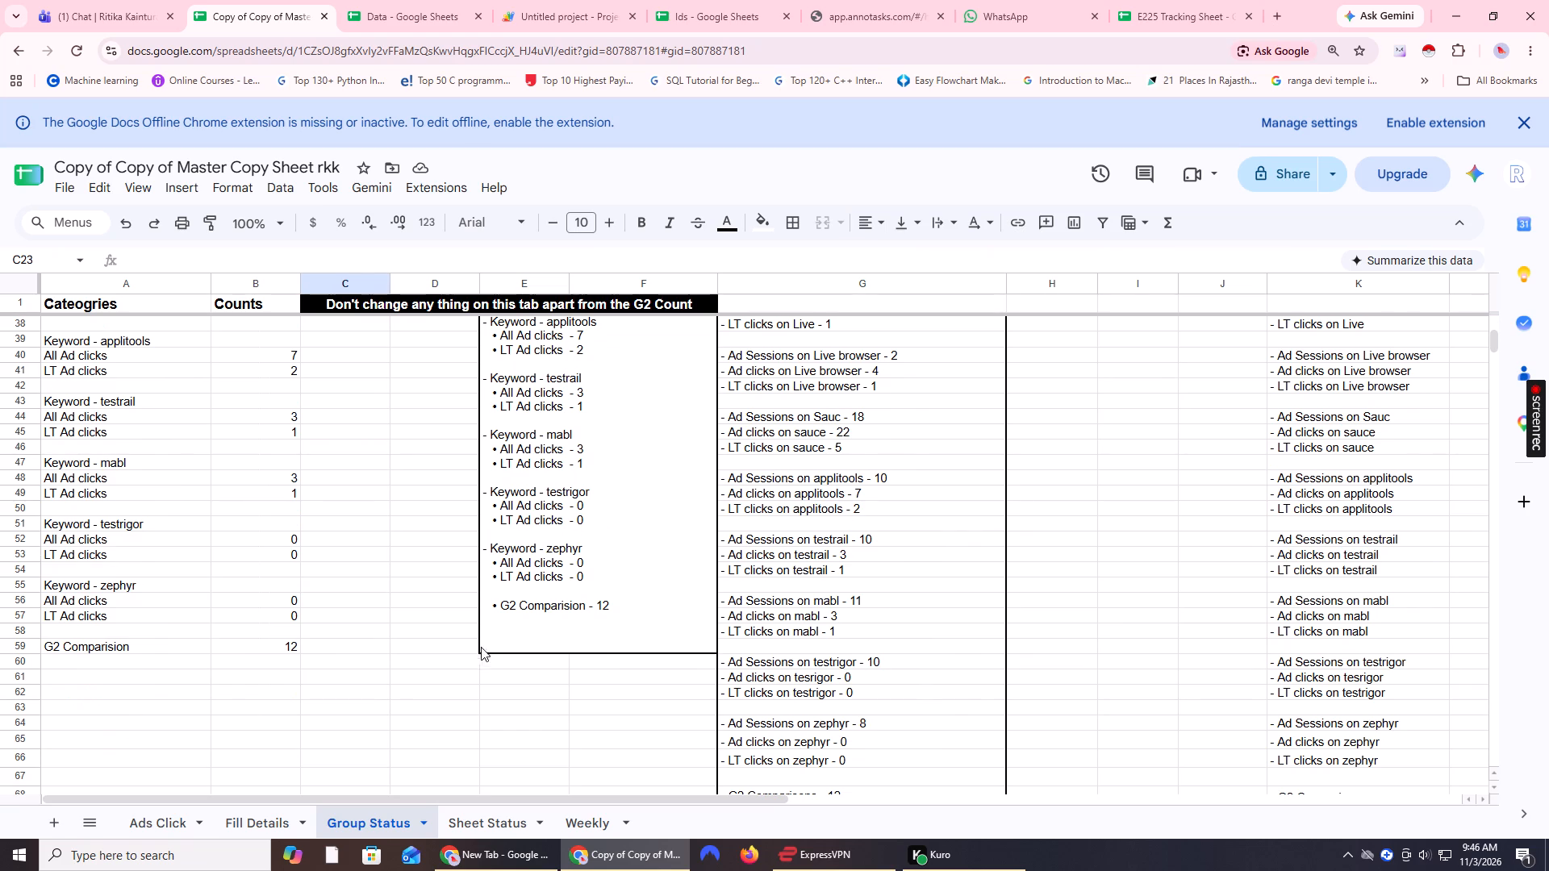
scroll(483, 631, up, 4)
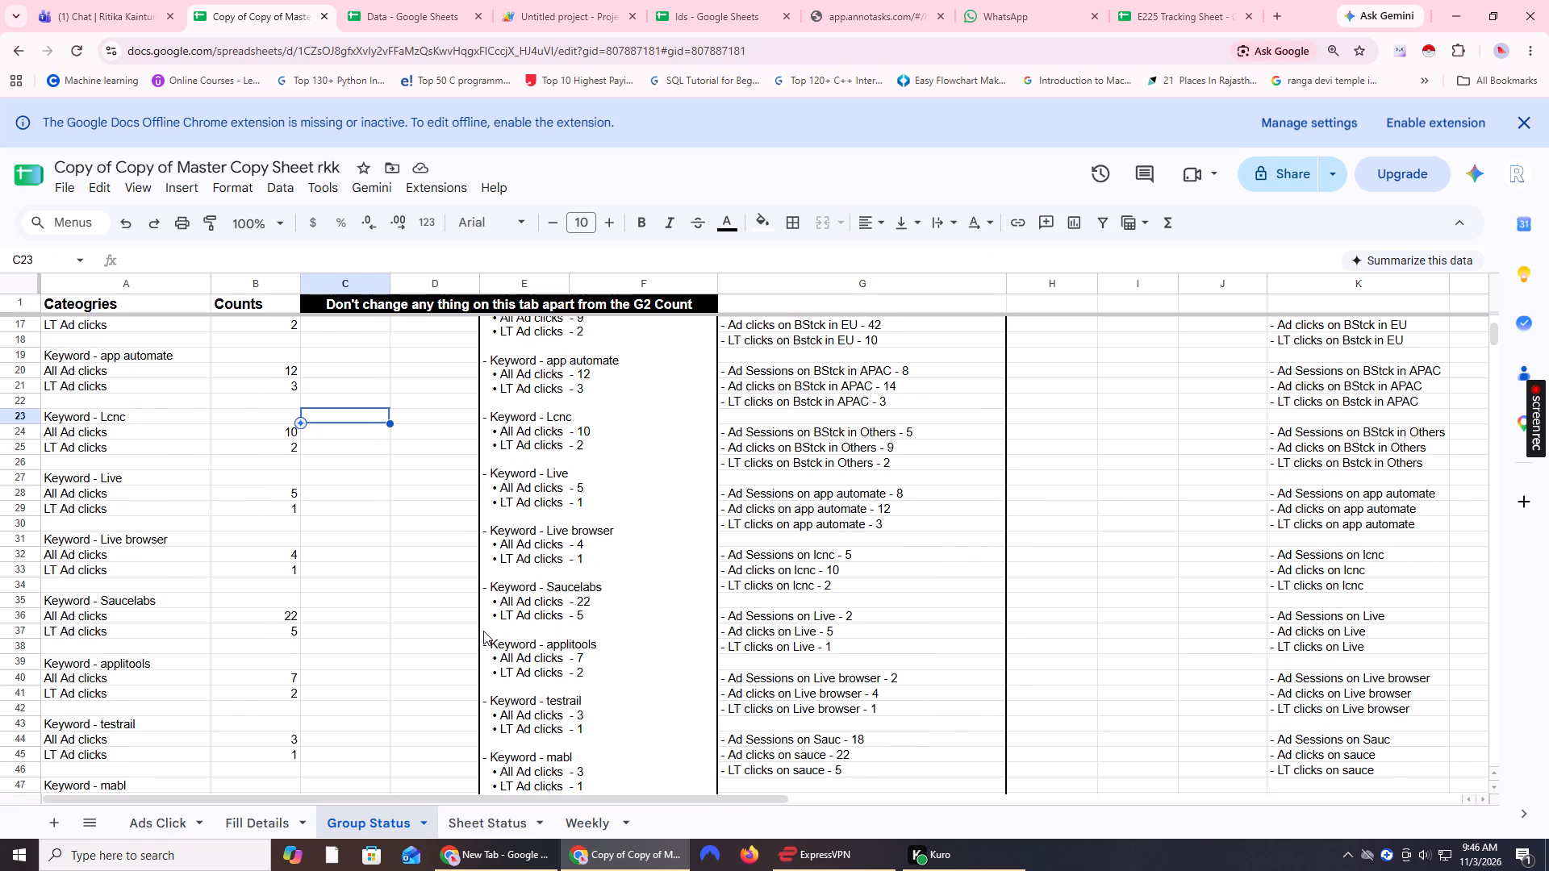
scroll(483, 631, up, 3)
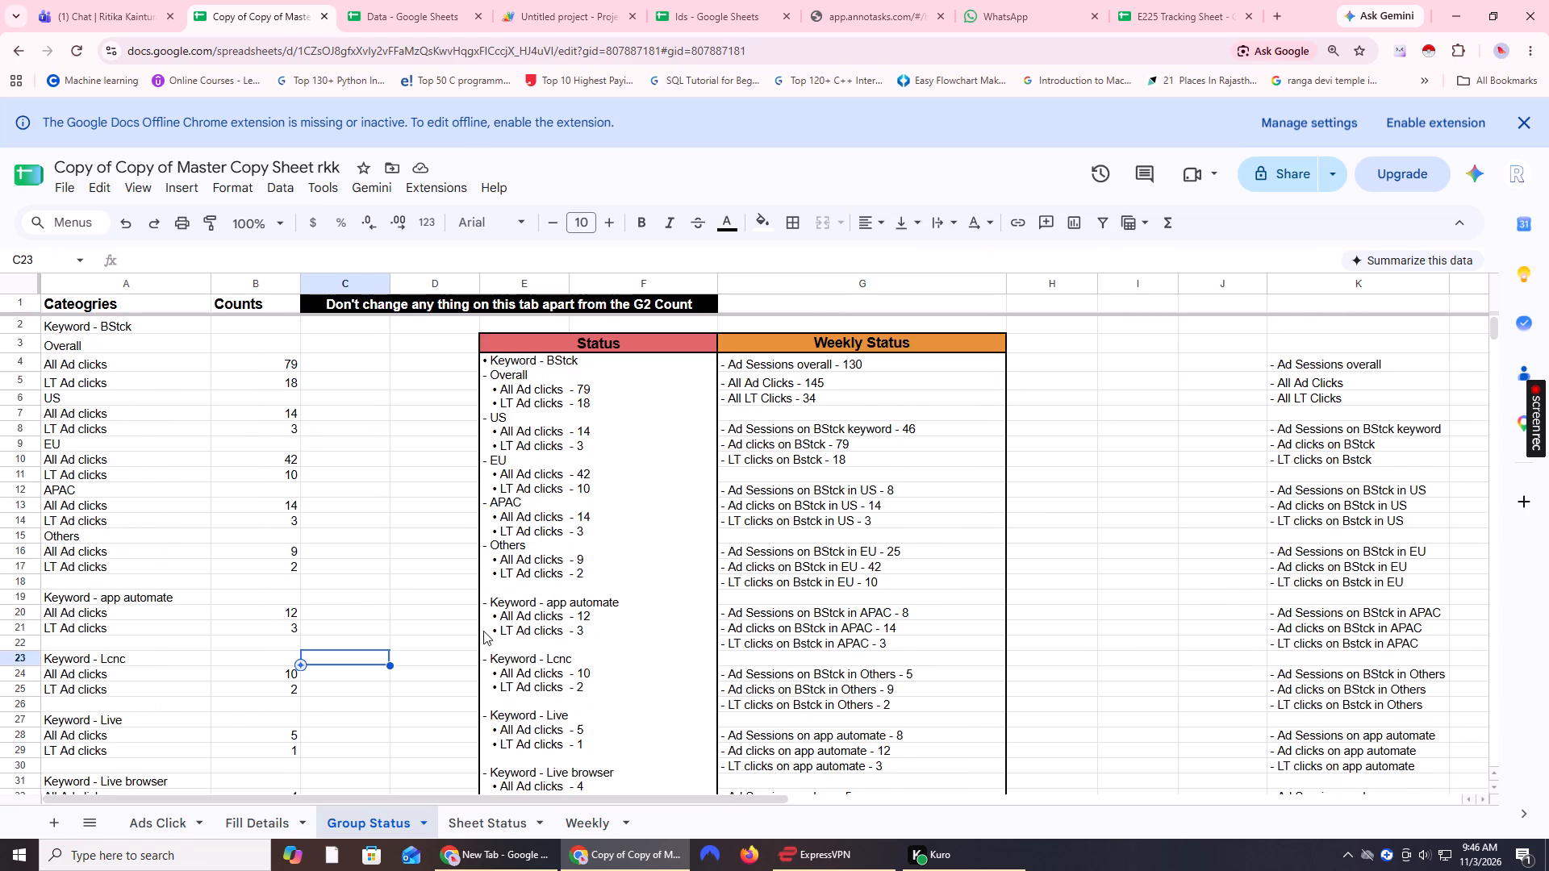
scroll(483, 631, up, 2)
Copy Group Status's Weekly Status entries, from Ad Sessions overall to G2 Comparisons, and paste values only into the Weekly sheet's Monday column.
click(833, 365)
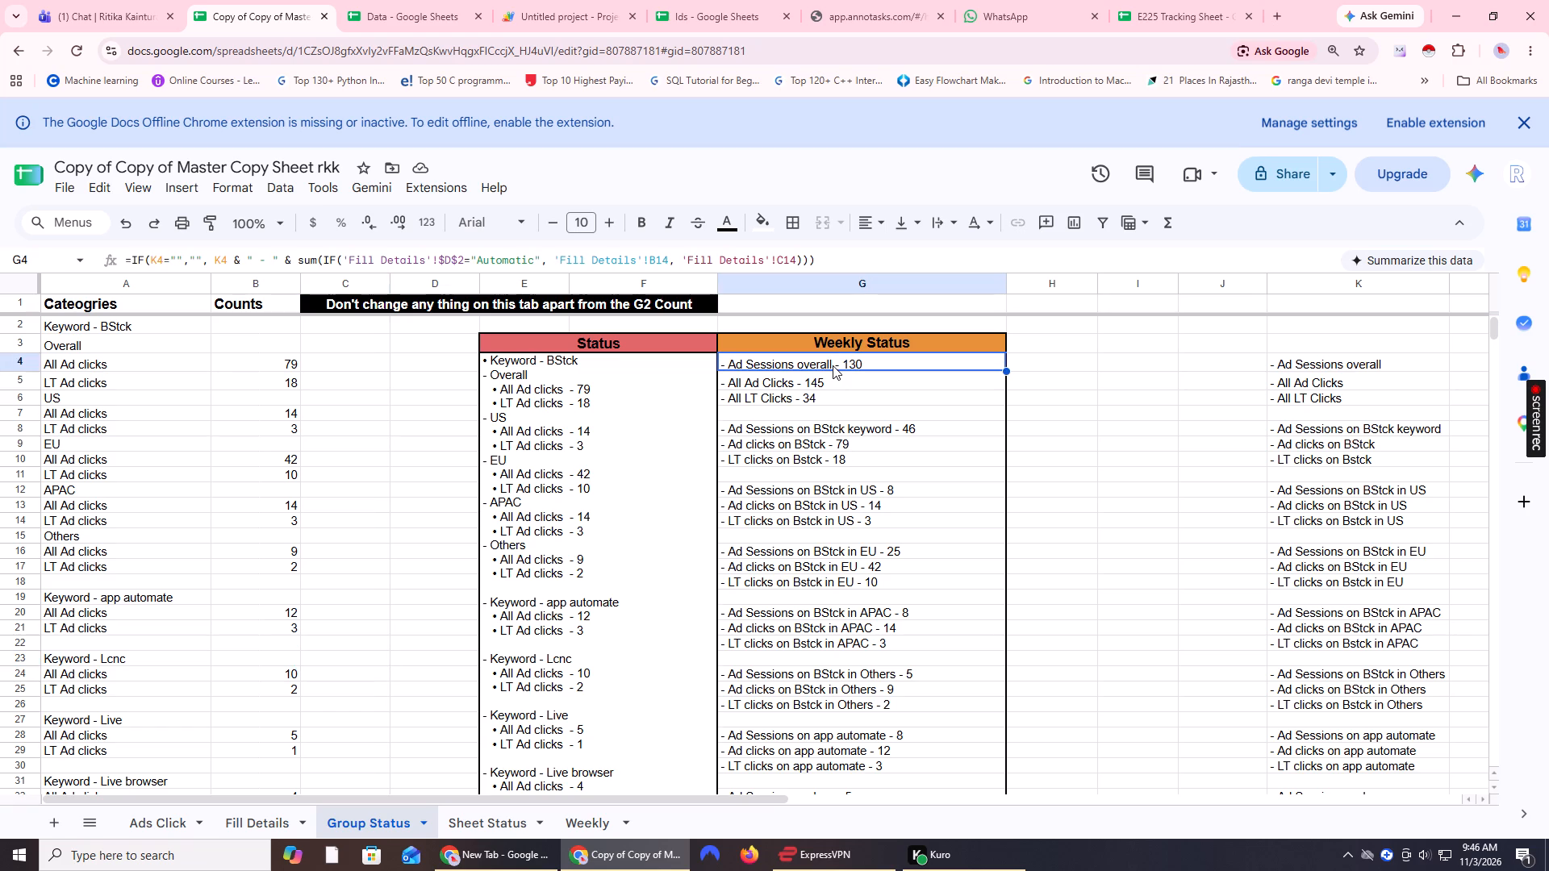
key(ctrl+shift+Down)
key(ctrl+shift+Down)
key(ctrl+shift+Down)
key(ctrl+shift+Down)
key(ctrl+shift+Down)
key(ctrl+shift+Down)
key(ctrl+shift+Down)
key(ctrl+shift+Down)
key(ctrl+shift+Down)
key(ctrl+shift+Down)
key(ctrl+shift+Down)
key(ctrl+shift+Down)
key(ctrl+shift+Down)
key(ctrl+shift+Down)
key(ctrl+shift+Down)
key(ctrl+shift+Down)
key(ctrl+shift+Down)
key(ctrl+shift+Down)
key(ctrl+shift+Down)
key(ctrl+shift+Down)
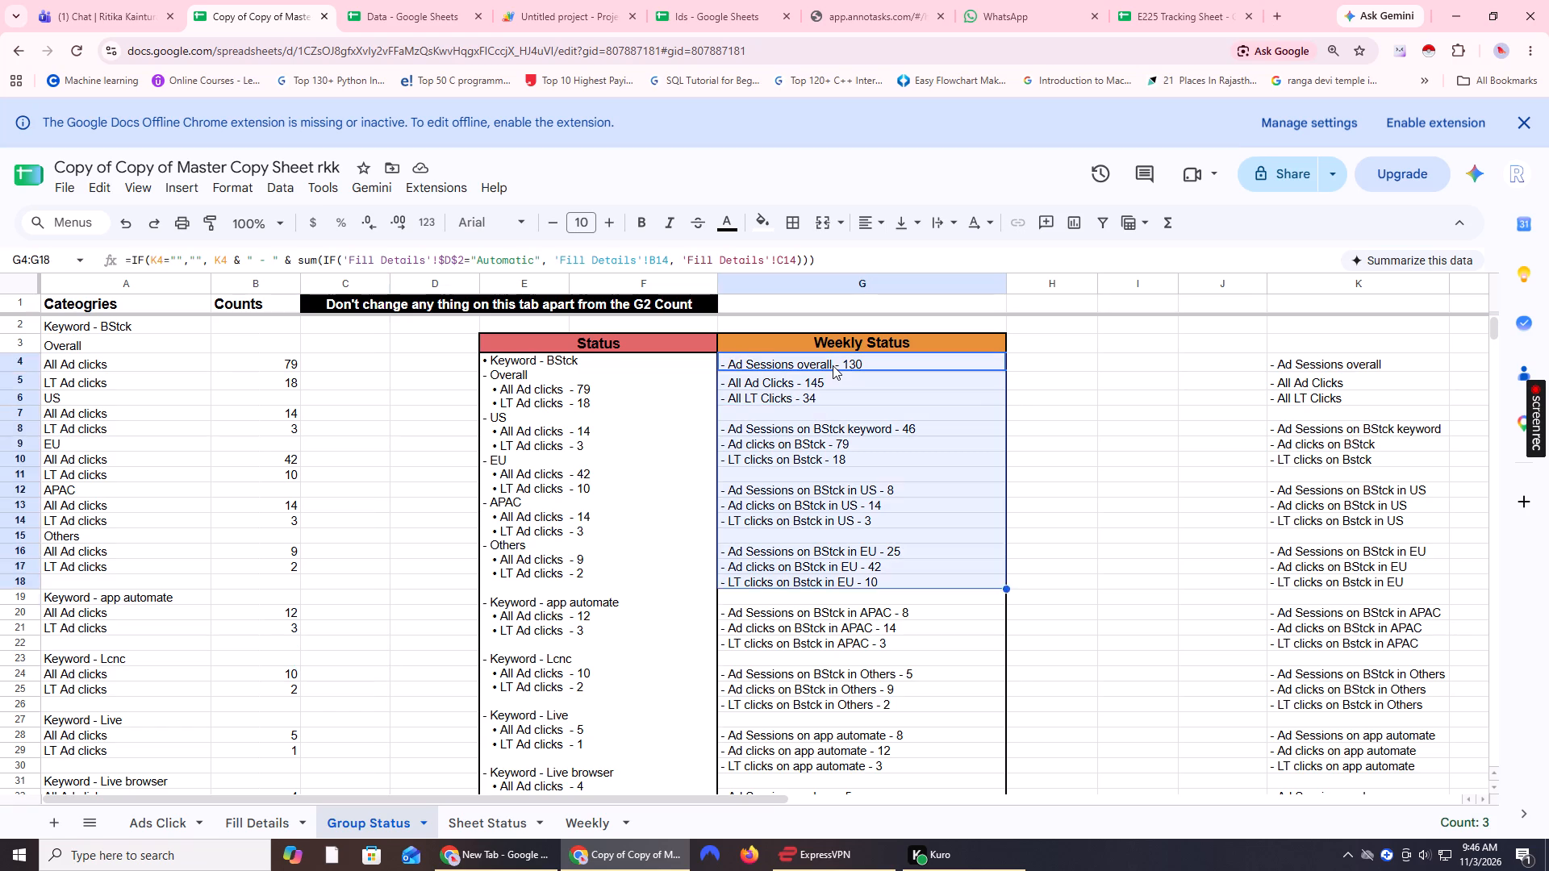
key(ctrl+shift+Down)
key(ctrl+shift+Down)
key(ctrl+shift+Down)
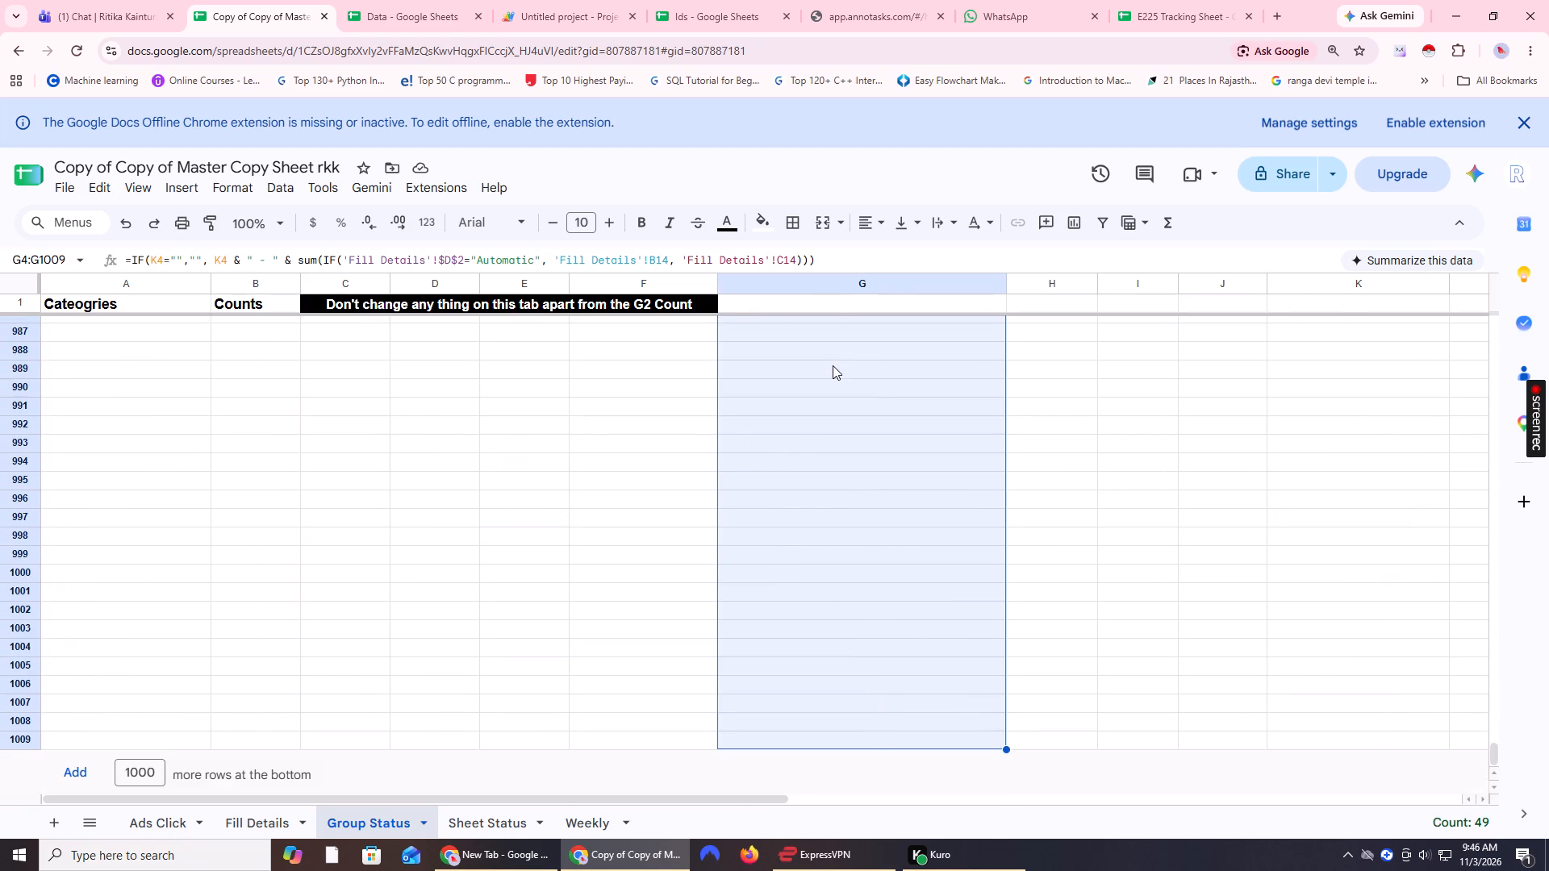
key(ctrl+shift+Up)
key(ctrl+c)
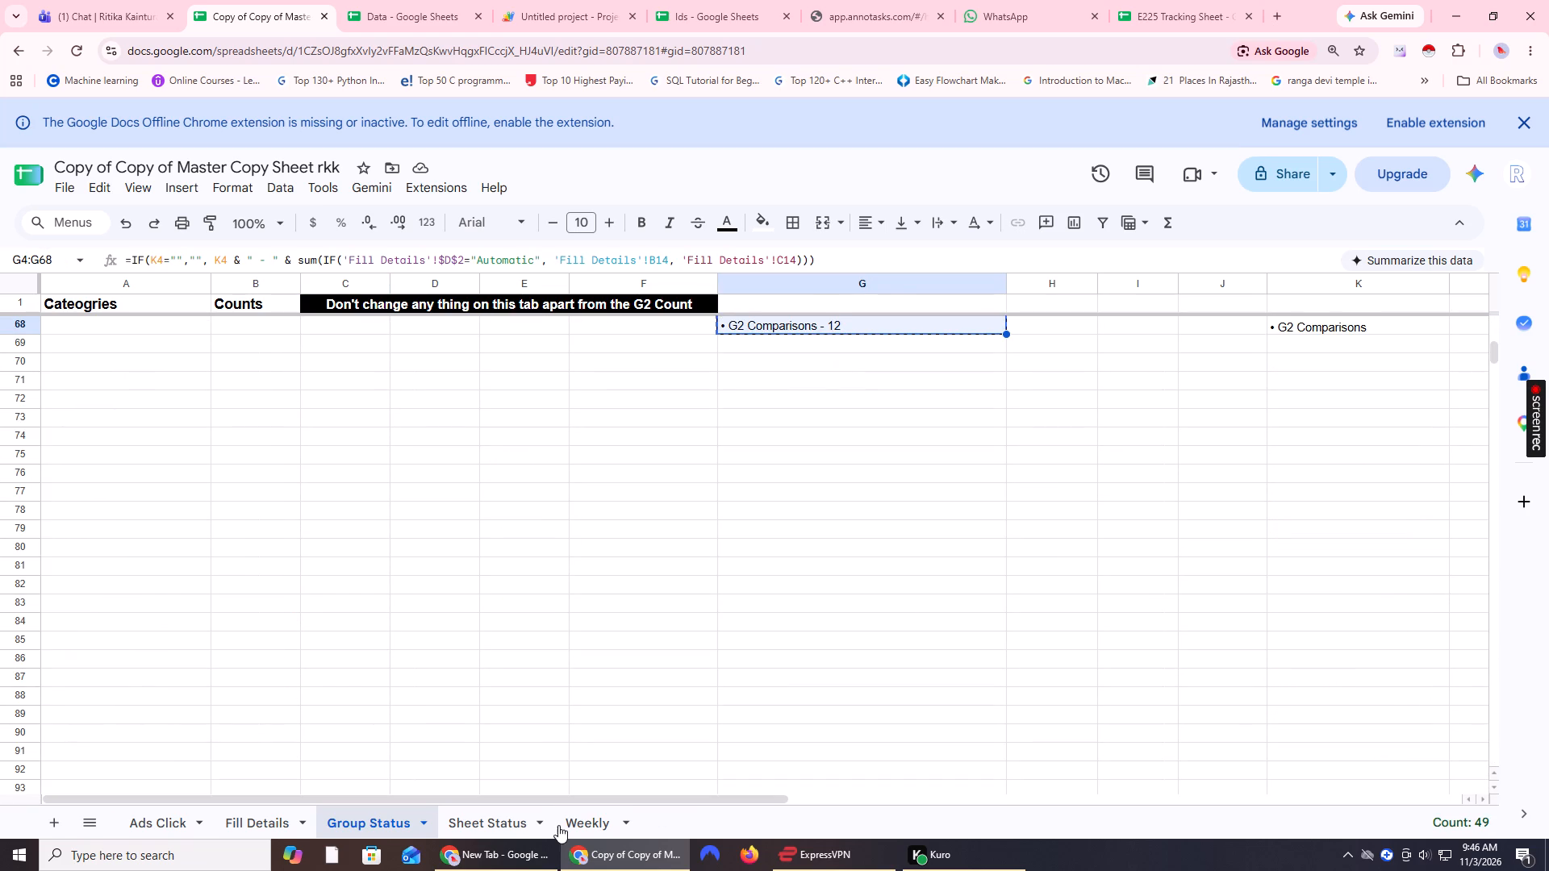
click(499, 824)
click(551, 818)
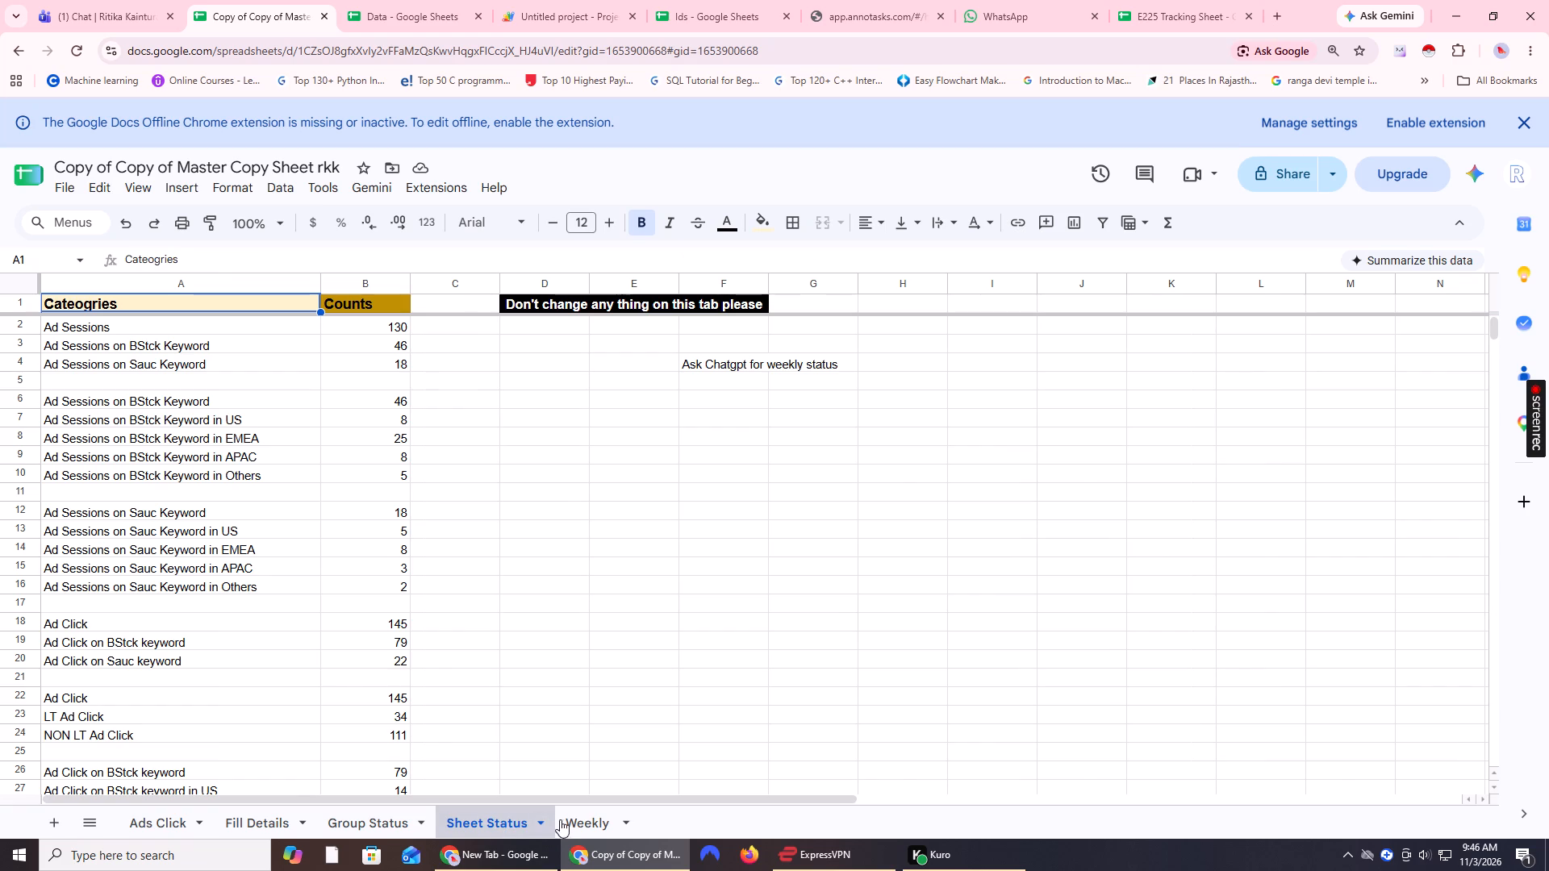
click(587, 824)
scroll(435, 567, up, 3)
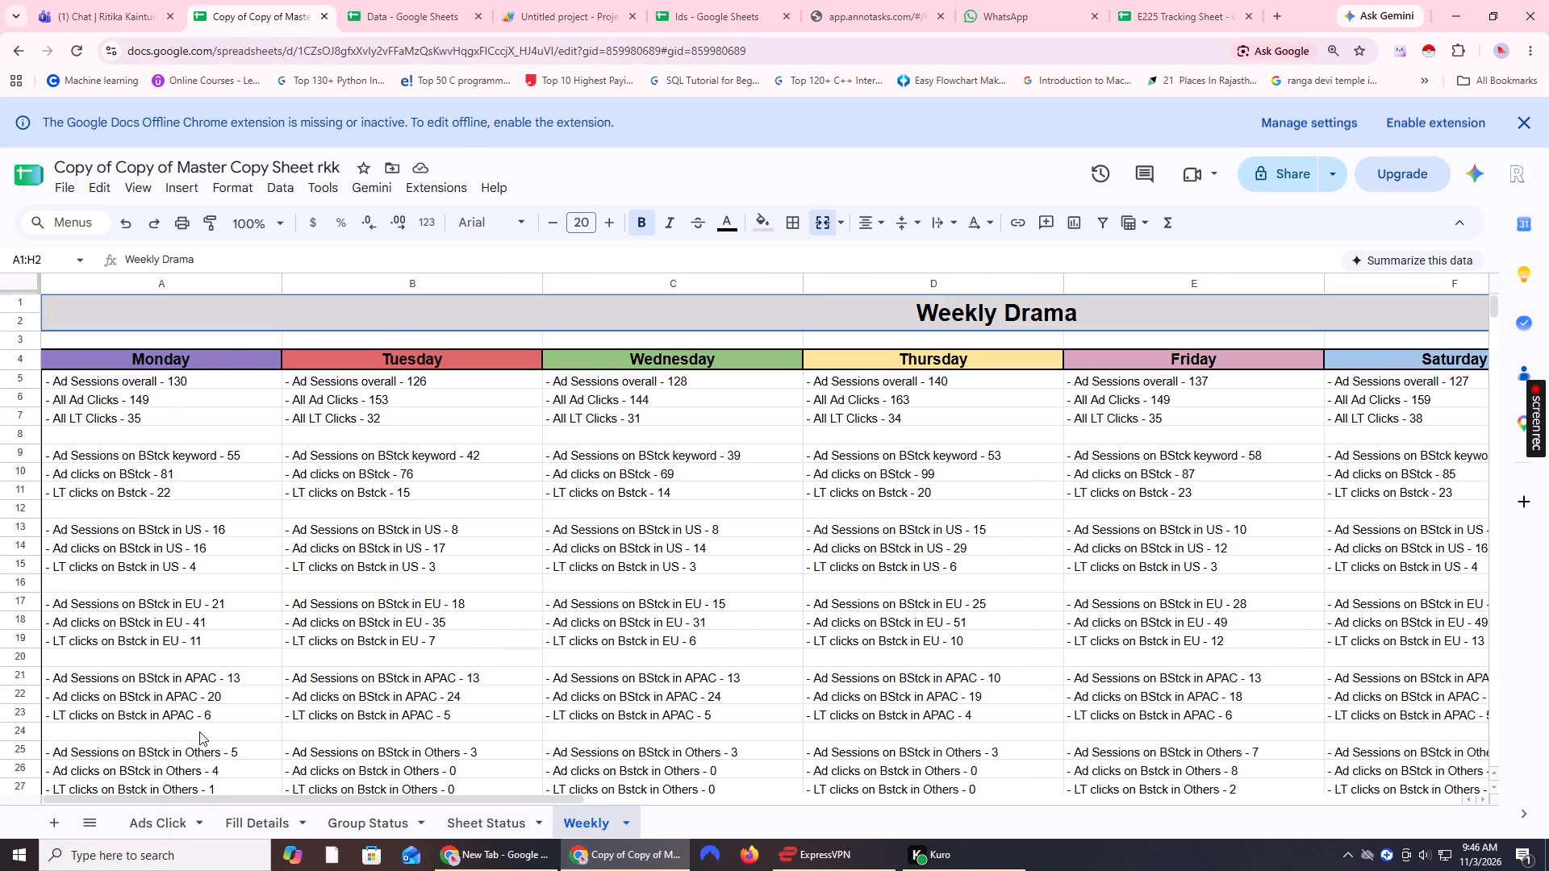
click(194, 385)
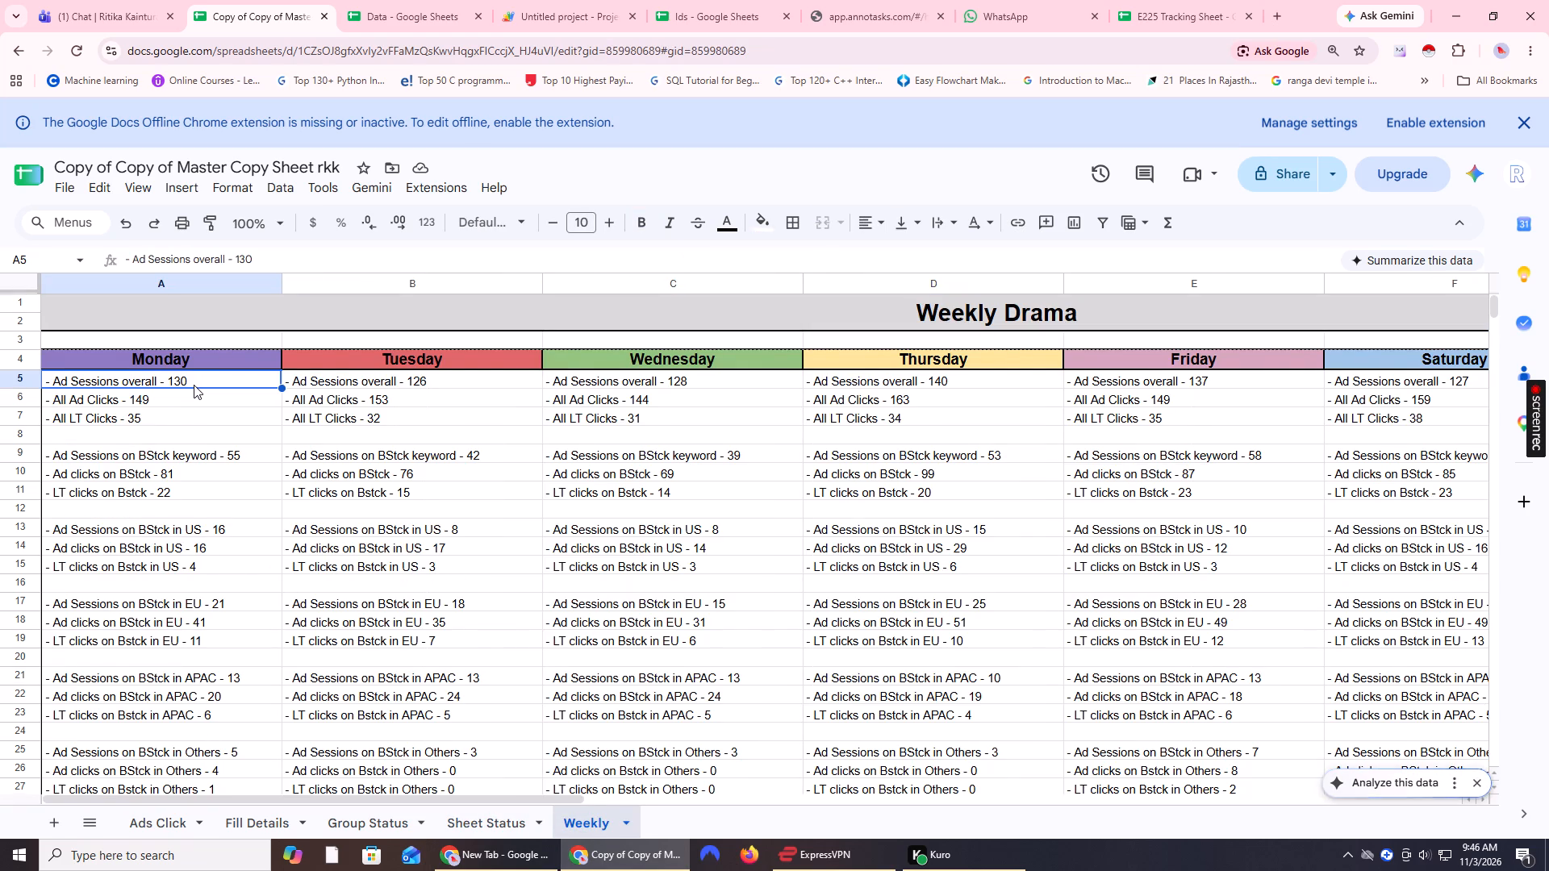
key(ctrl+shift+v)
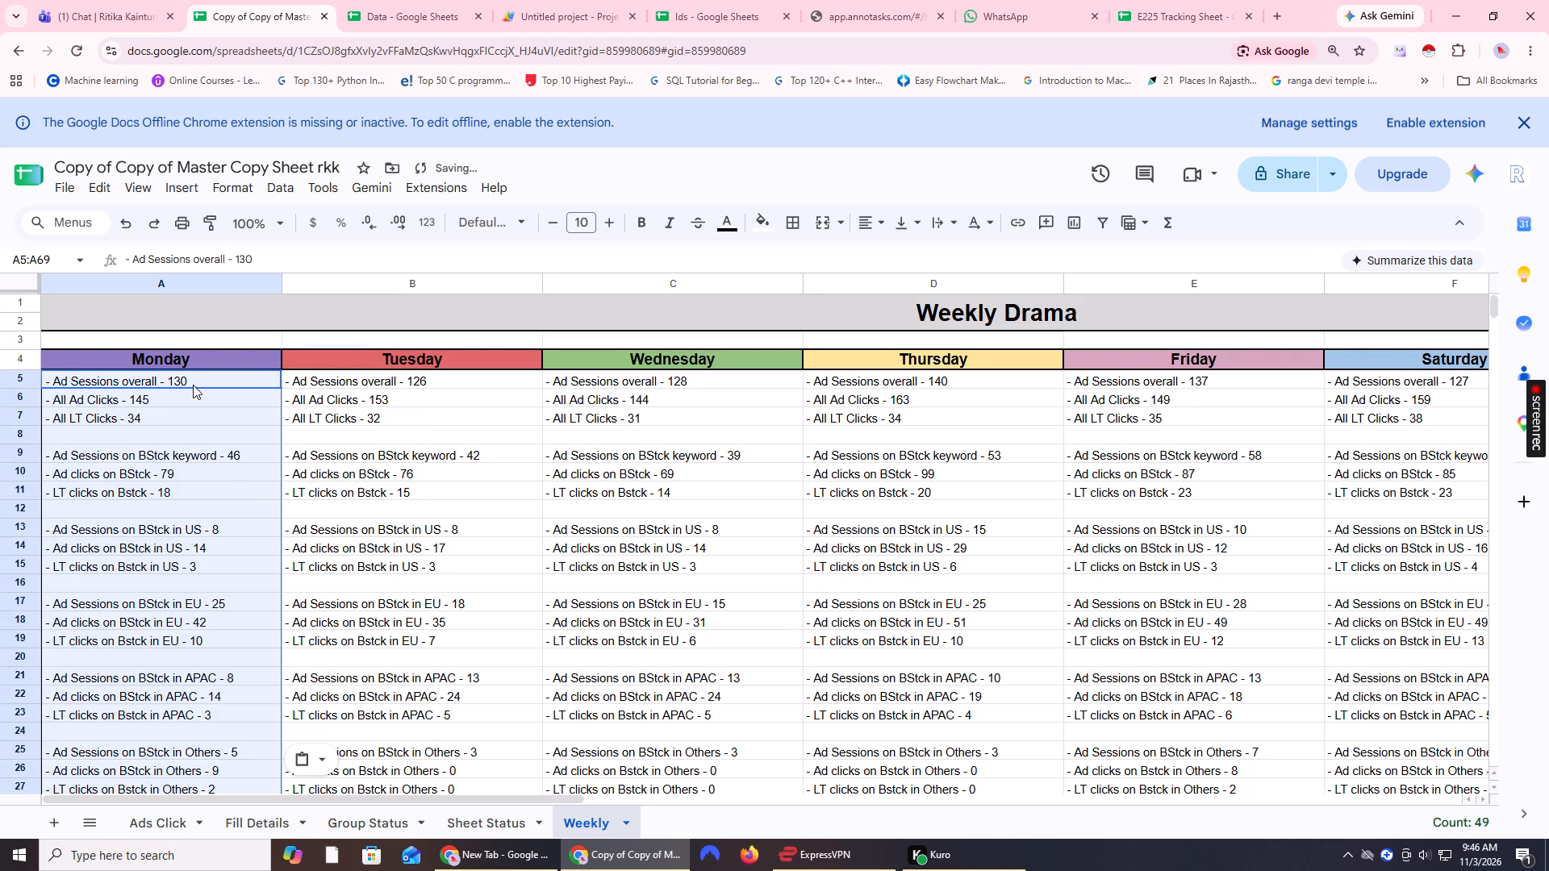
Check the Weekly sheet's Monday entries against the other days, from Ad Sessions overall down to G2 Comparisons.
click(213, 518)
scroll(235, 613, down, 4)
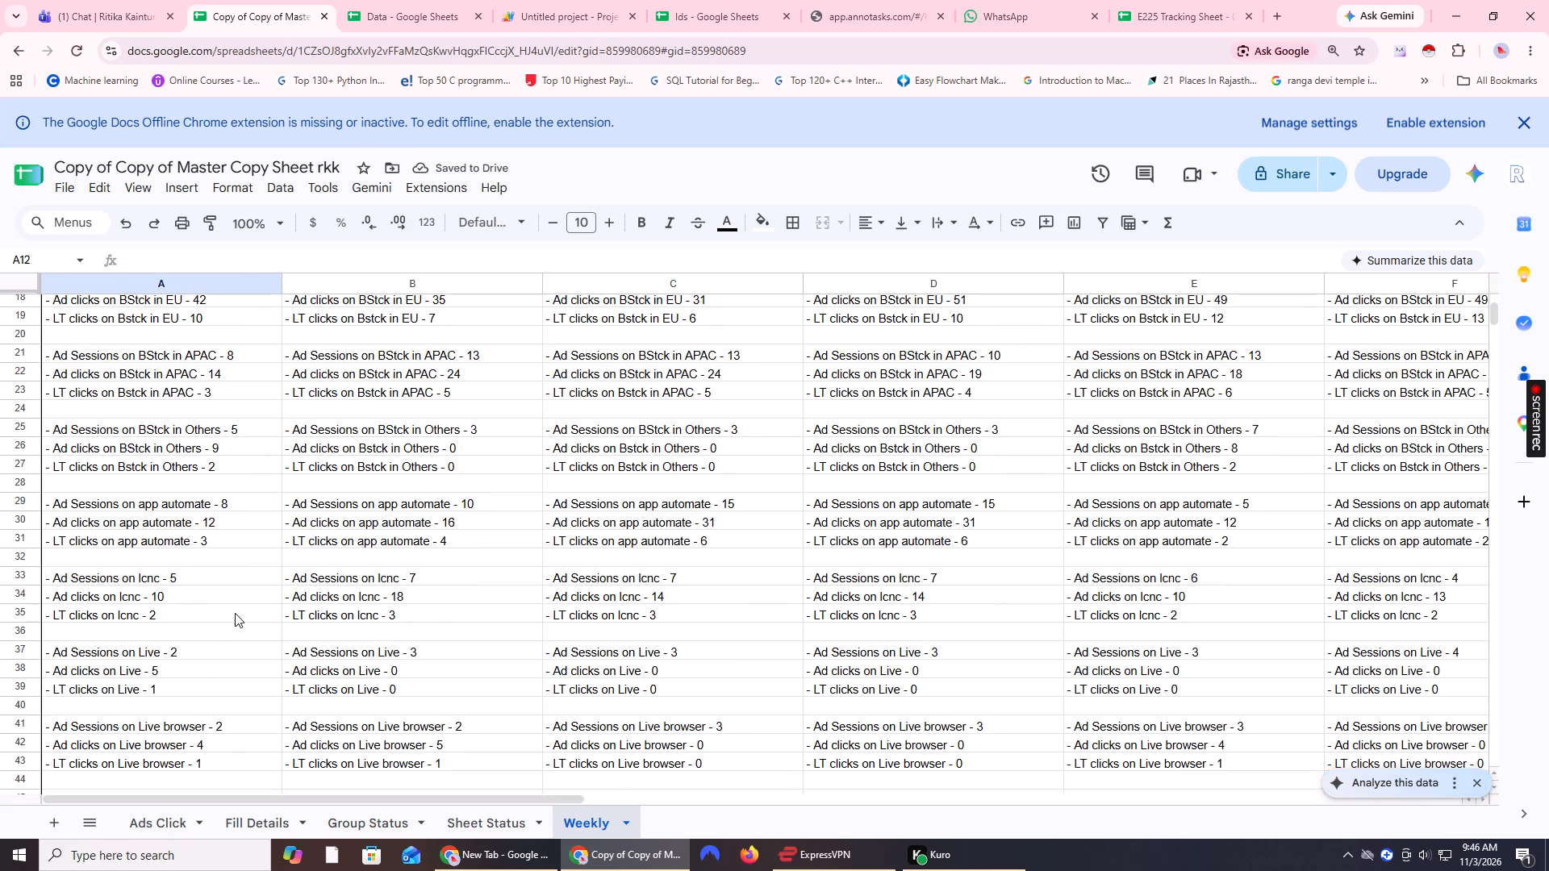
scroll(235, 613, down, 2)
scroll(235, 613, up, 2)
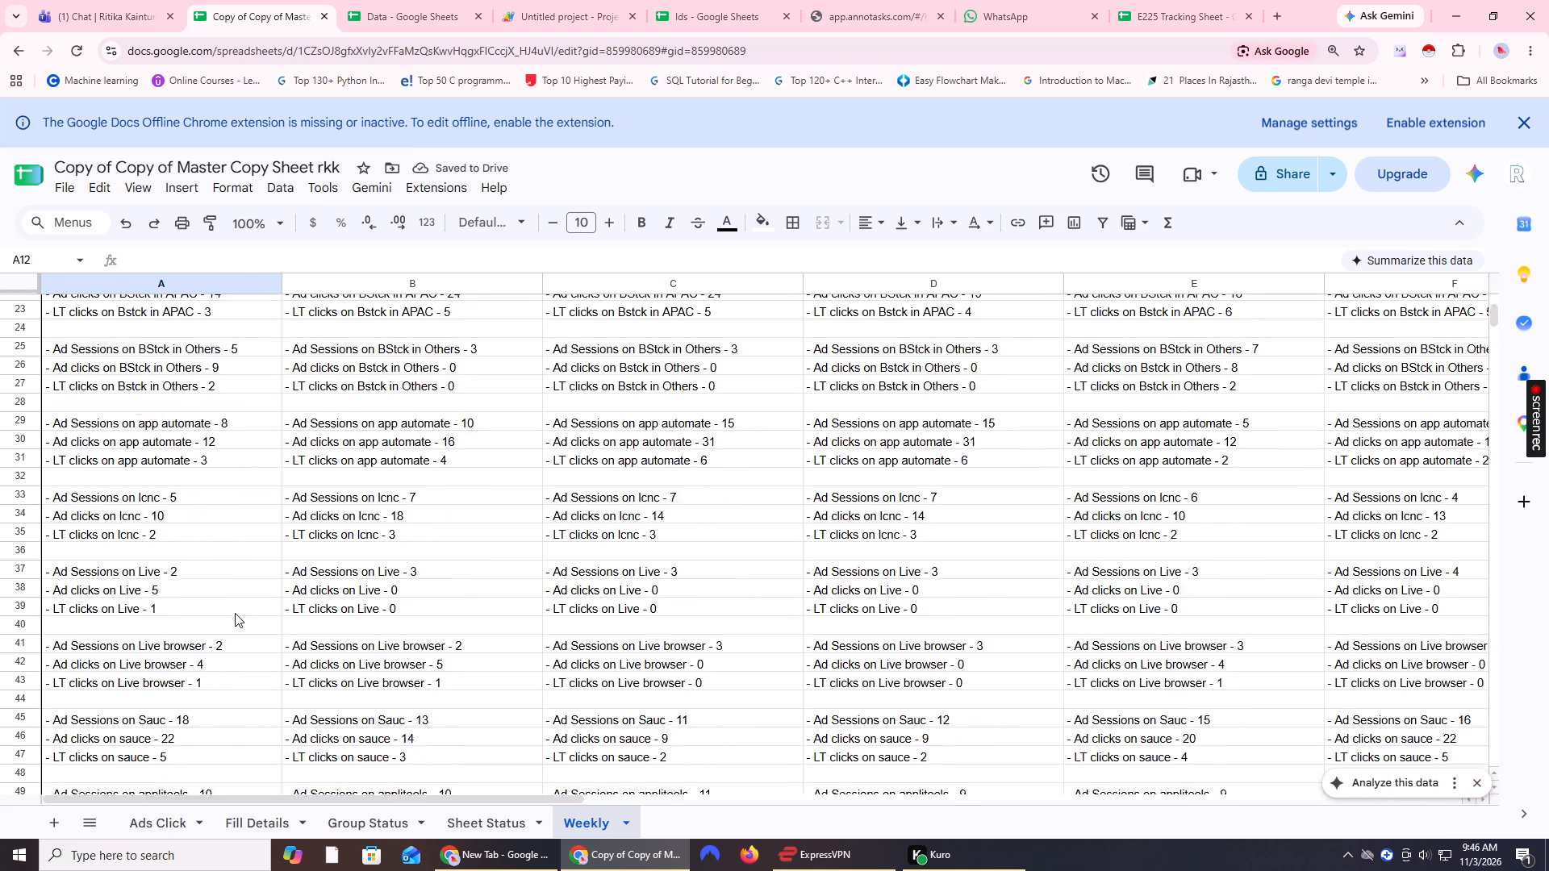
scroll(235, 613, up, 6)
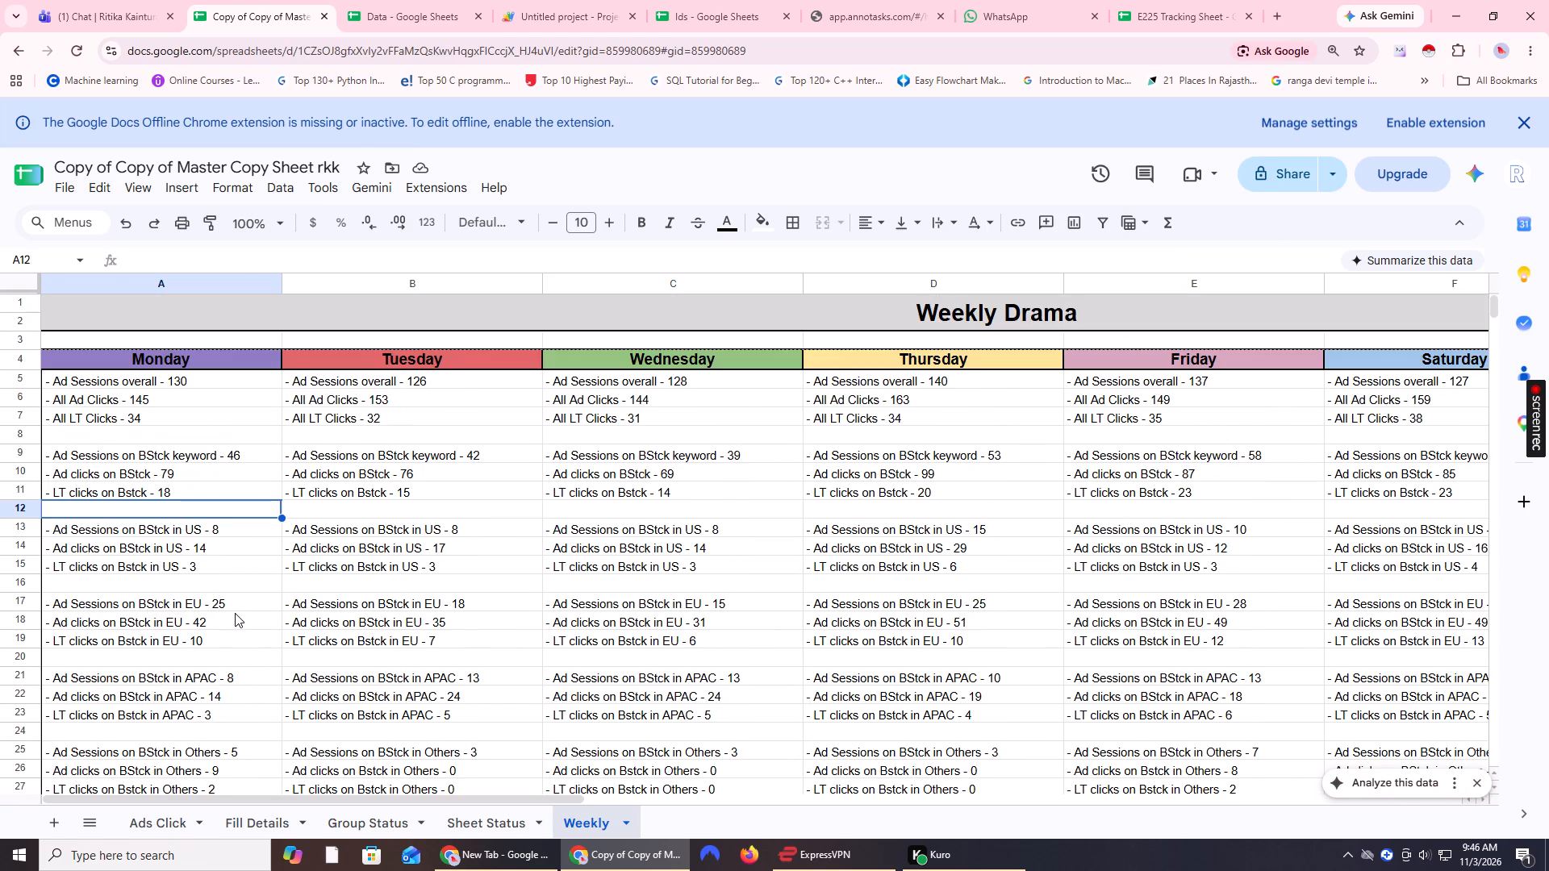
scroll(235, 613, down, 11)
scroll(235, 613, up, 2)
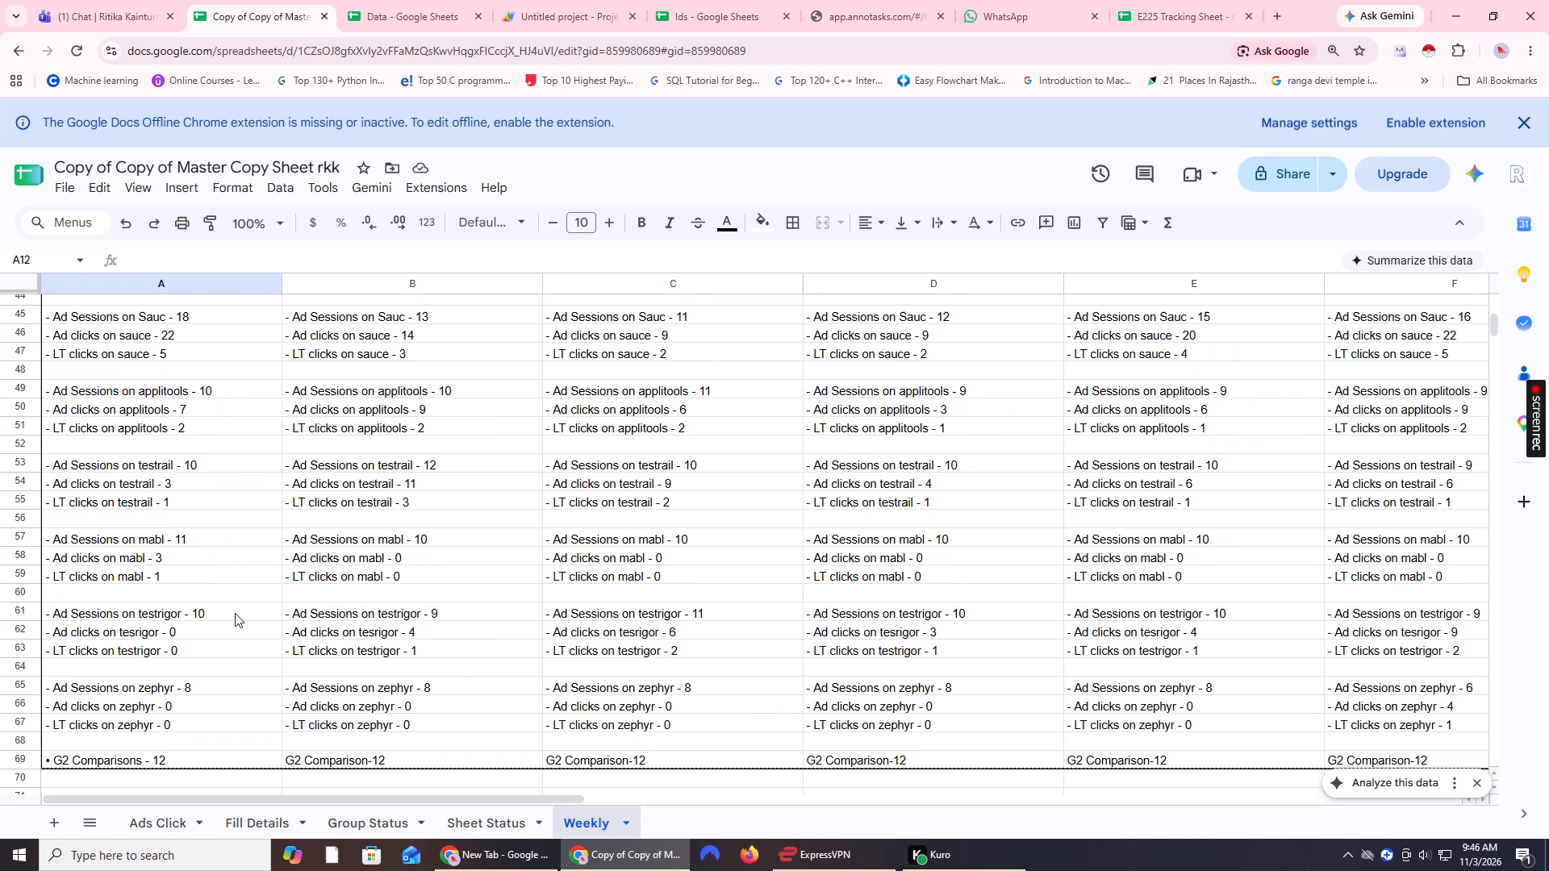
scroll(235, 613, up, 13)
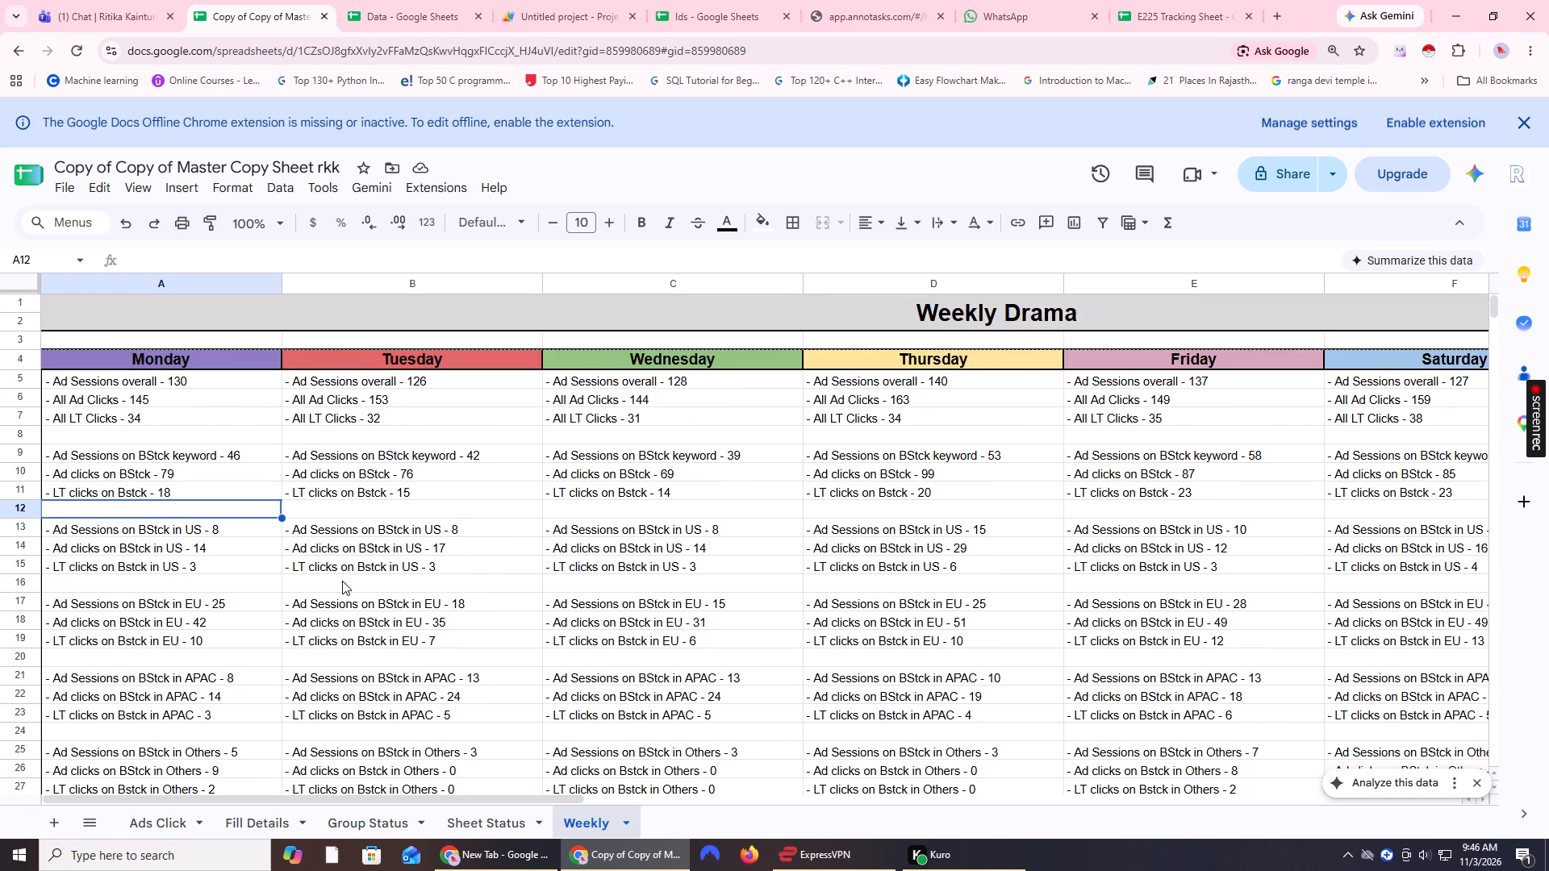
click(423, 387)
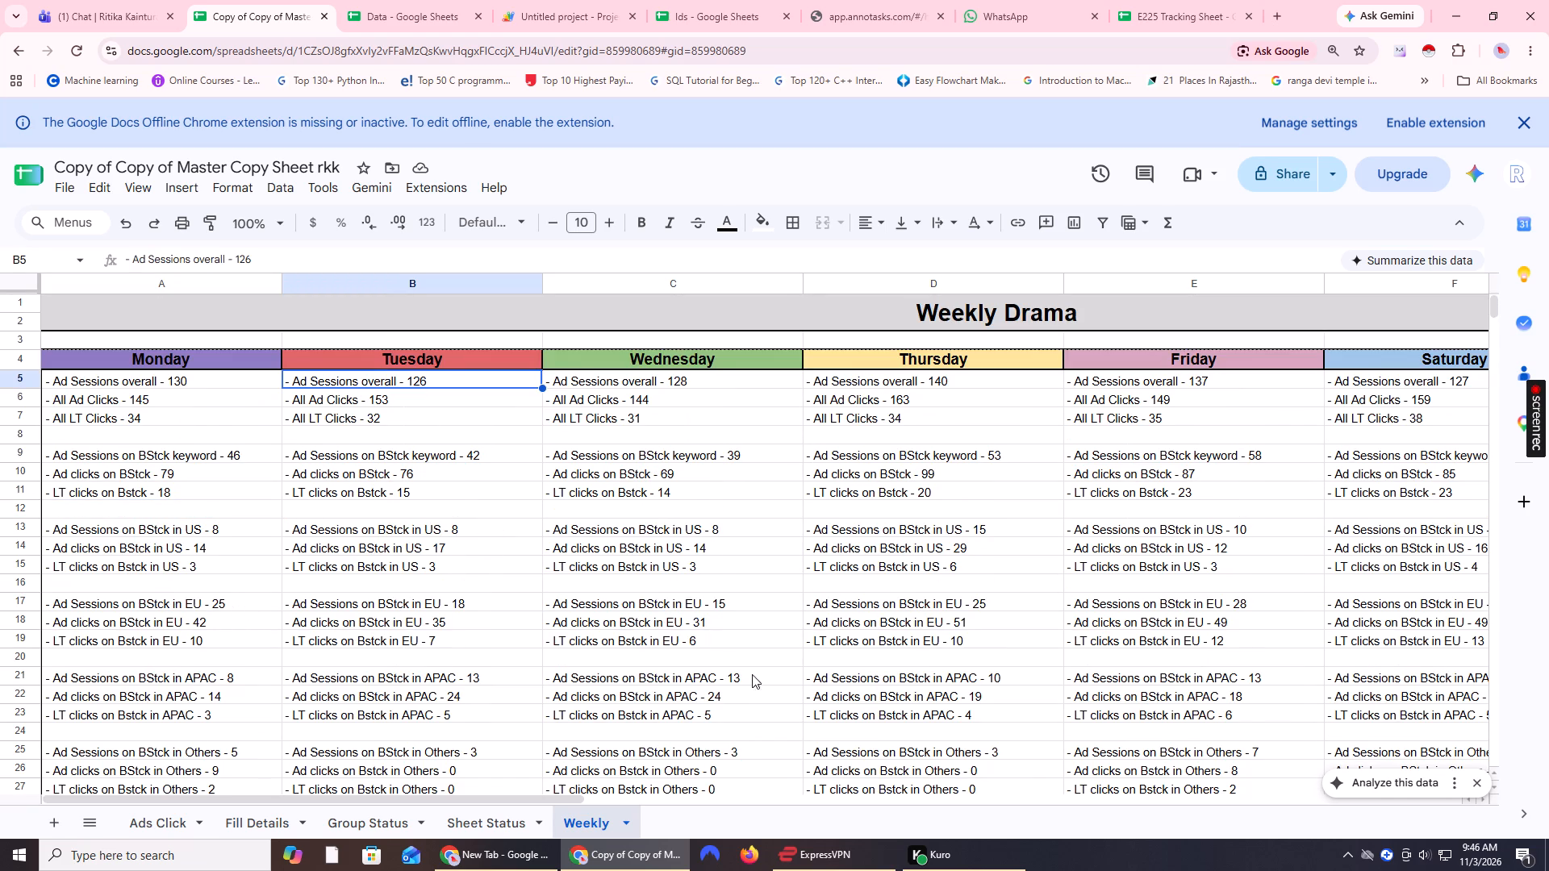
Copy all values in the Sheet Status sheet's Counts column, from Ad Sessions down to NON LT Ad Click on Live browser.
click(467, 823)
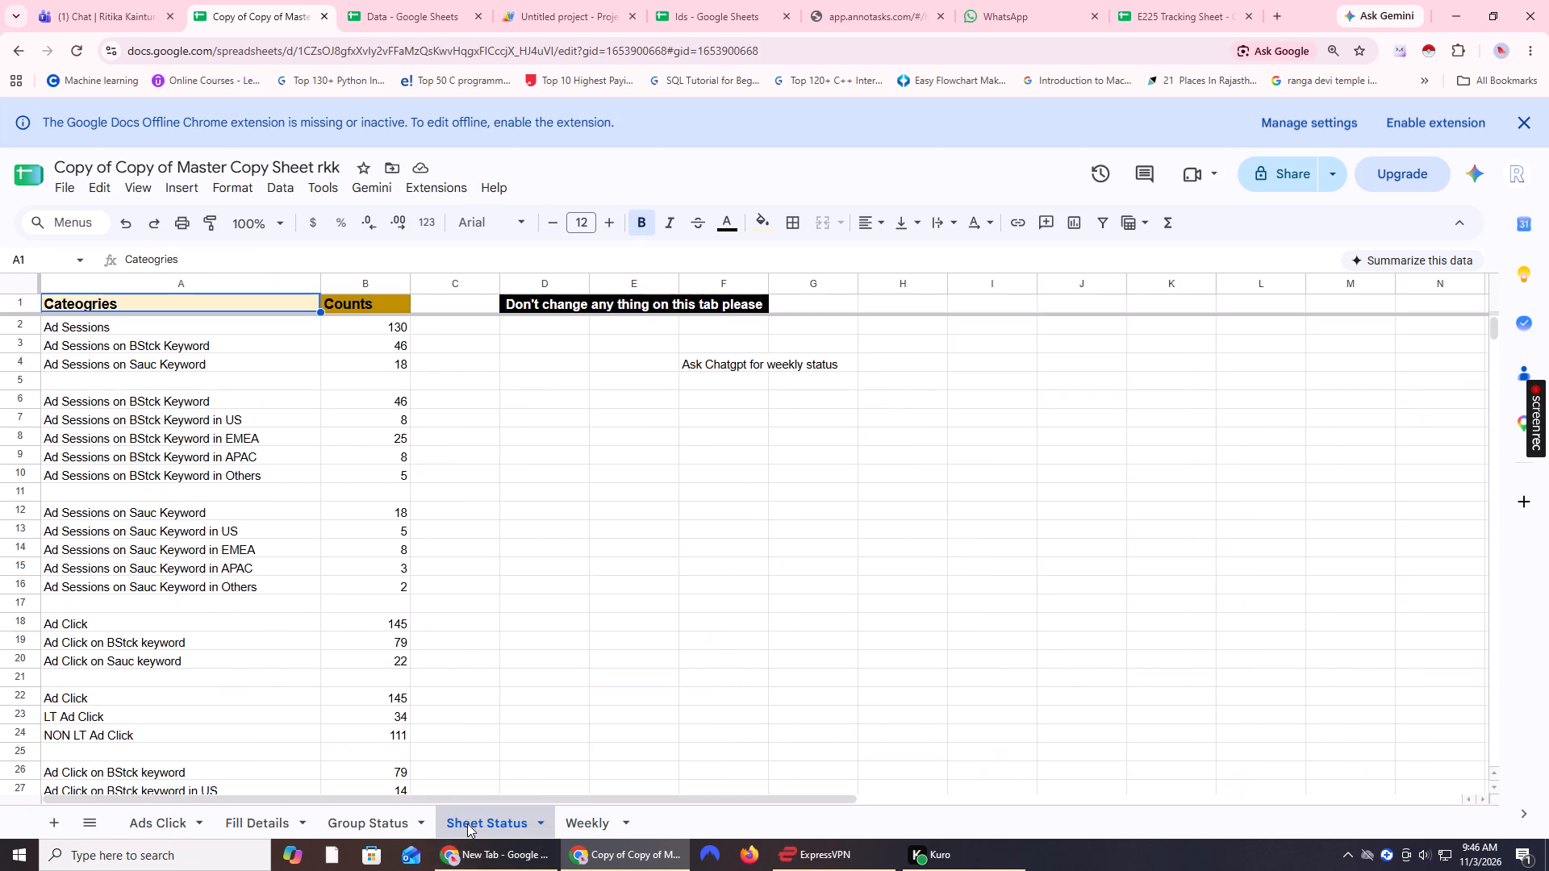
click(361, 823)
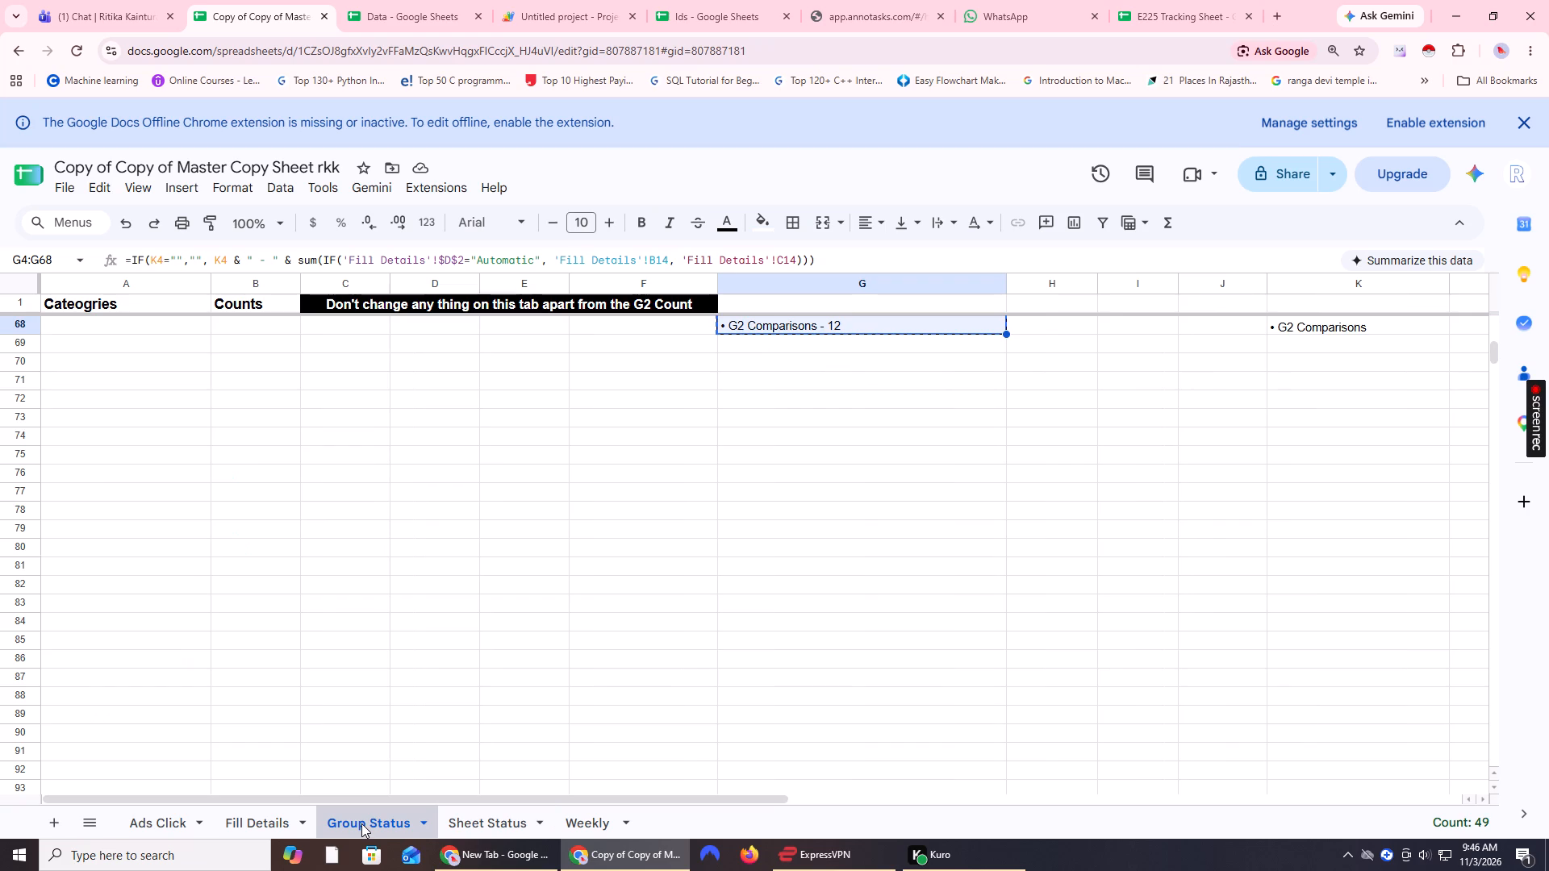
click(508, 815)
scroll(413, 467, up, 4)
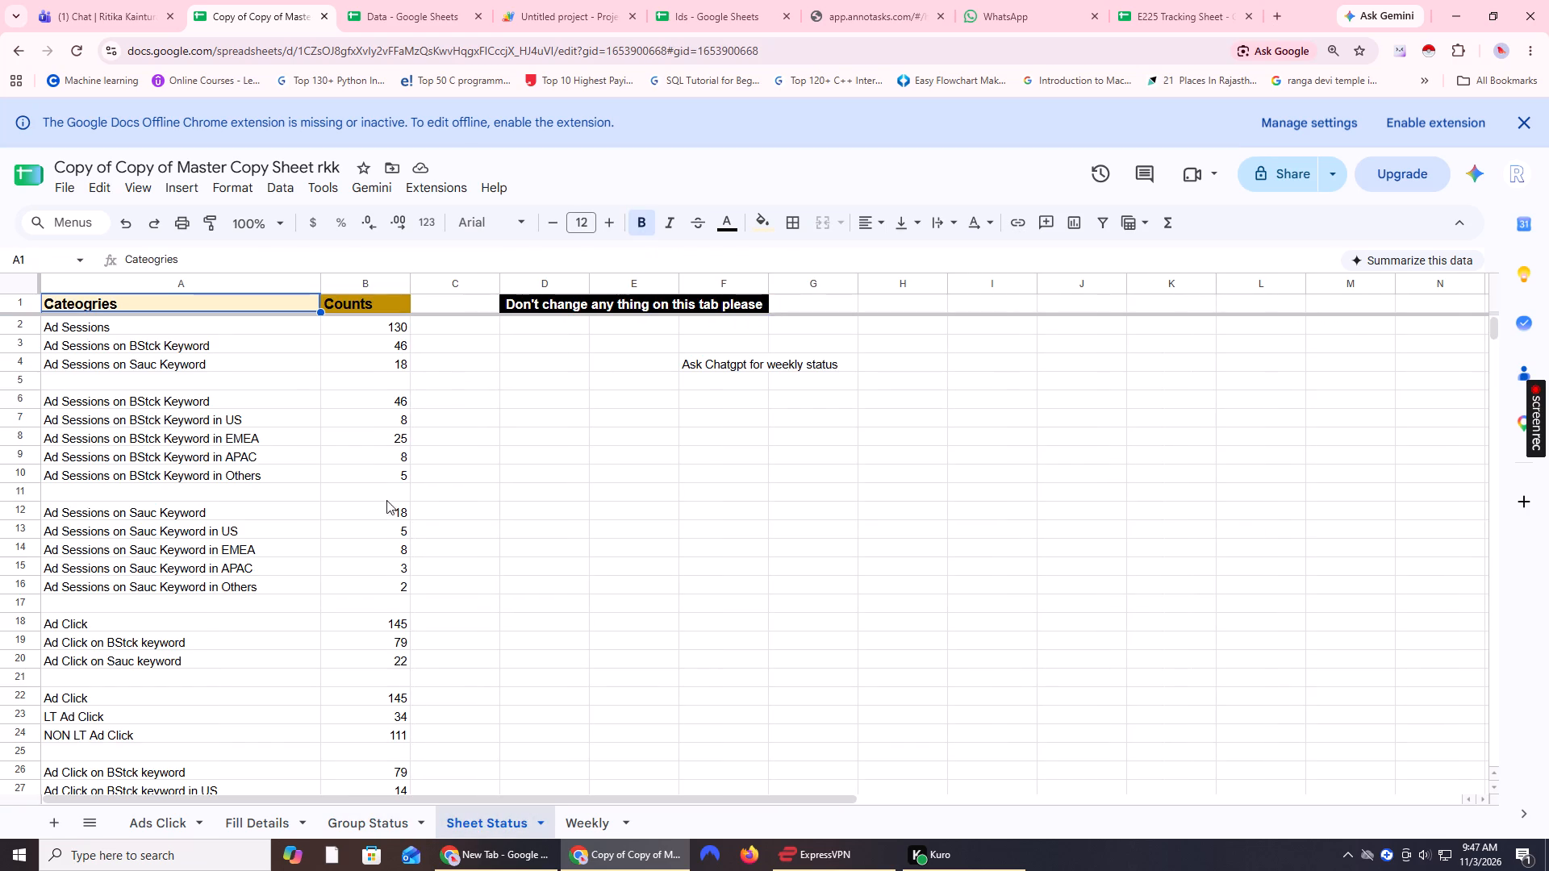
click(385, 528)
click(384, 327)
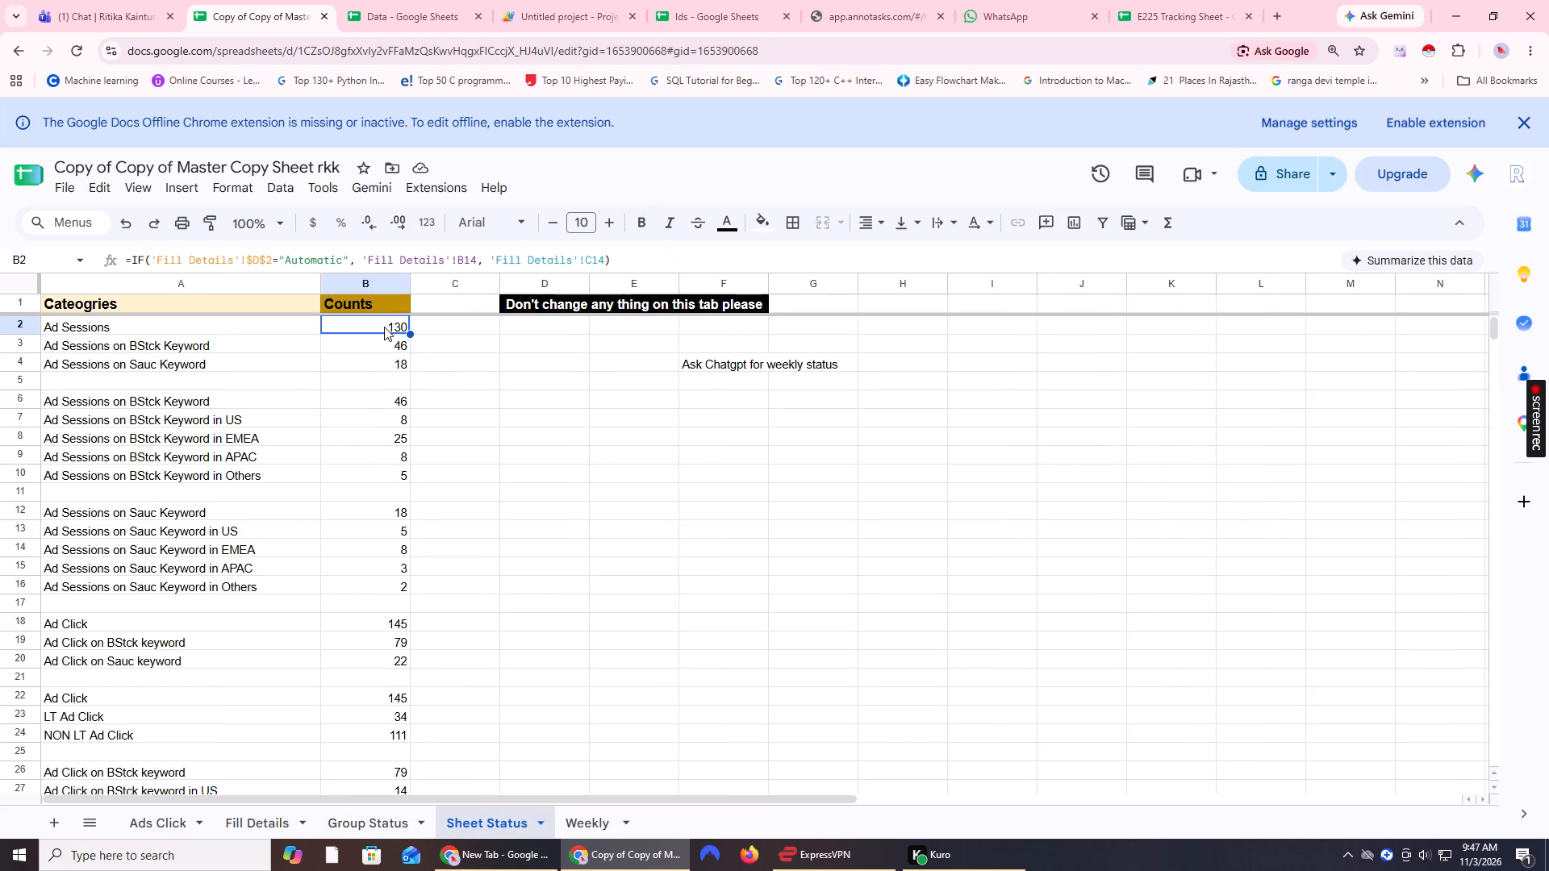
key(ctrl+shift+Down)
key(ctrl+shift+Down)
key(ctrl+shift+Down)
key(ctrl+shift+Down)
key(ctrl+shift+Down)
key(ctrl+shift+Down)
key(ctrl+shift+Down)
key(ctrl+shift+Down)
key(ctrl+shift+Down)
key(ctrl+shift+Down)
key(ctrl+shift+Down)
key(ctrl+shift+Down)
key(ctrl+shift+Down)
key(ctrl+shift+Down)
key(ctrl+shift+Down)
key(ctrl+shift+Down)
key(ctrl+shift+Down)
key(ctrl+shift+Down)
key(ctrl+shift+Down)
key(ctrl+shift+Down)
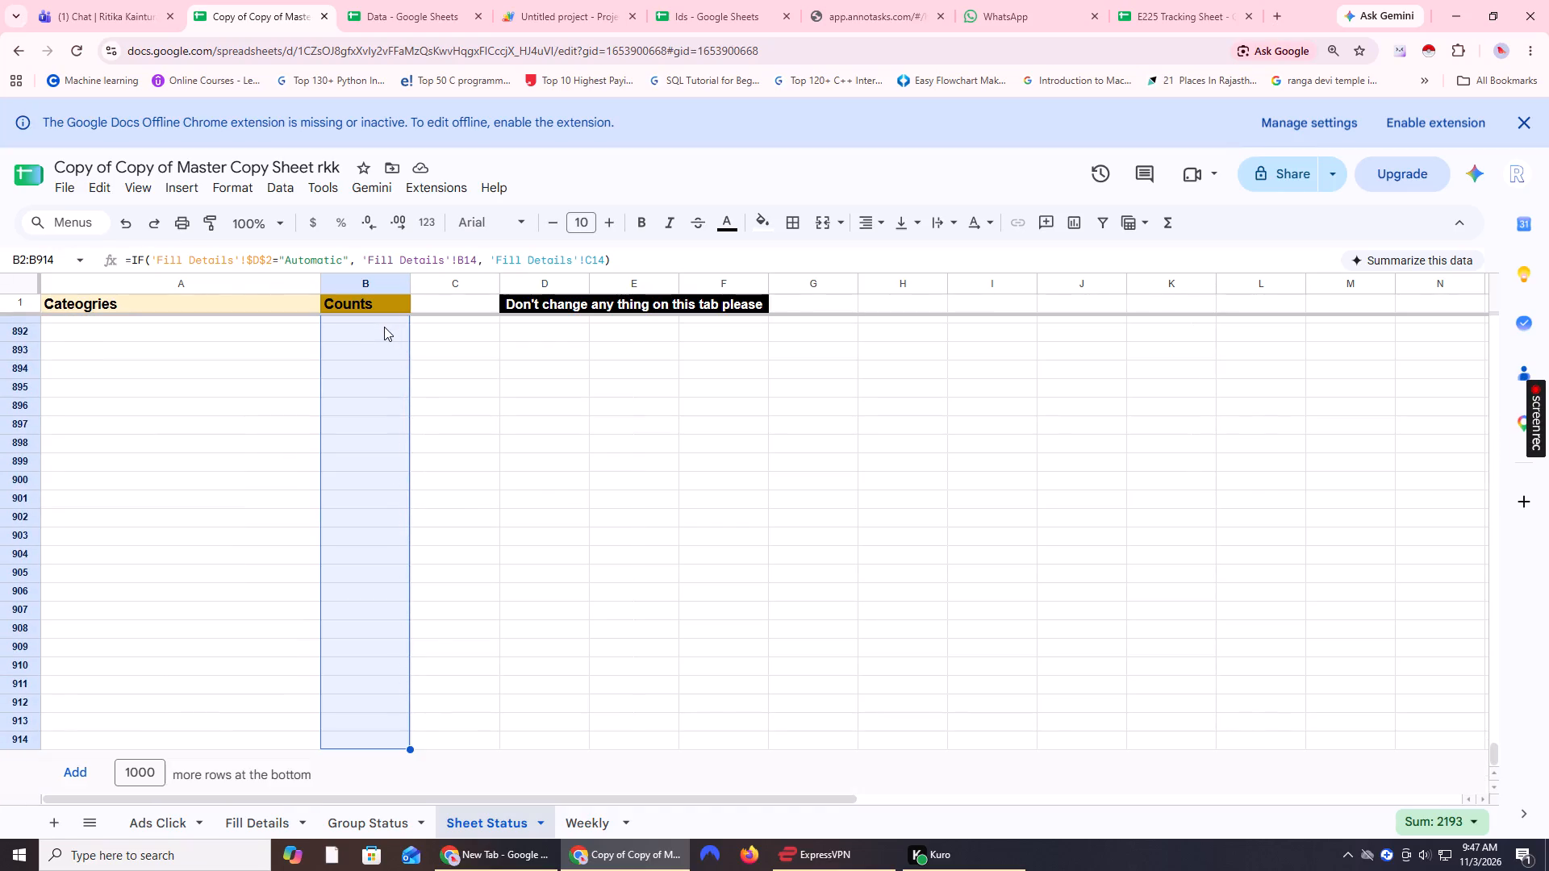
key(ctrl+shift+Up)
key(ctrl+c)
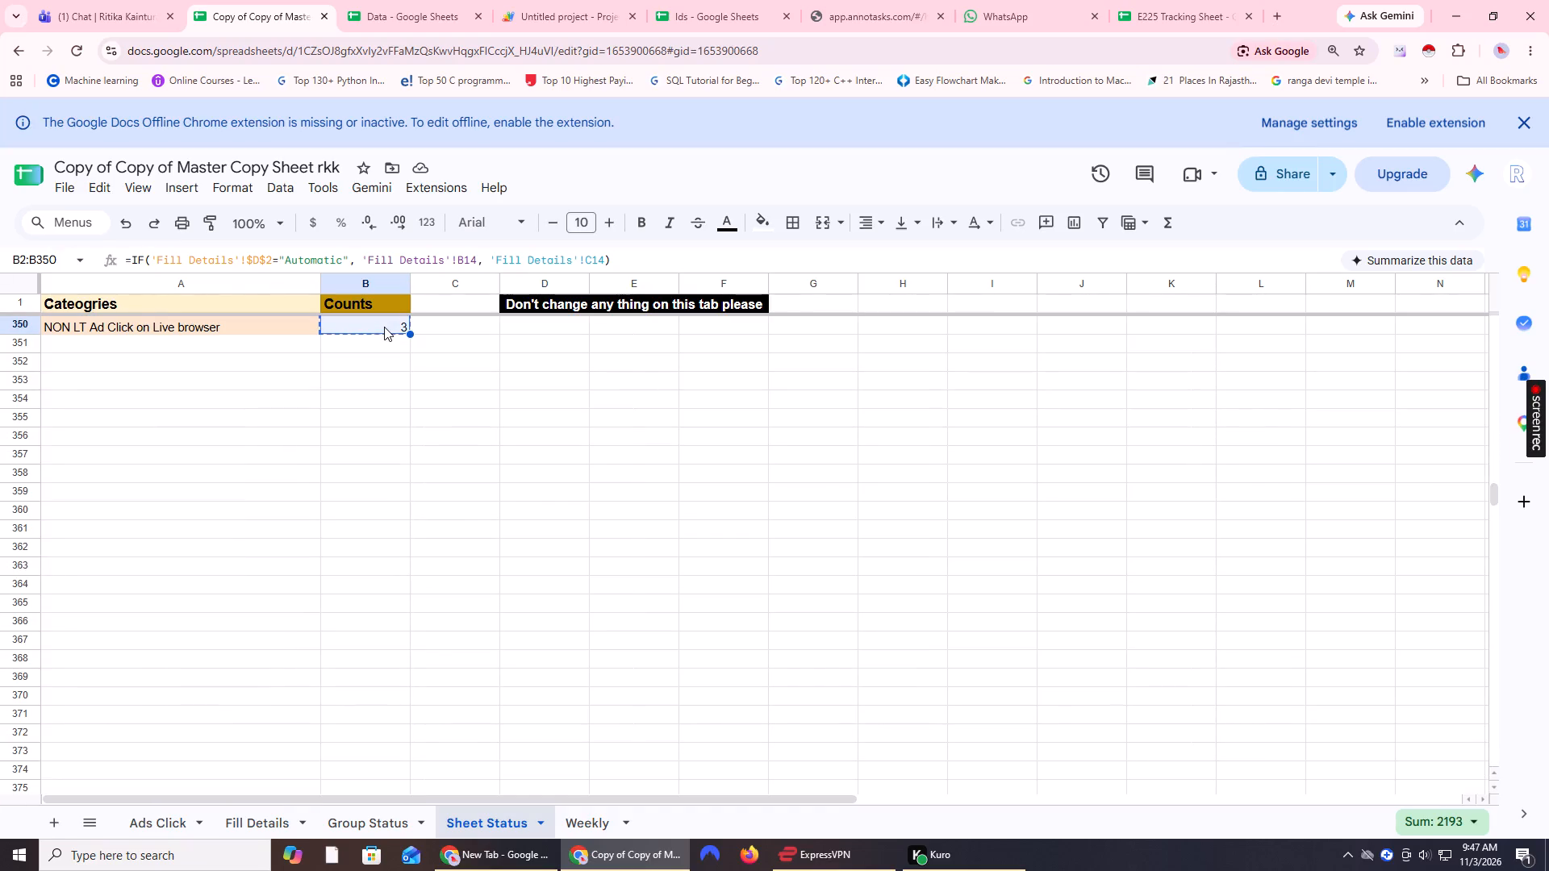
Switch to the other Chrome profile, restore its previous session, and open the Project Ghatkopar Consultant Tasks 5 spreadsheet from the restored tabs.
click(1502, 50)
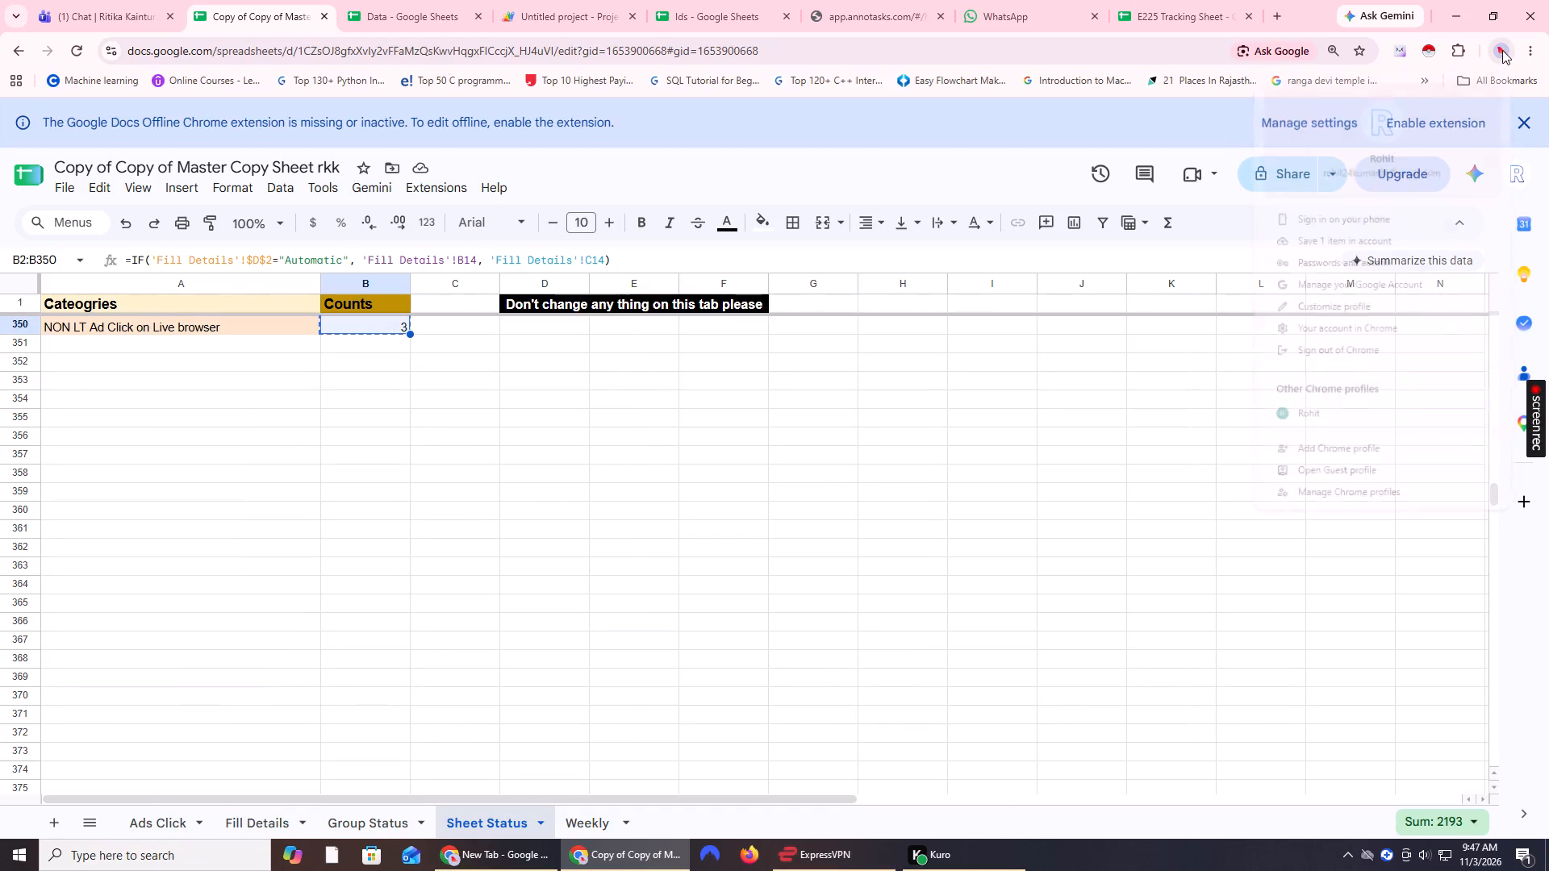
click(1305, 408)
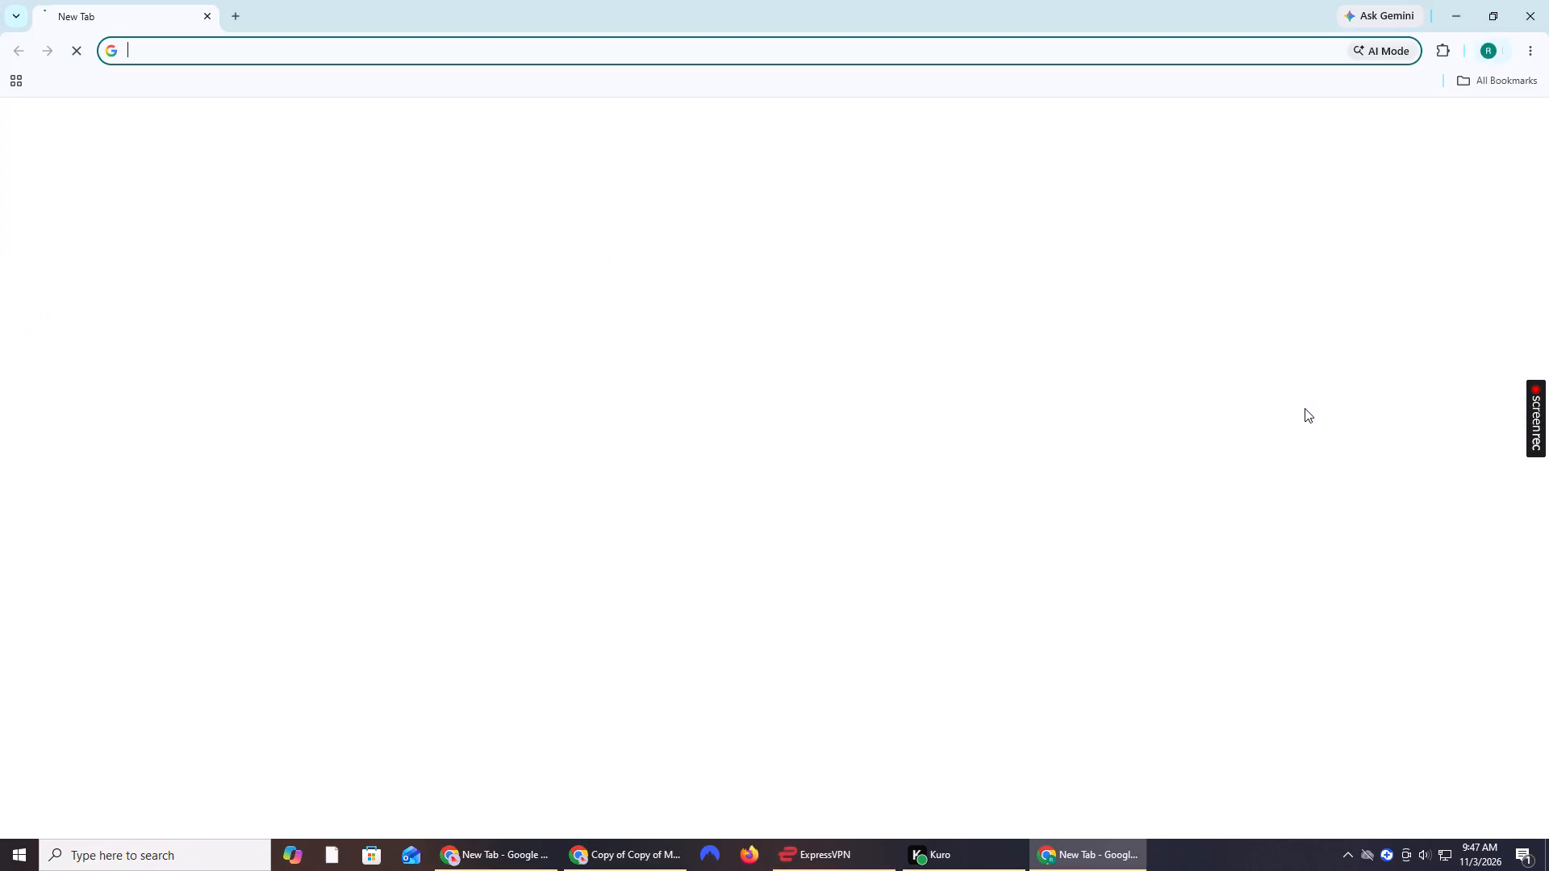
click(290, 43)
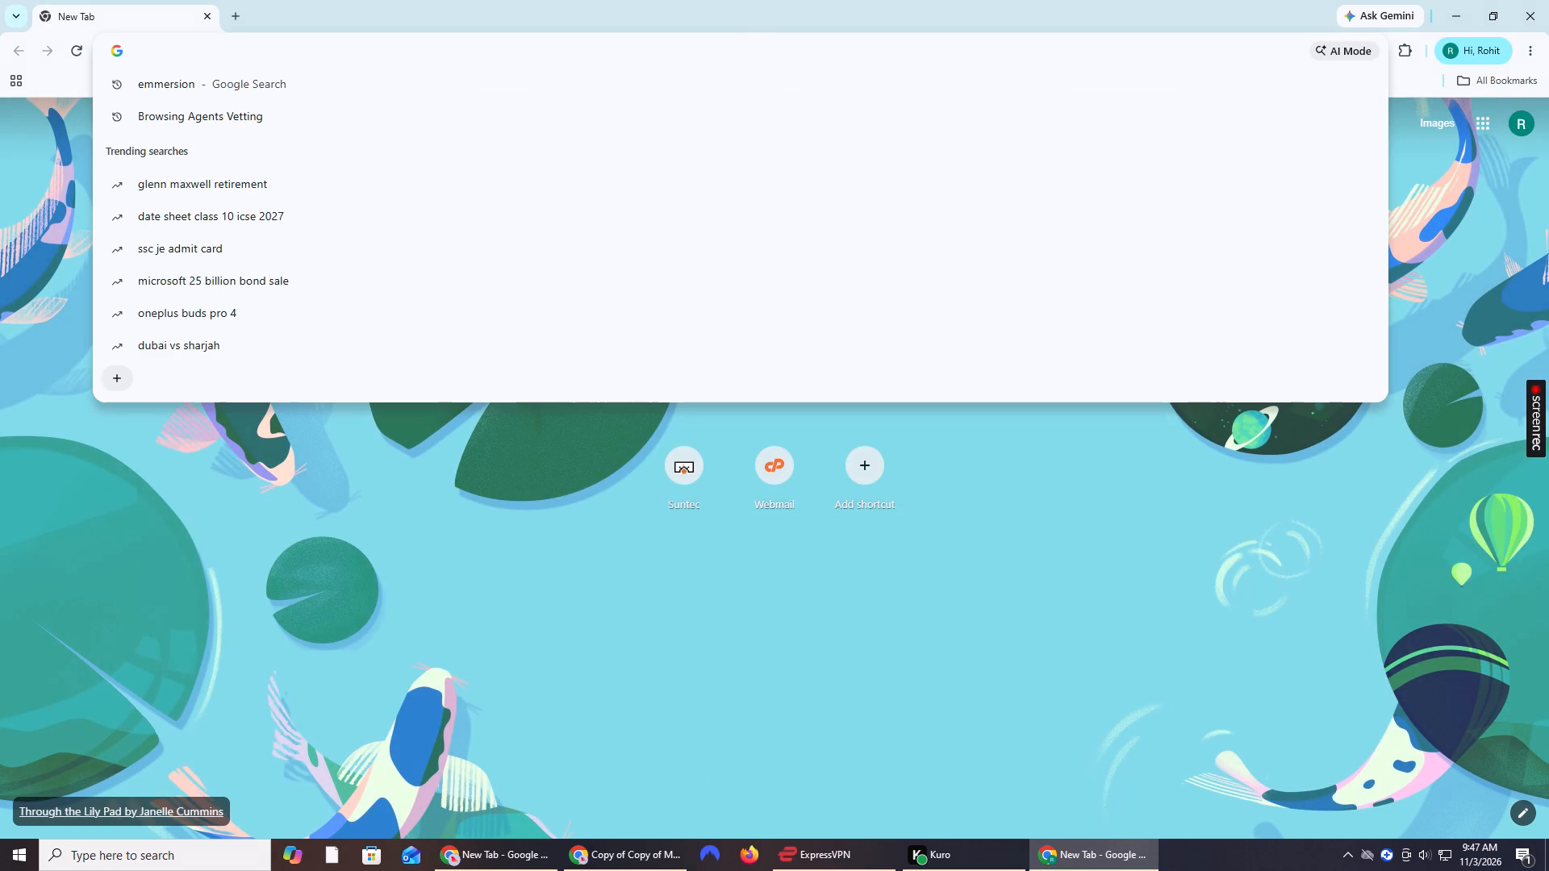
key(ctrl+shift+t)
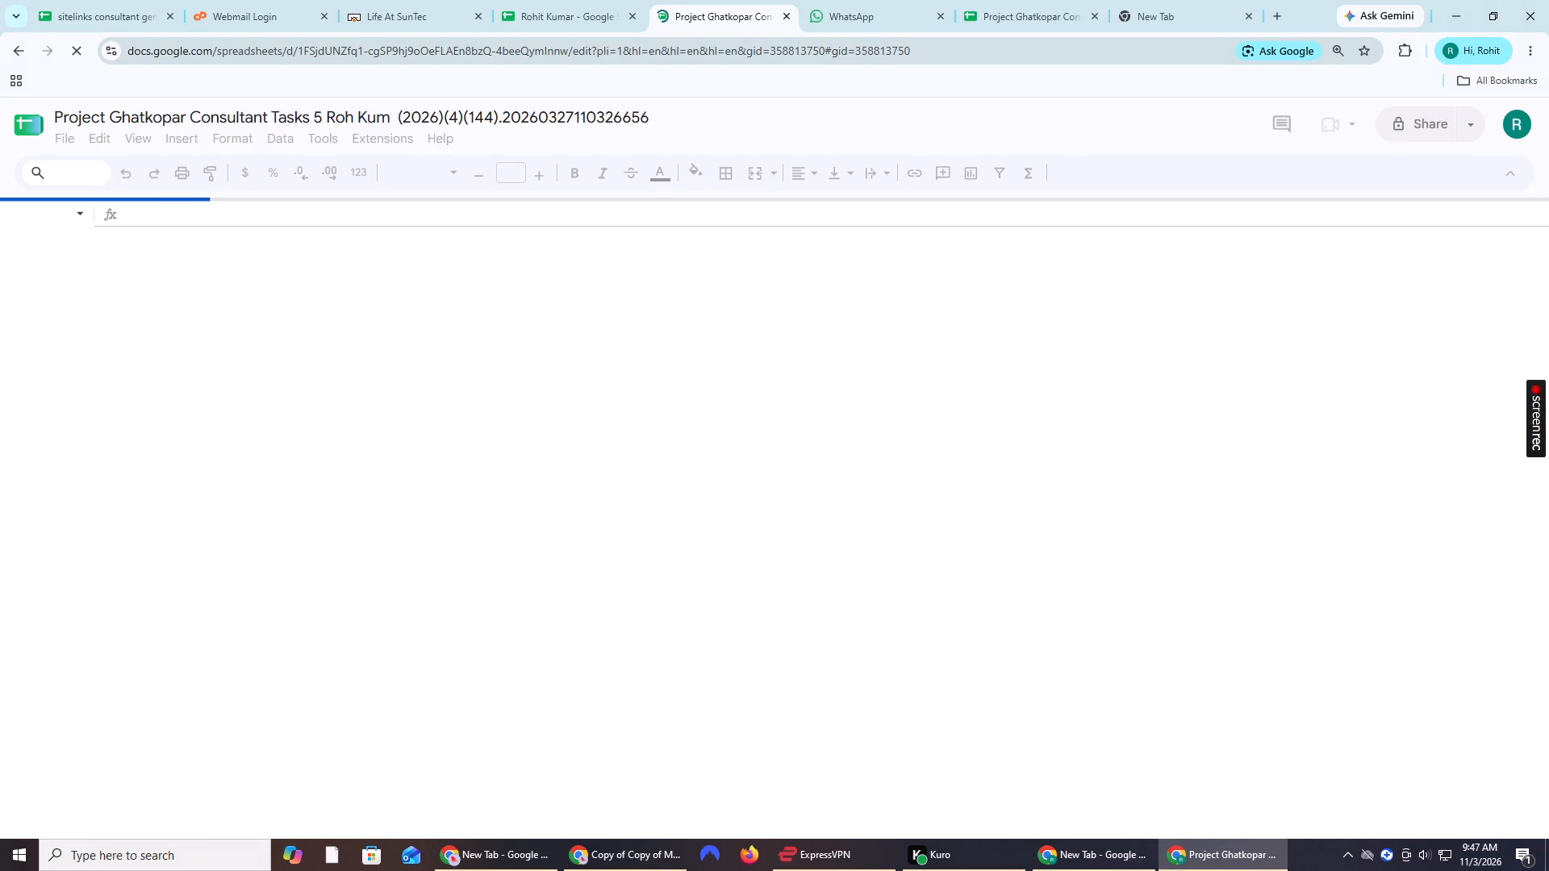
click(933, 686)
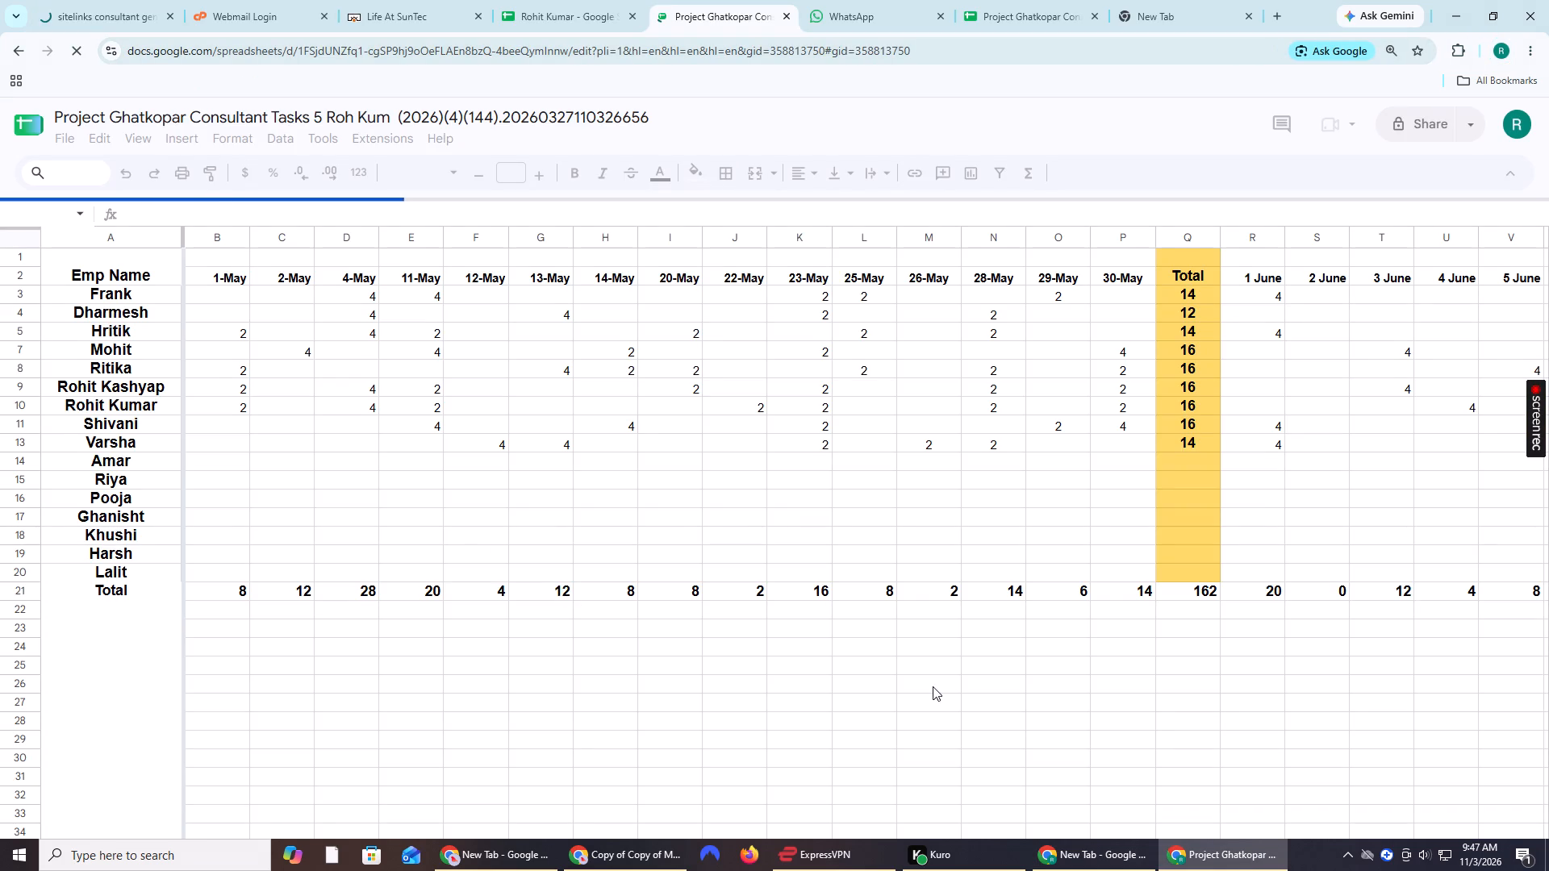
click(1051, 0)
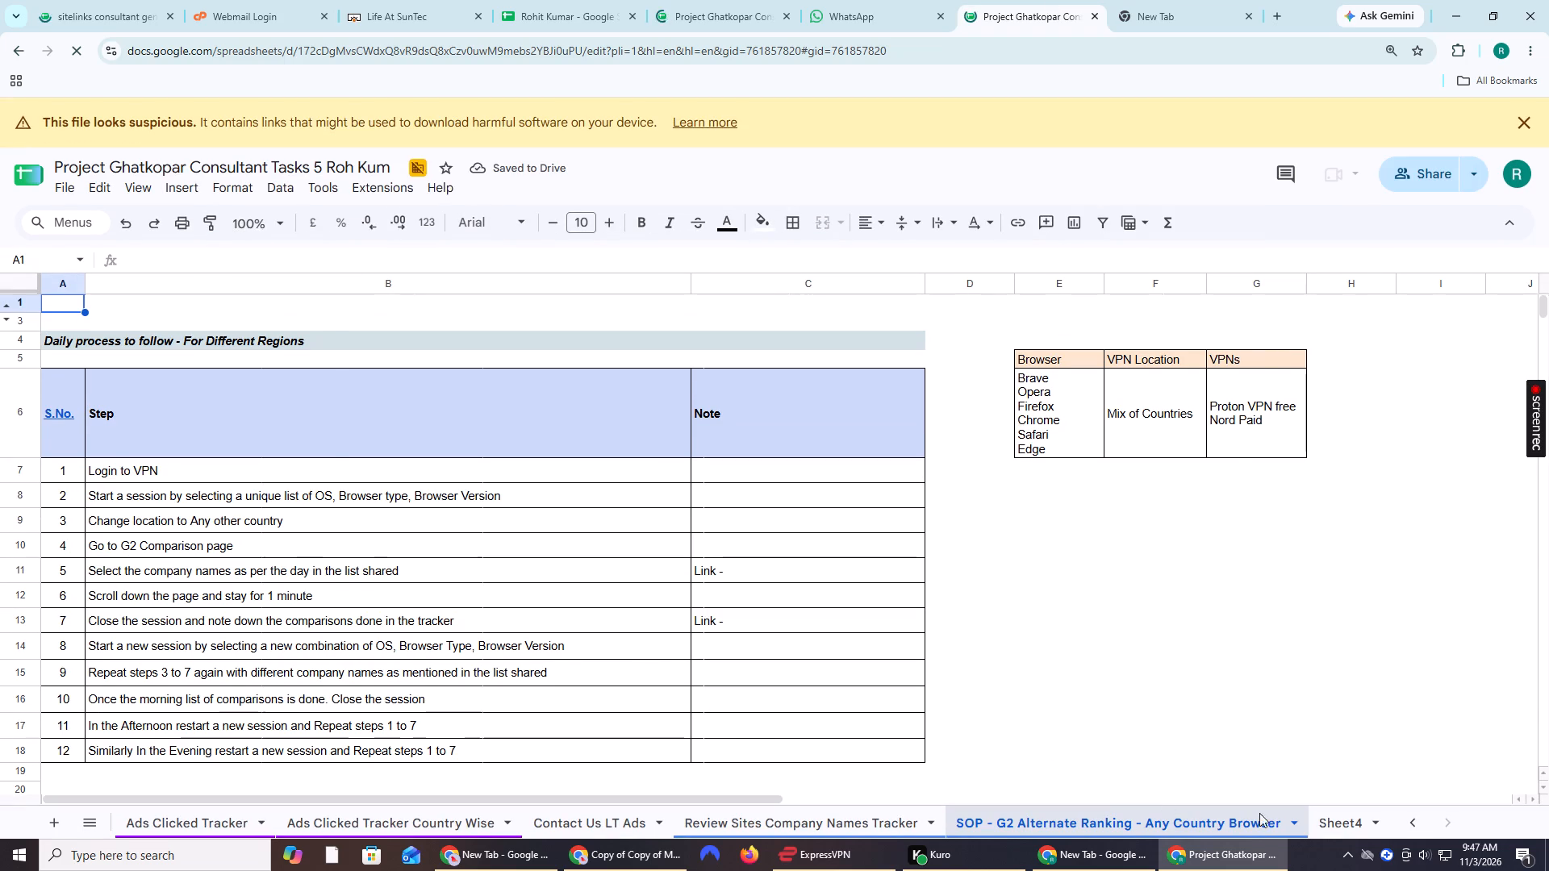
Look through the workbook's sheets, from Ads Clicked Tracker to Sheet4, for the one that holds the daily category counts.
click(1323, 827)
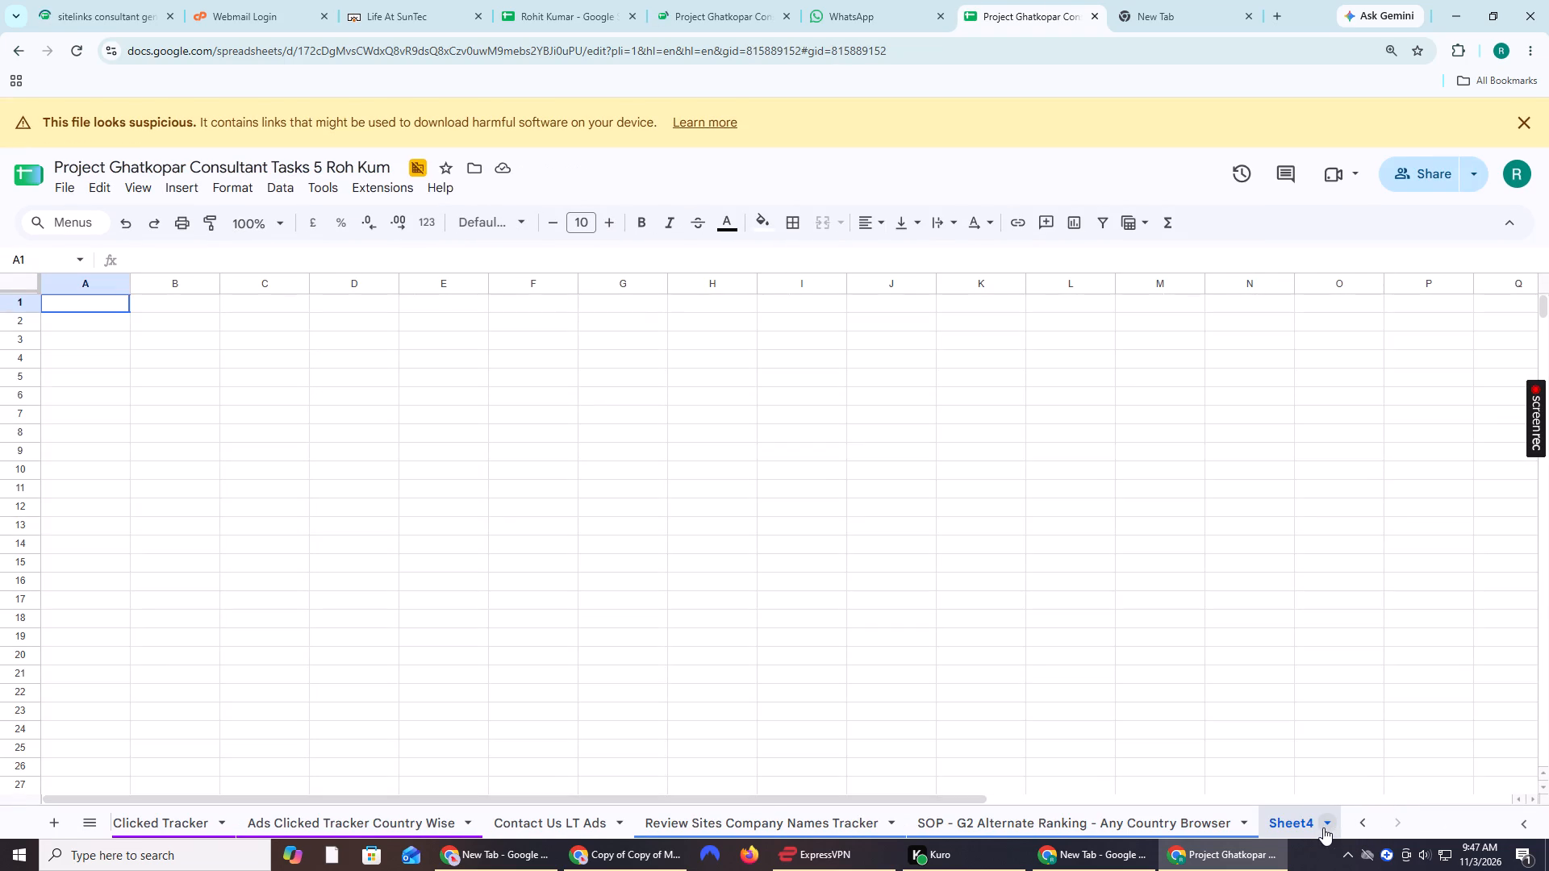
click(1398, 824)
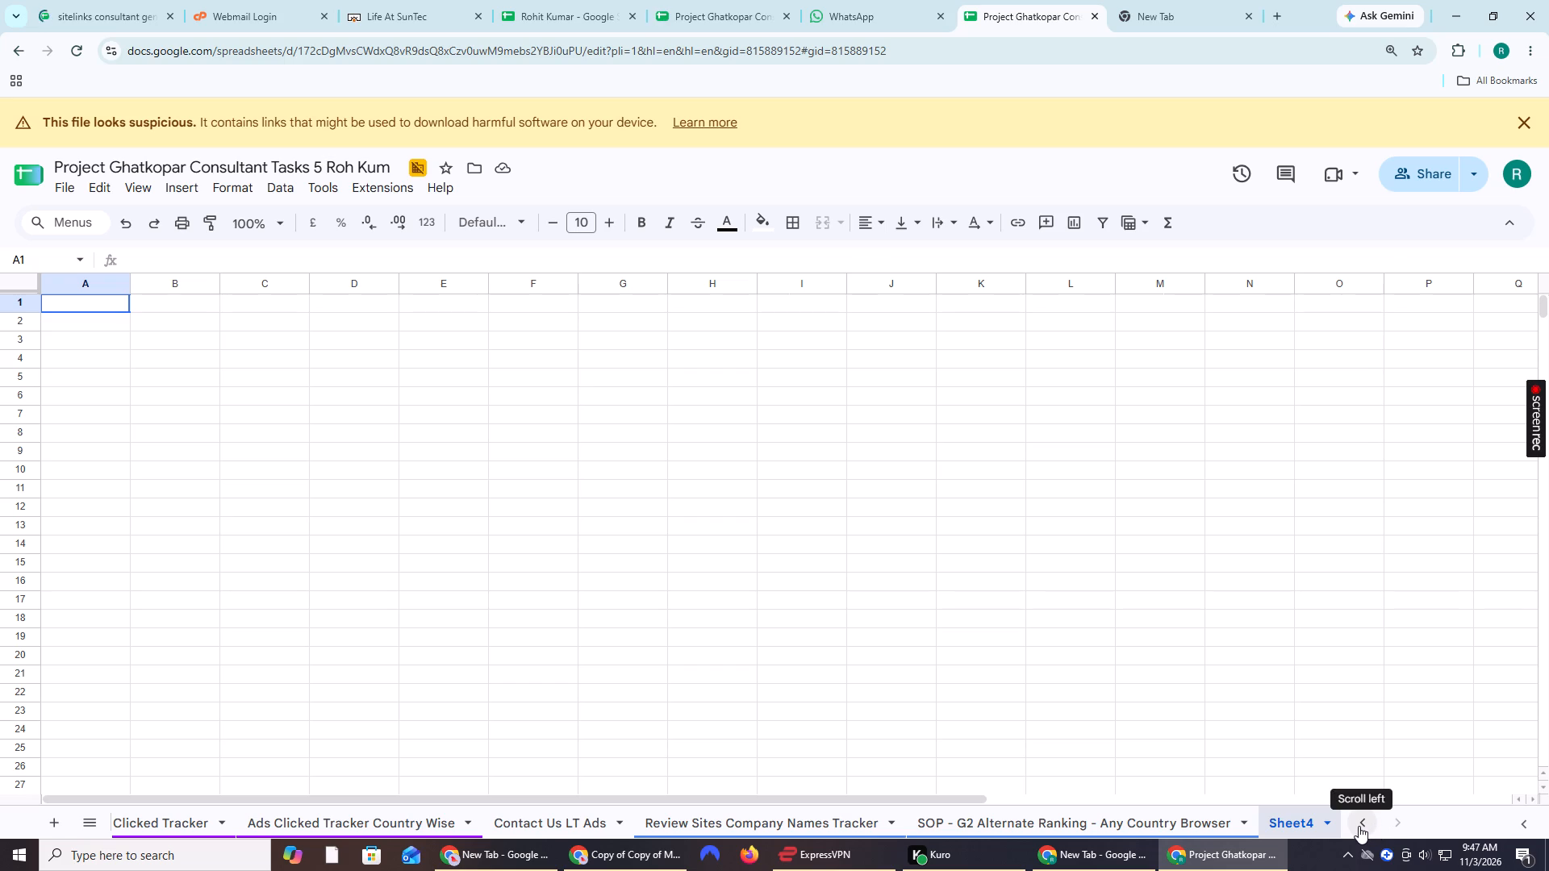
click(1359, 826)
click(1381, 826)
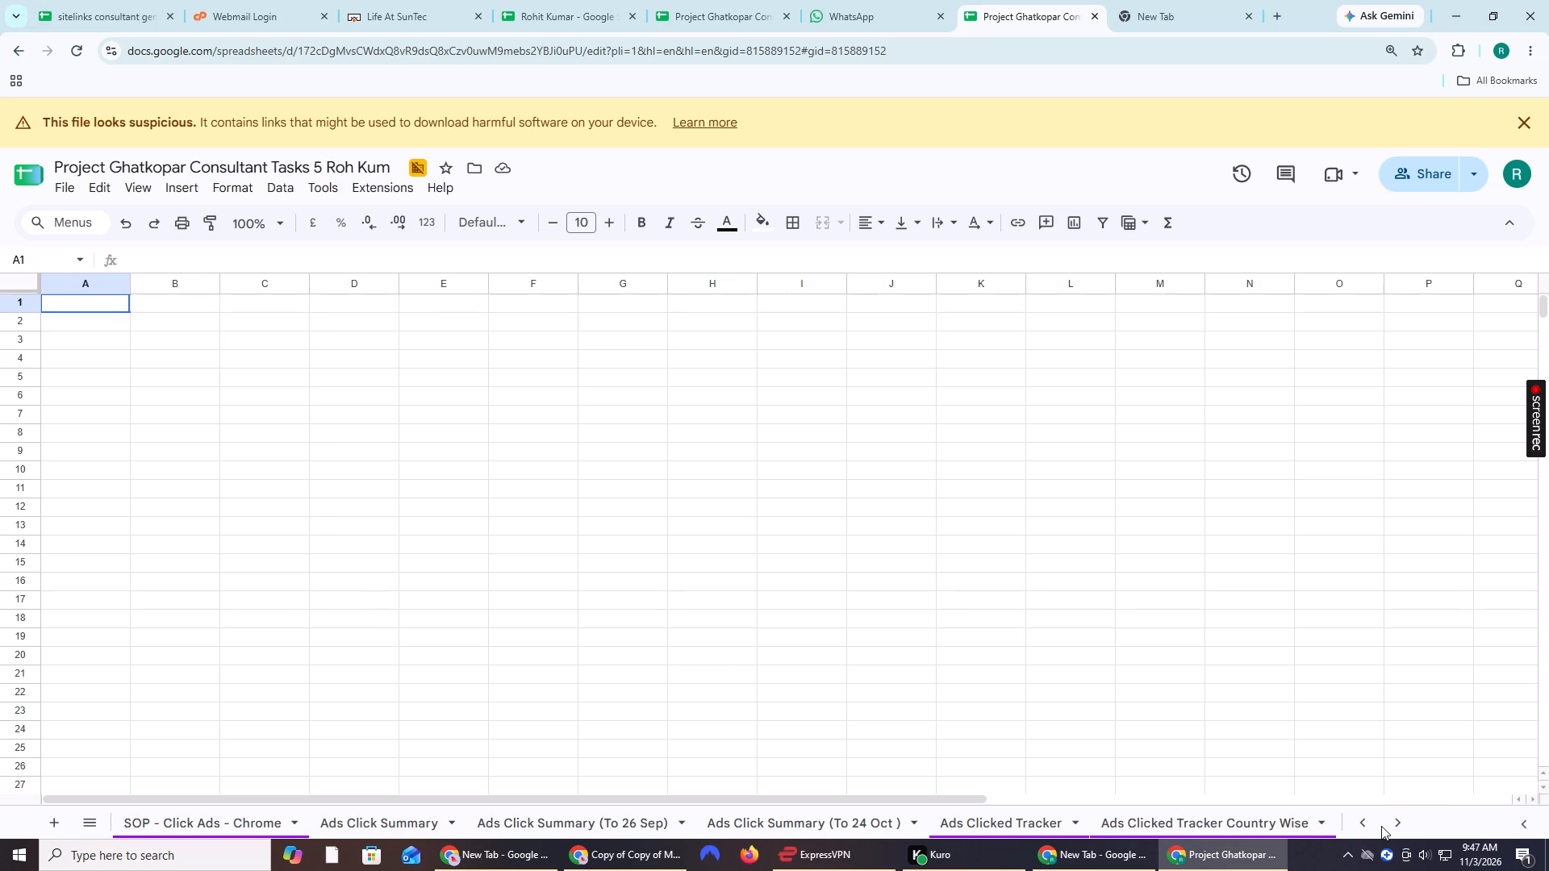
click(1391, 826)
click(1524, 826)
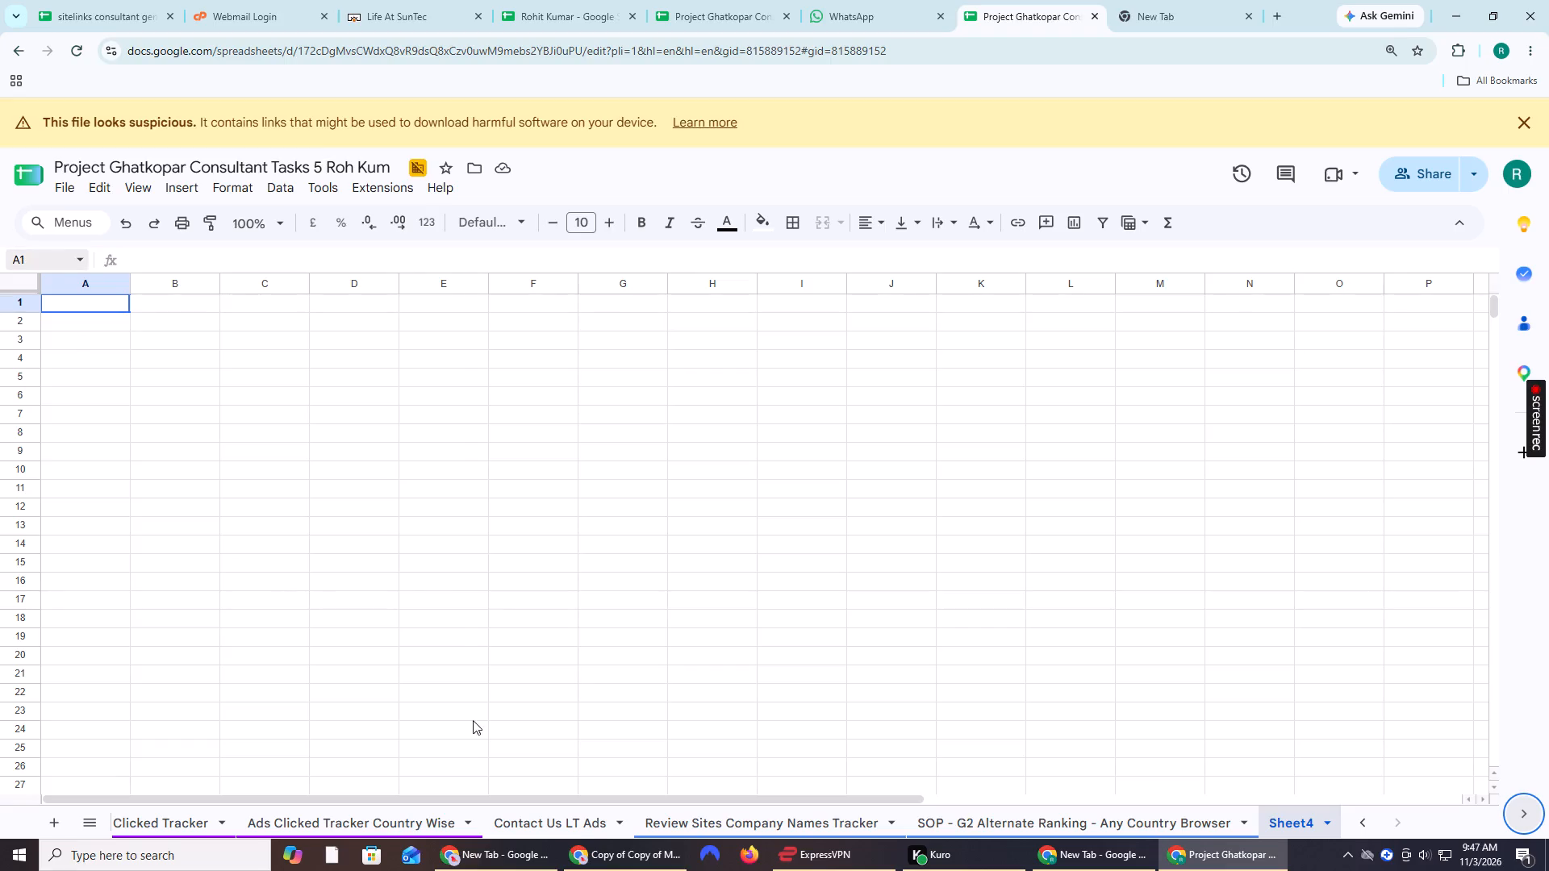
click(163, 819)
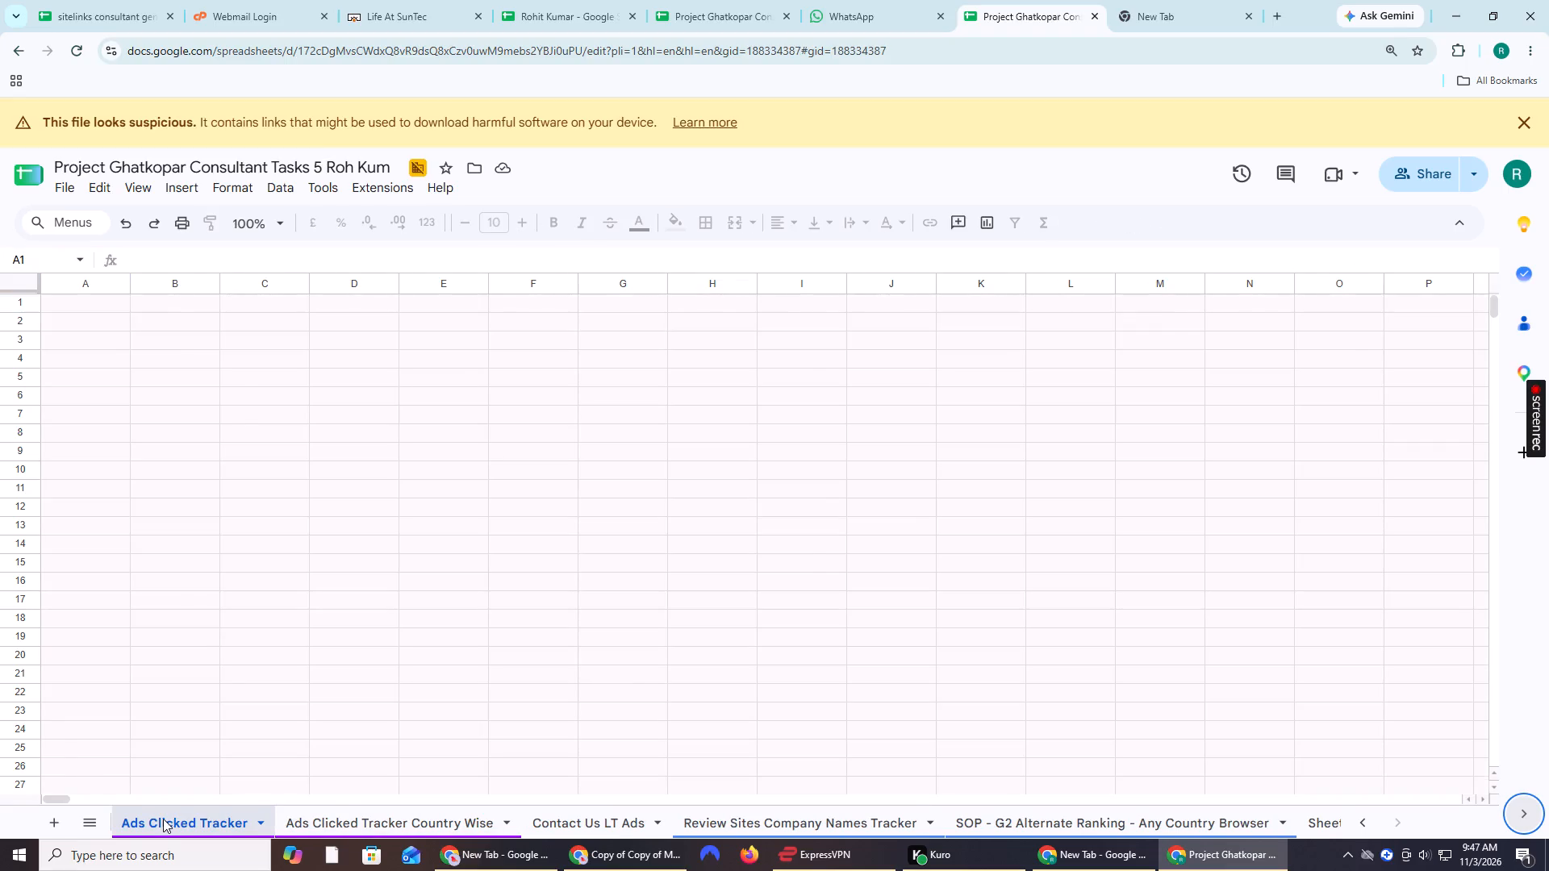
key(Right)
click(344, 820)
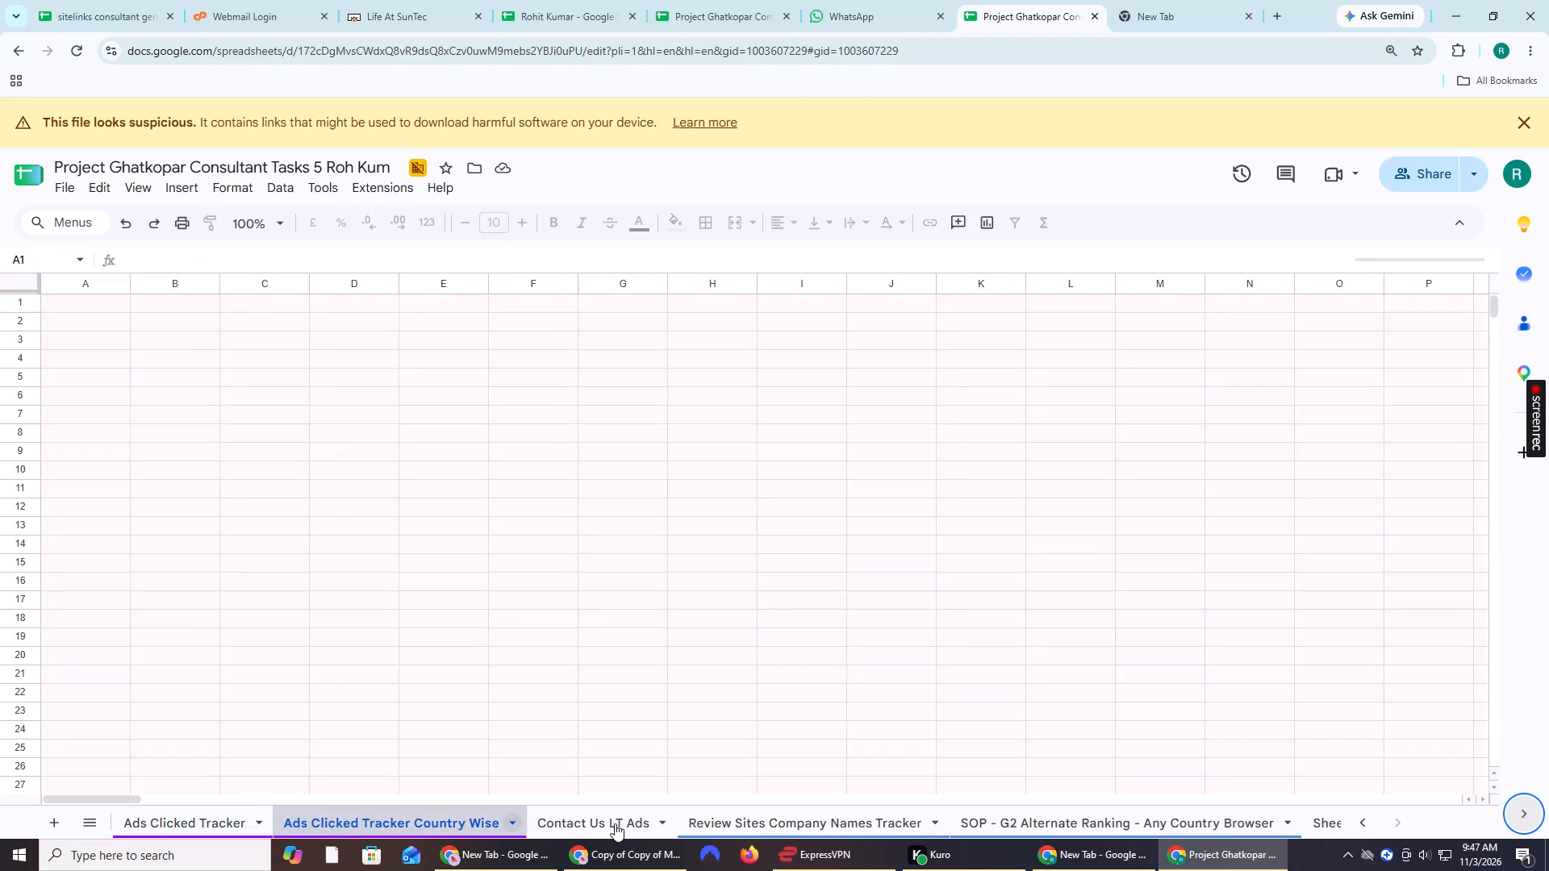
click(615, 823)
click(763, 823)
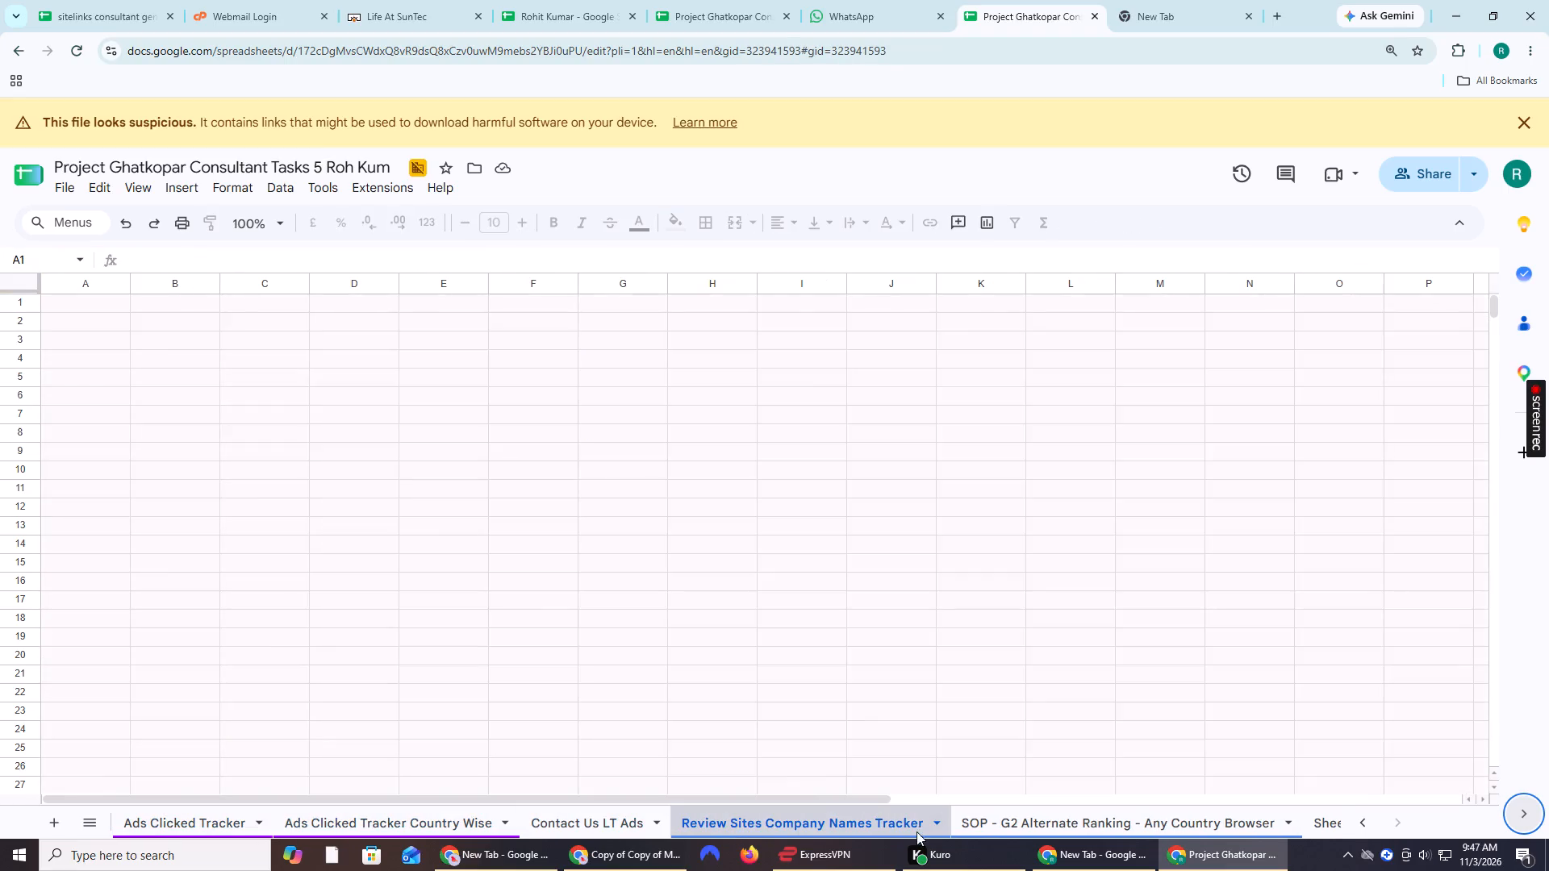
click(1007, 823)
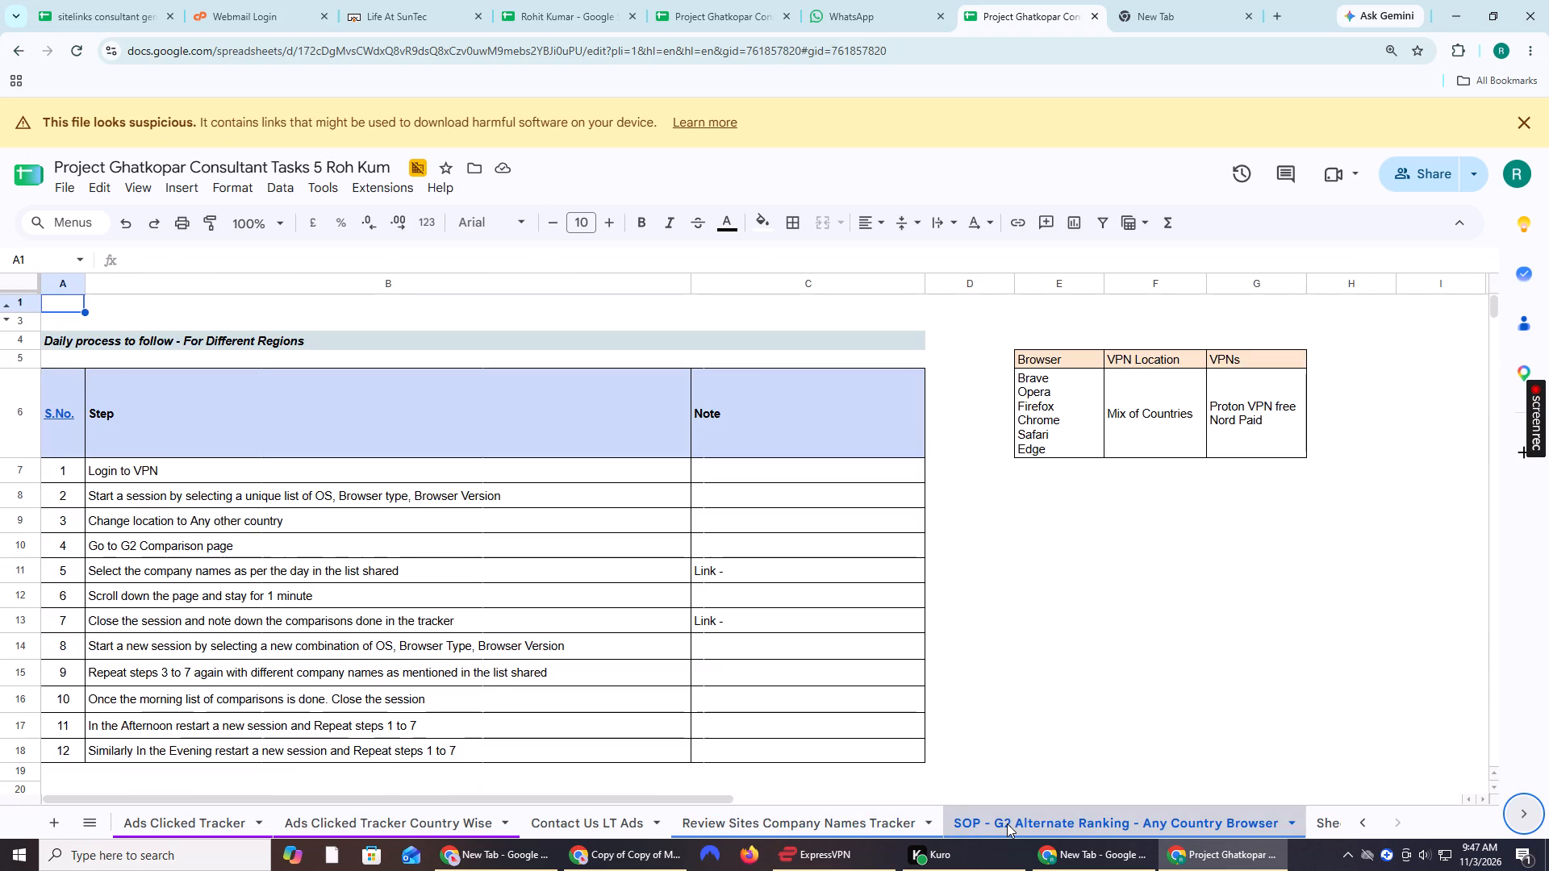
click(1322, 822)
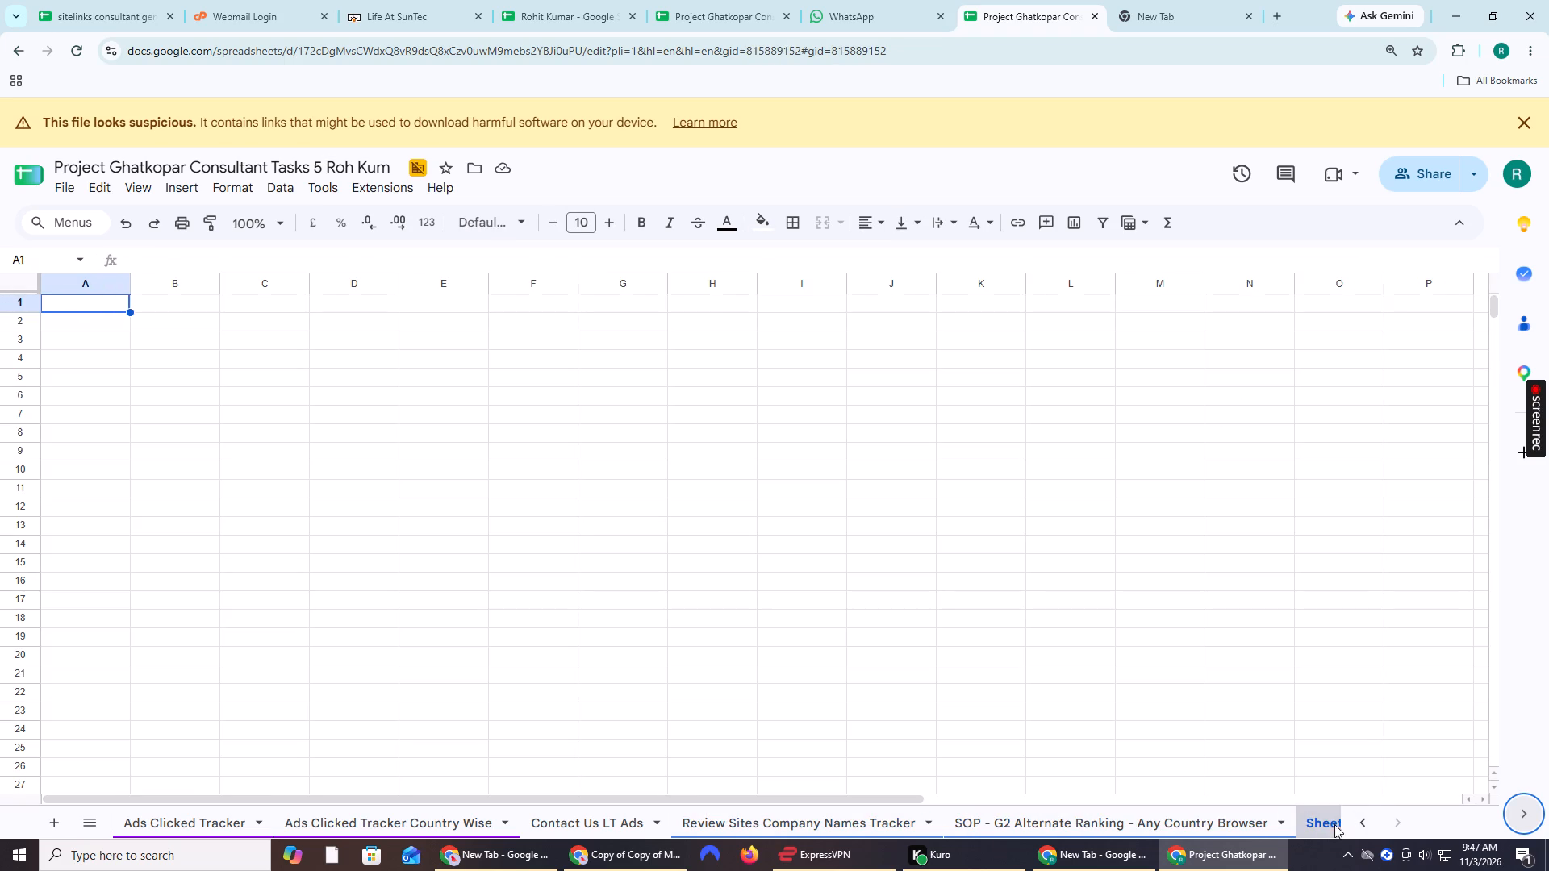
click(1397, 819)
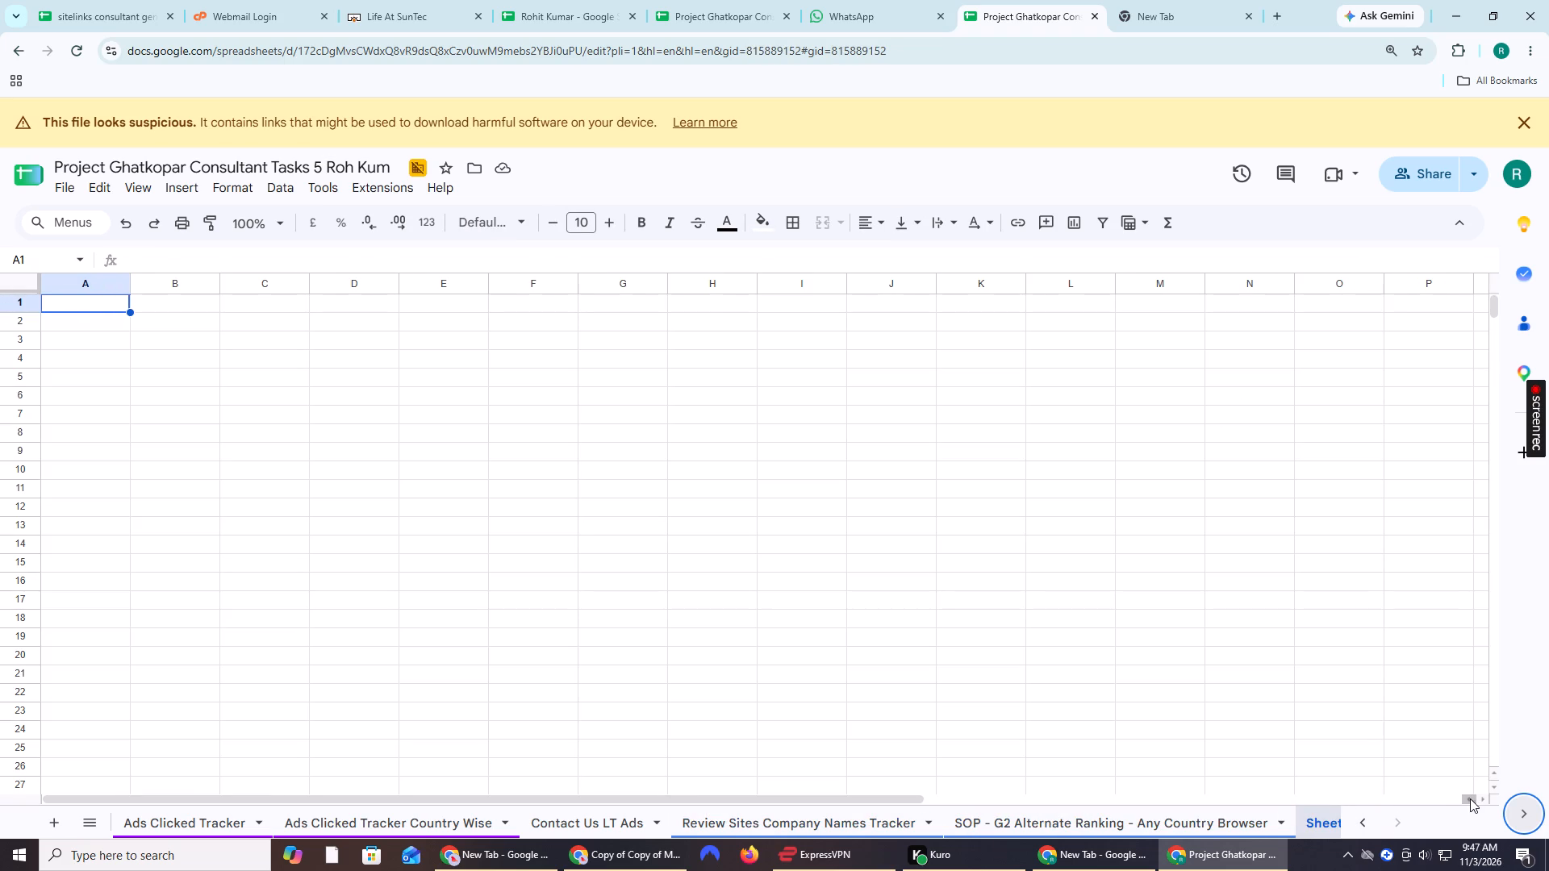
click(1470, 798)
click(1479, 798)
triple_click(1479, 798)
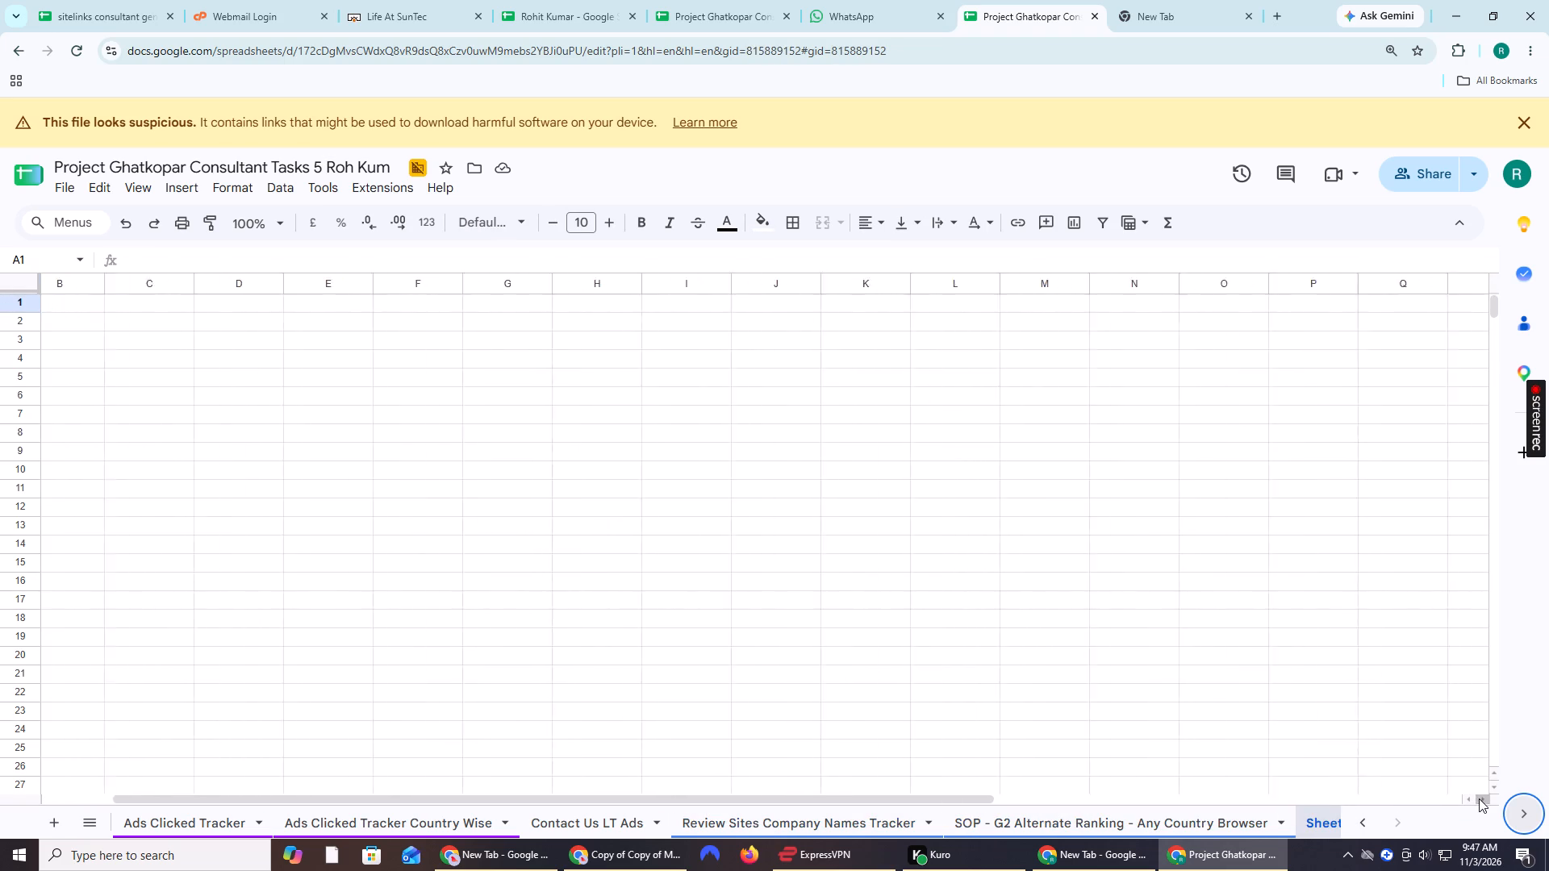
triple_click(1479, 798)
double_click(1479, 798)
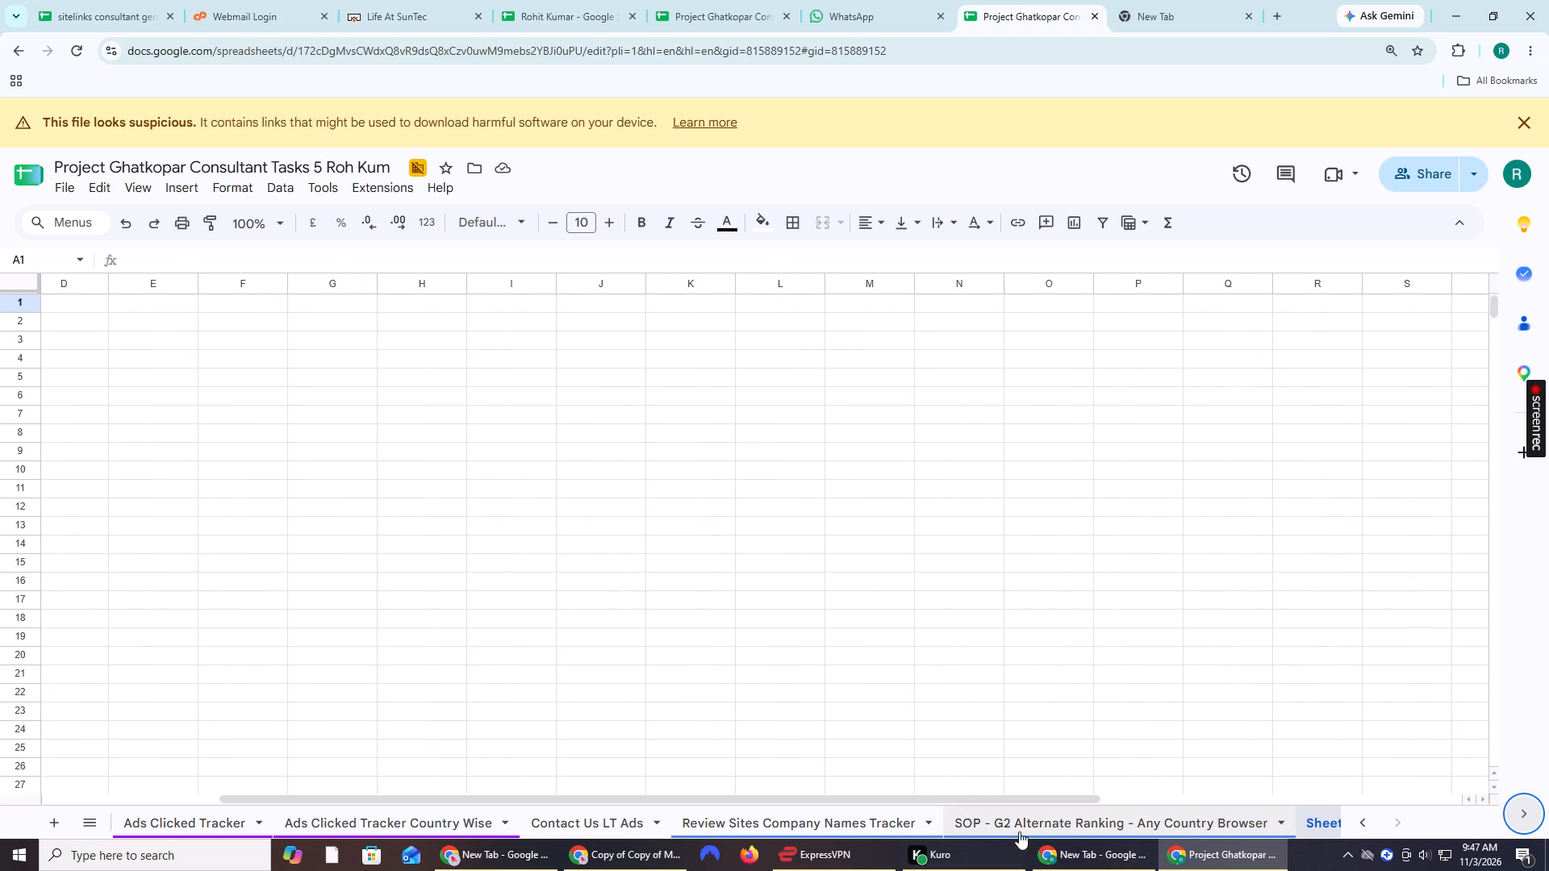
Find and open the Ads Click Summary (To 24 Oct) sheet from the list of all sheets.
click(90, 825)
scroll(208, 686, down, 10)
scroll(208, 686, up, 4)
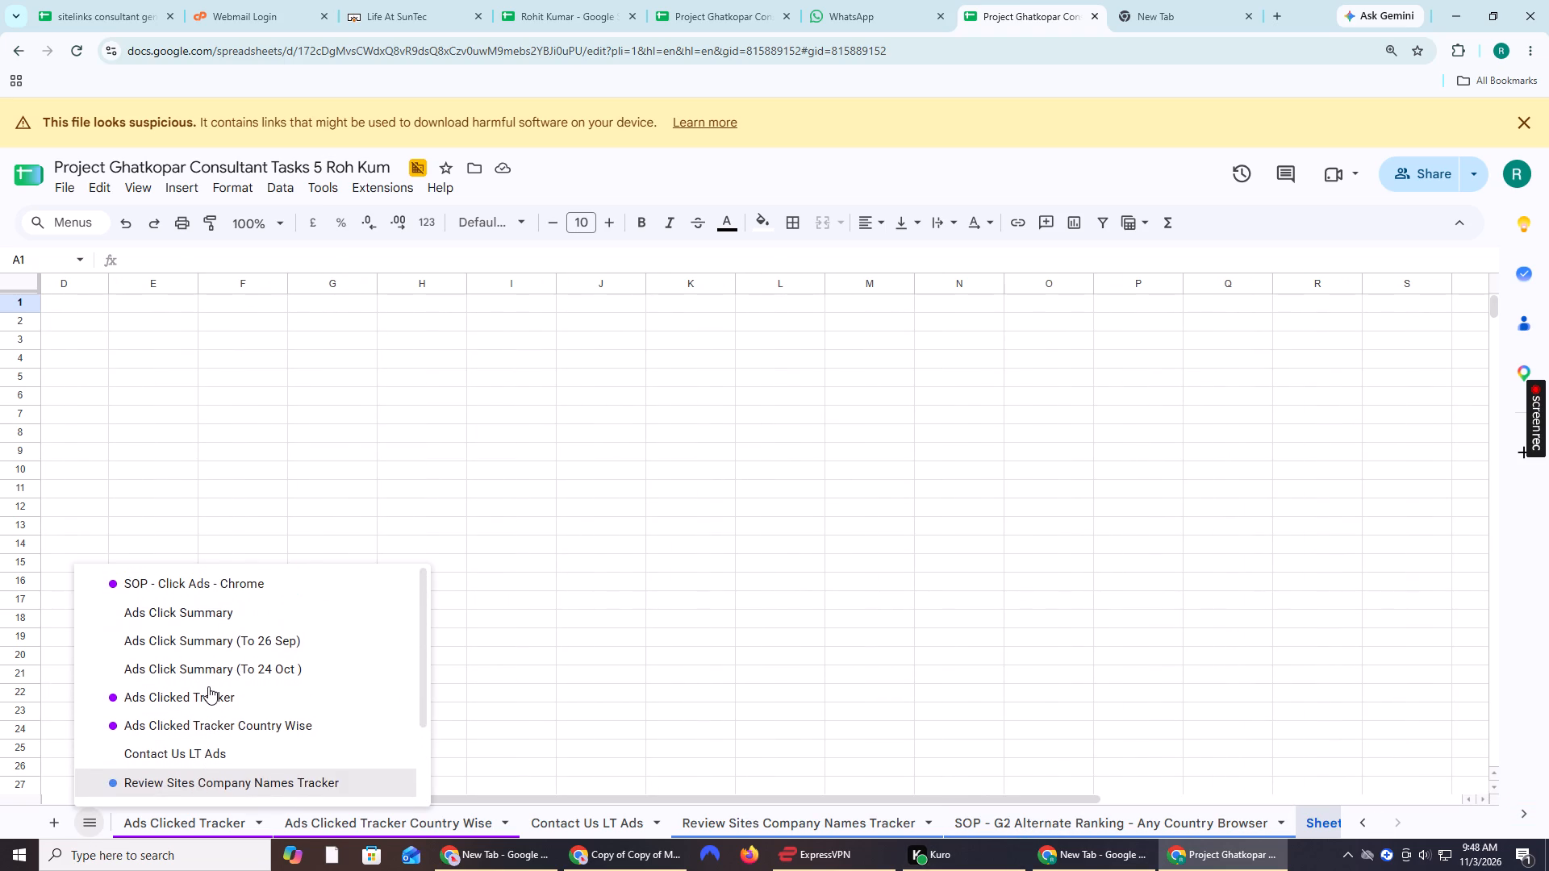
scroll(208, 686, up, 1)
click(812, 562)
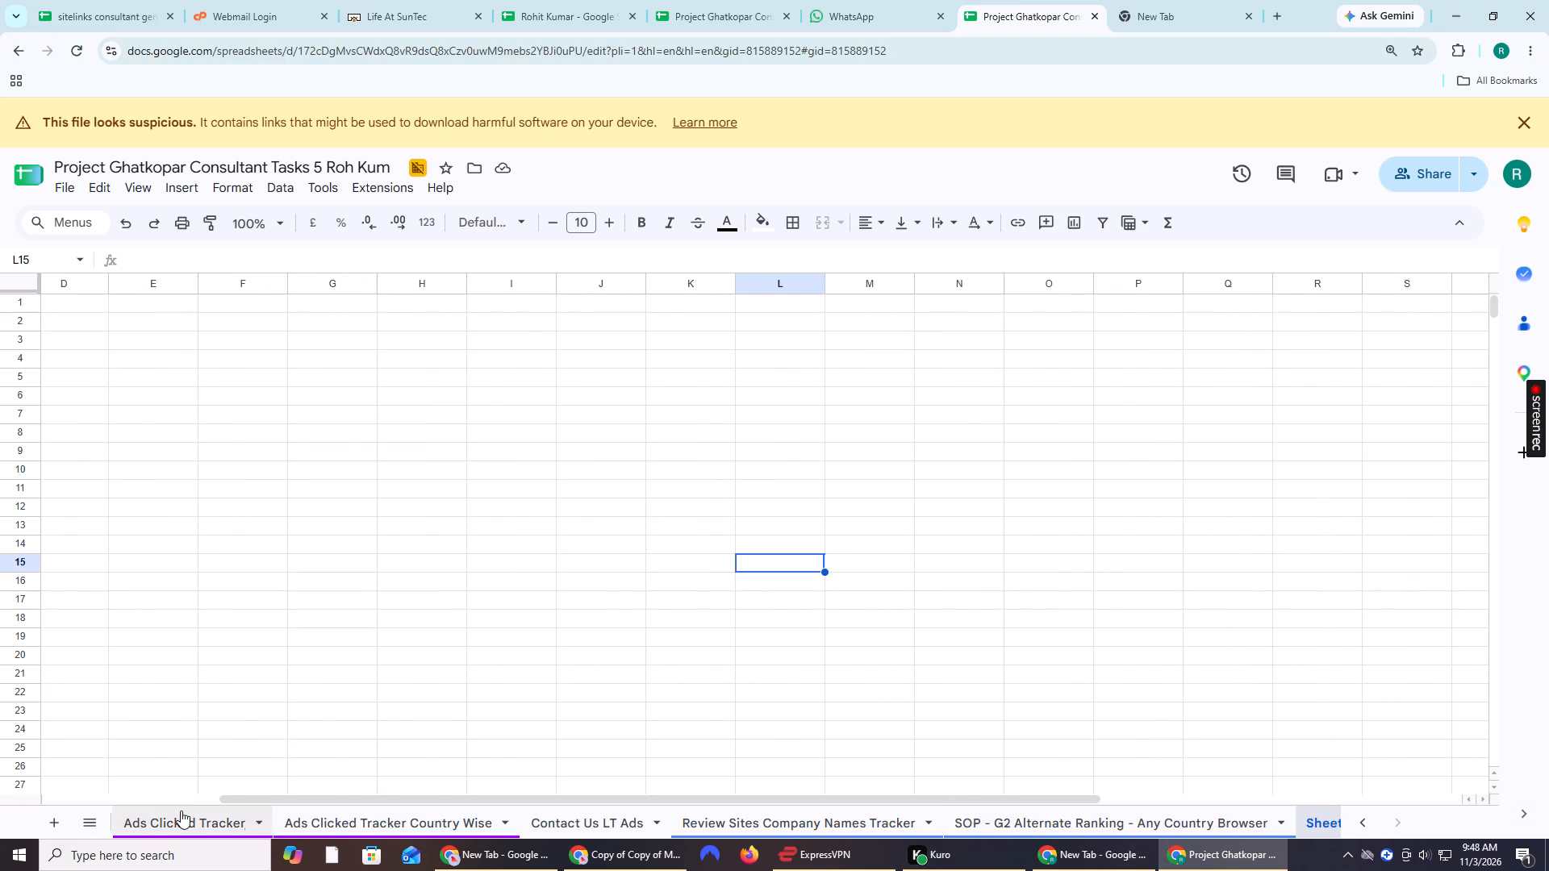
click(88, 817)
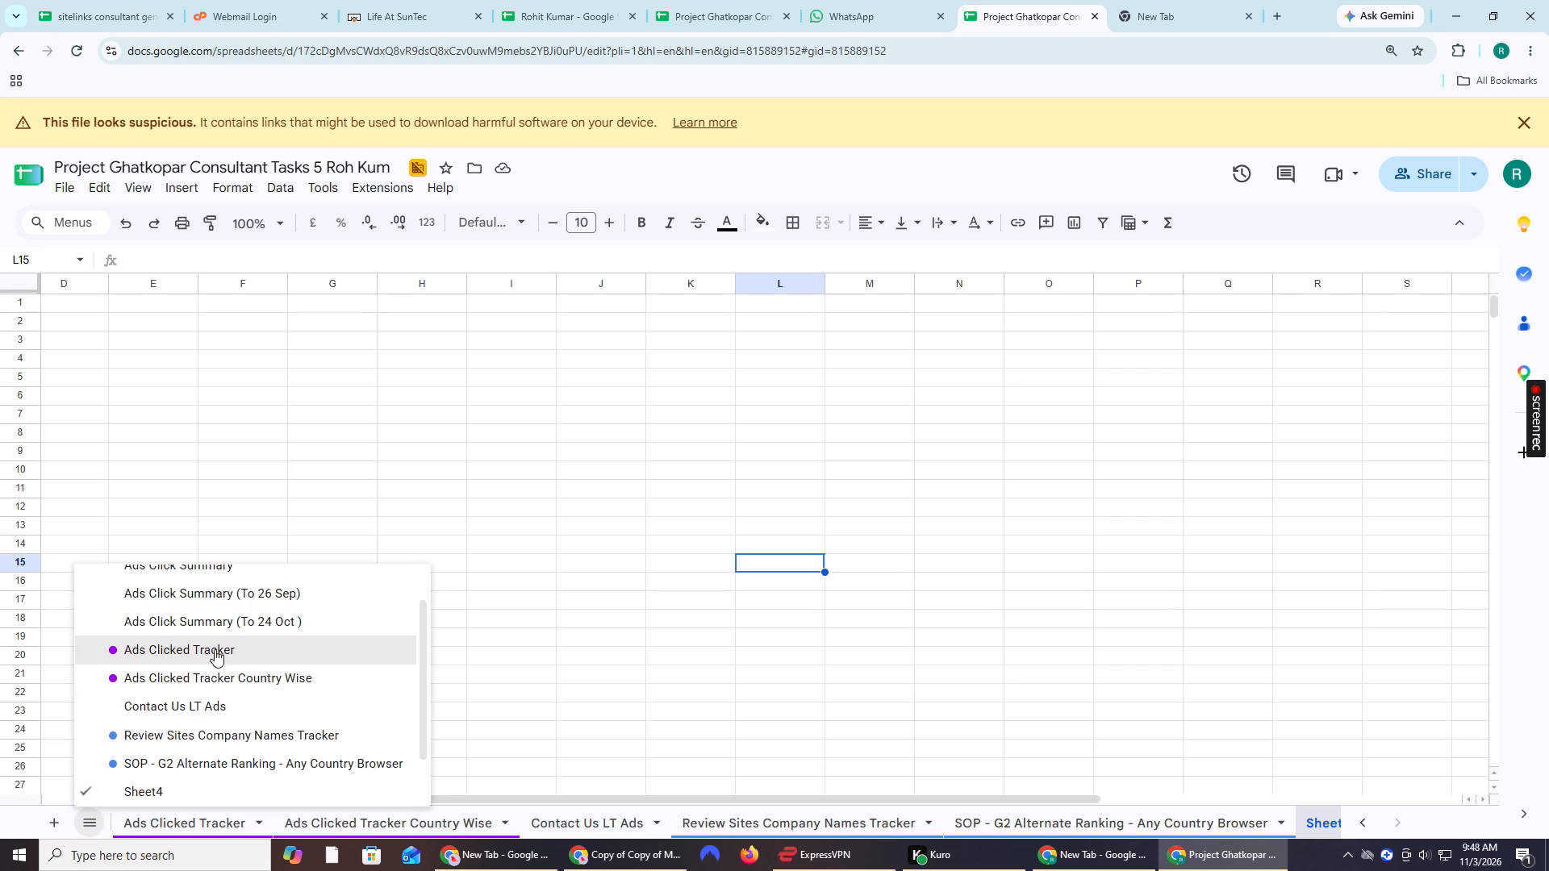
click(232, 626)
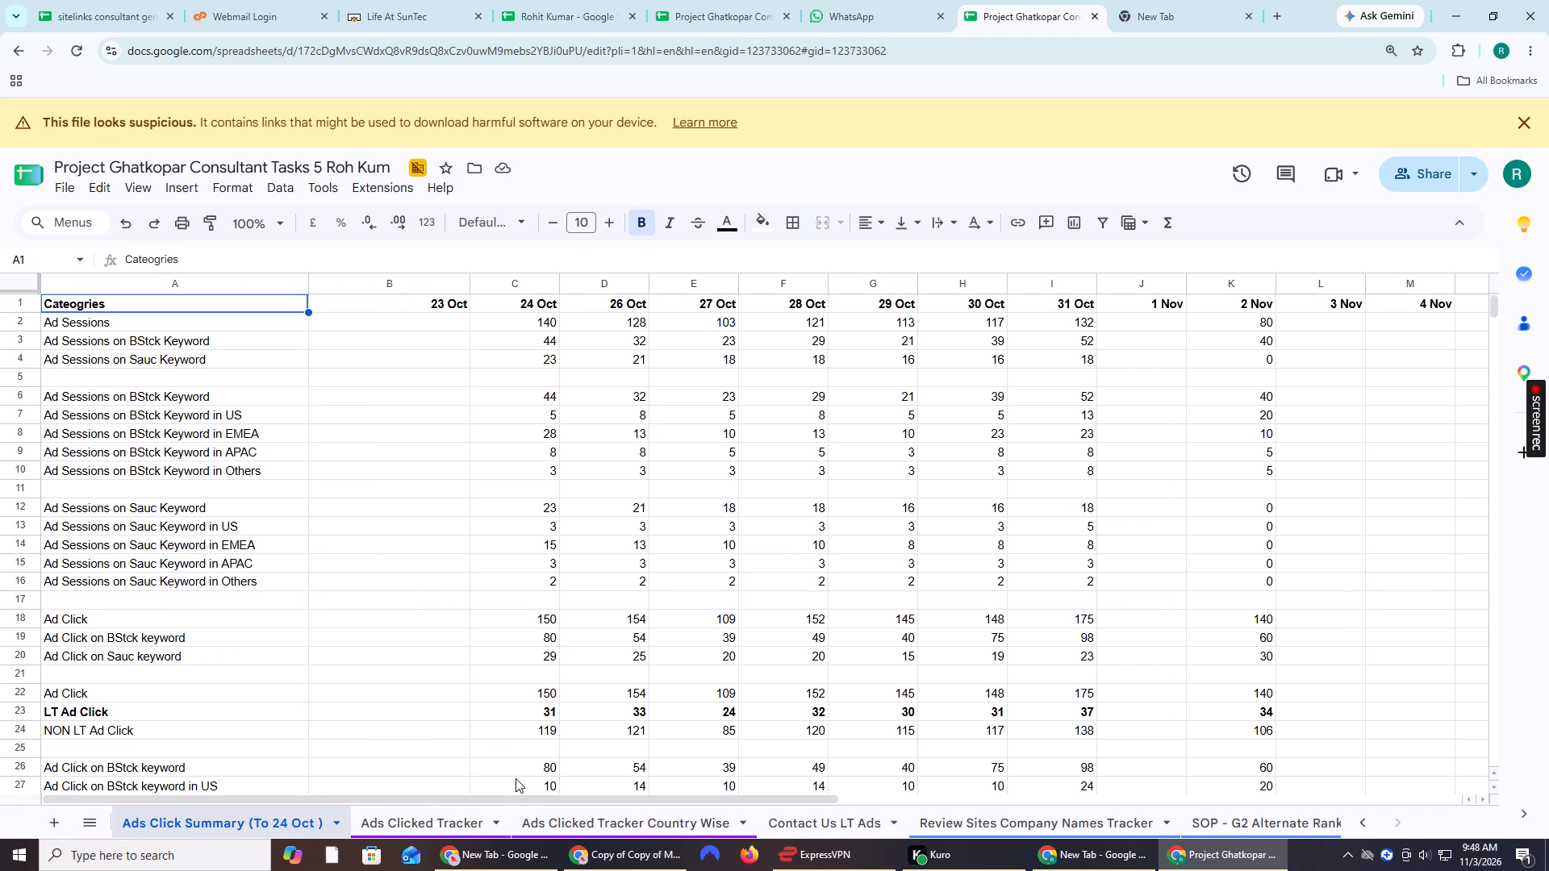
Paste the copied counts as values only into the 2 Nov column, starting at the Ad Sessions row.
drag(513, 800, 910, 785)
scroll(629, 575, up, 5)
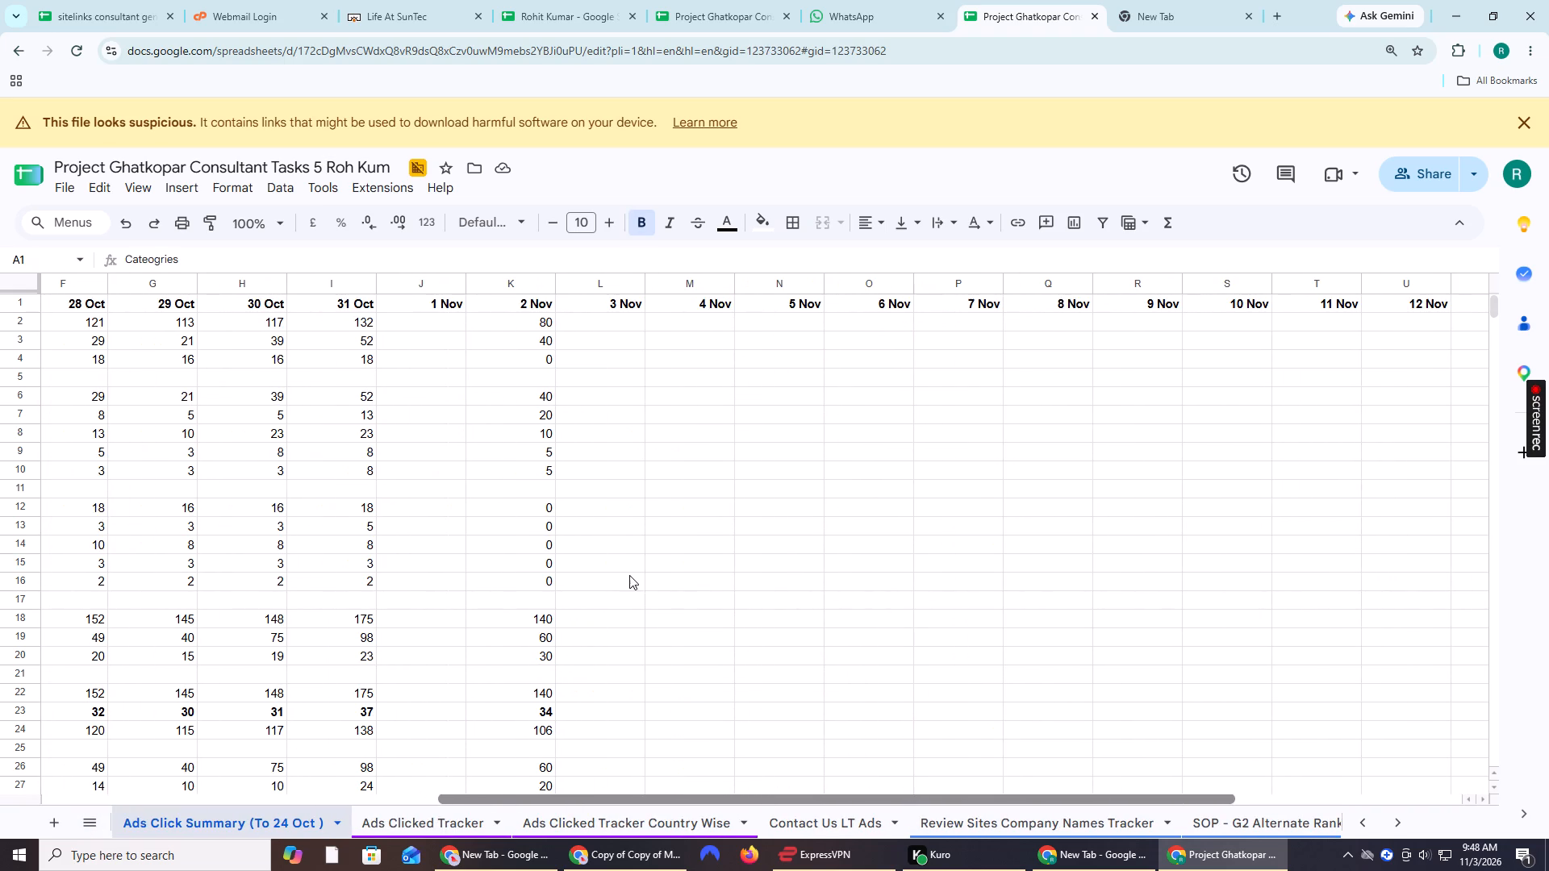
click(522, 326)
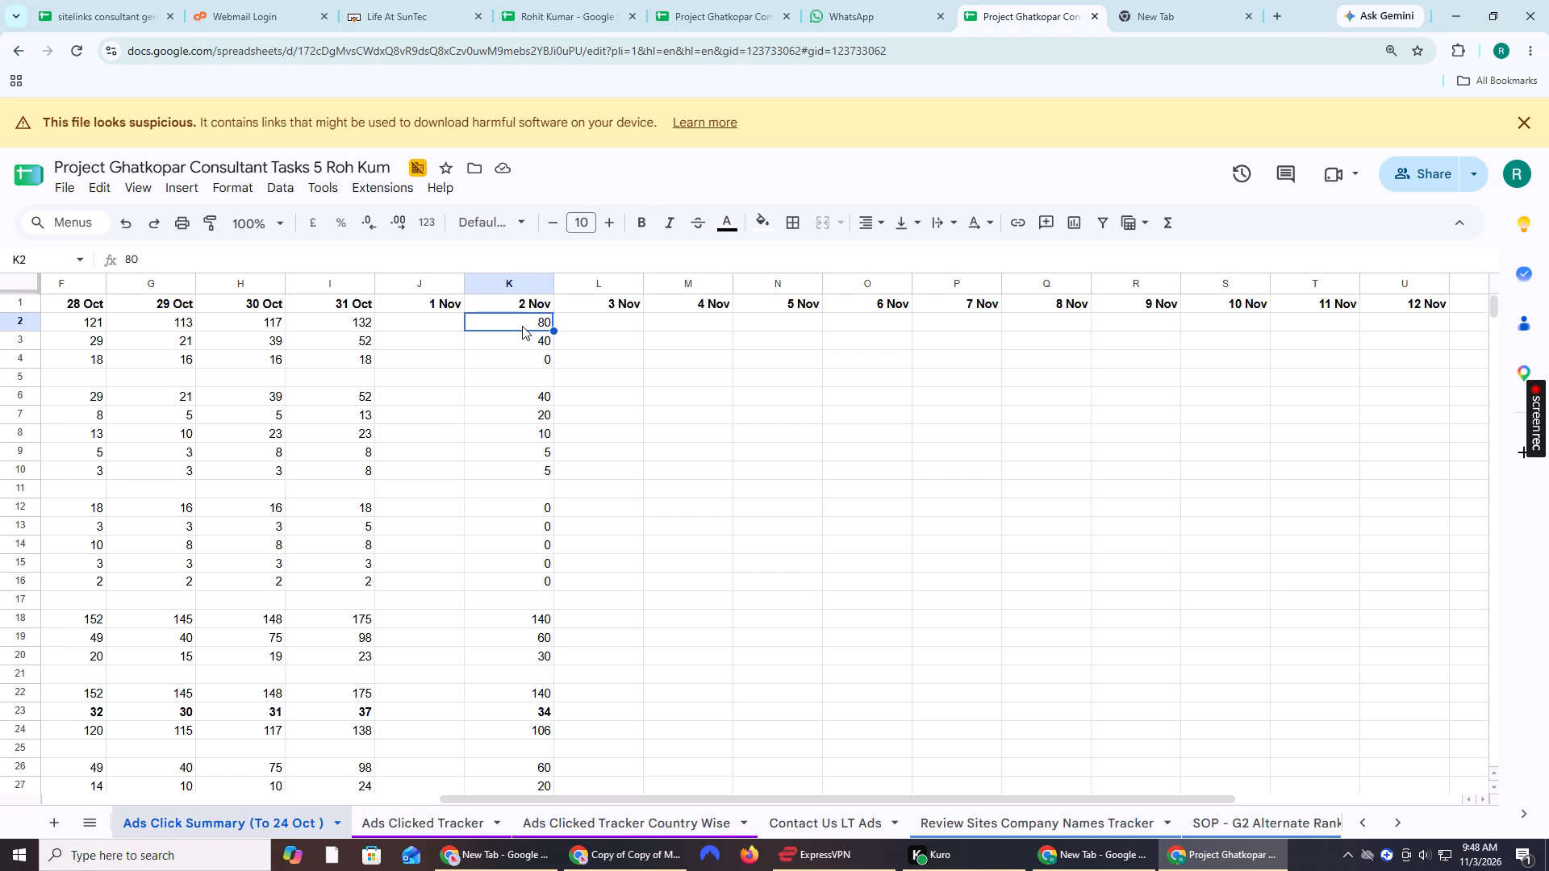
drag(742, 799, 2, 749)
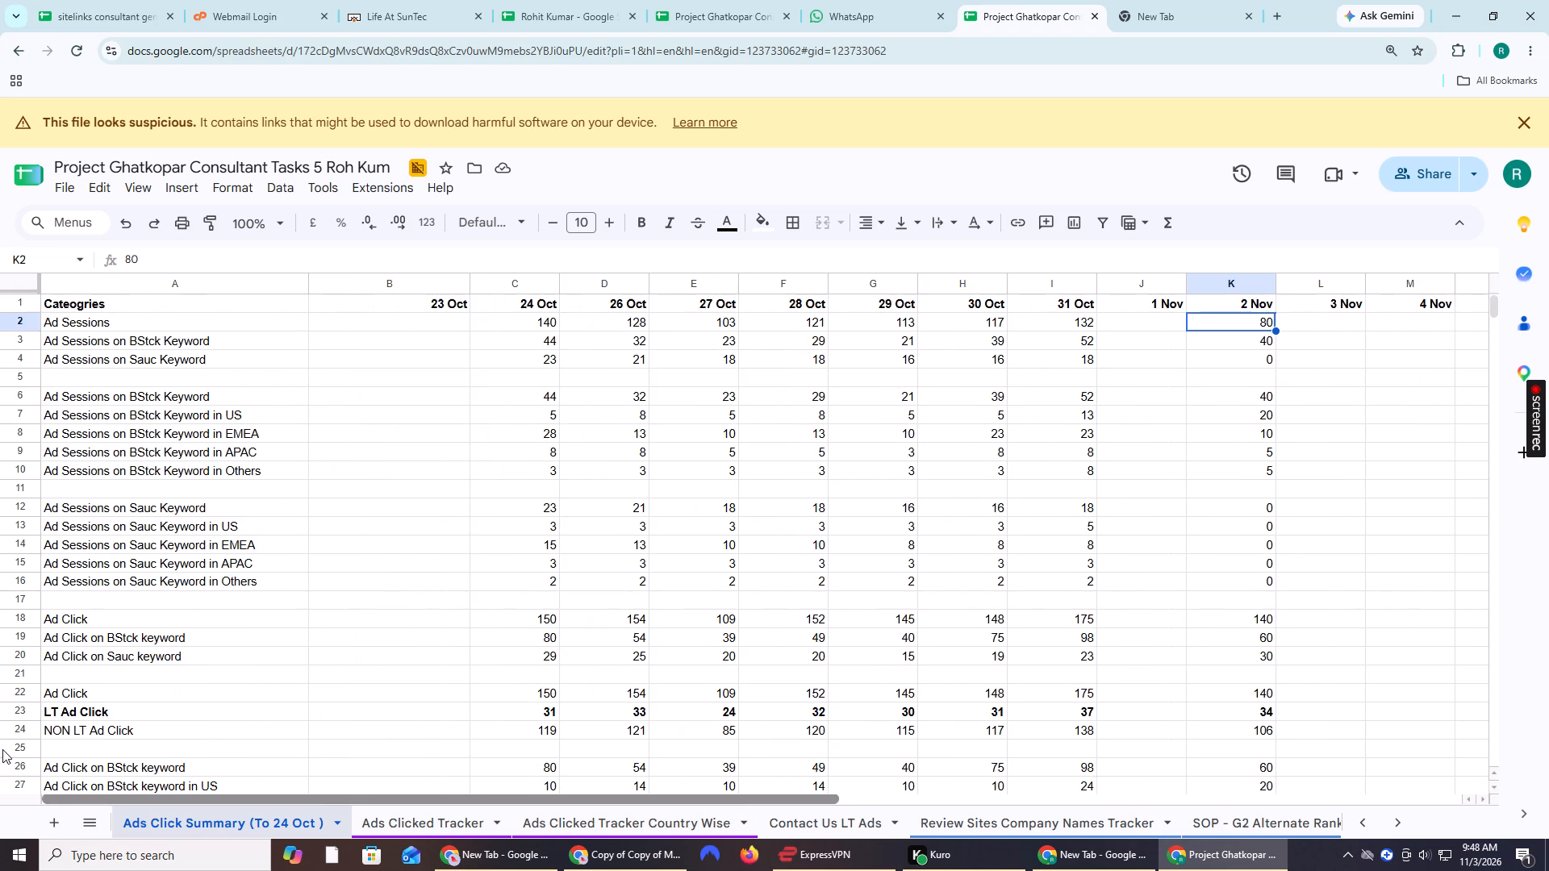
drag(2, 749, 88, 753)
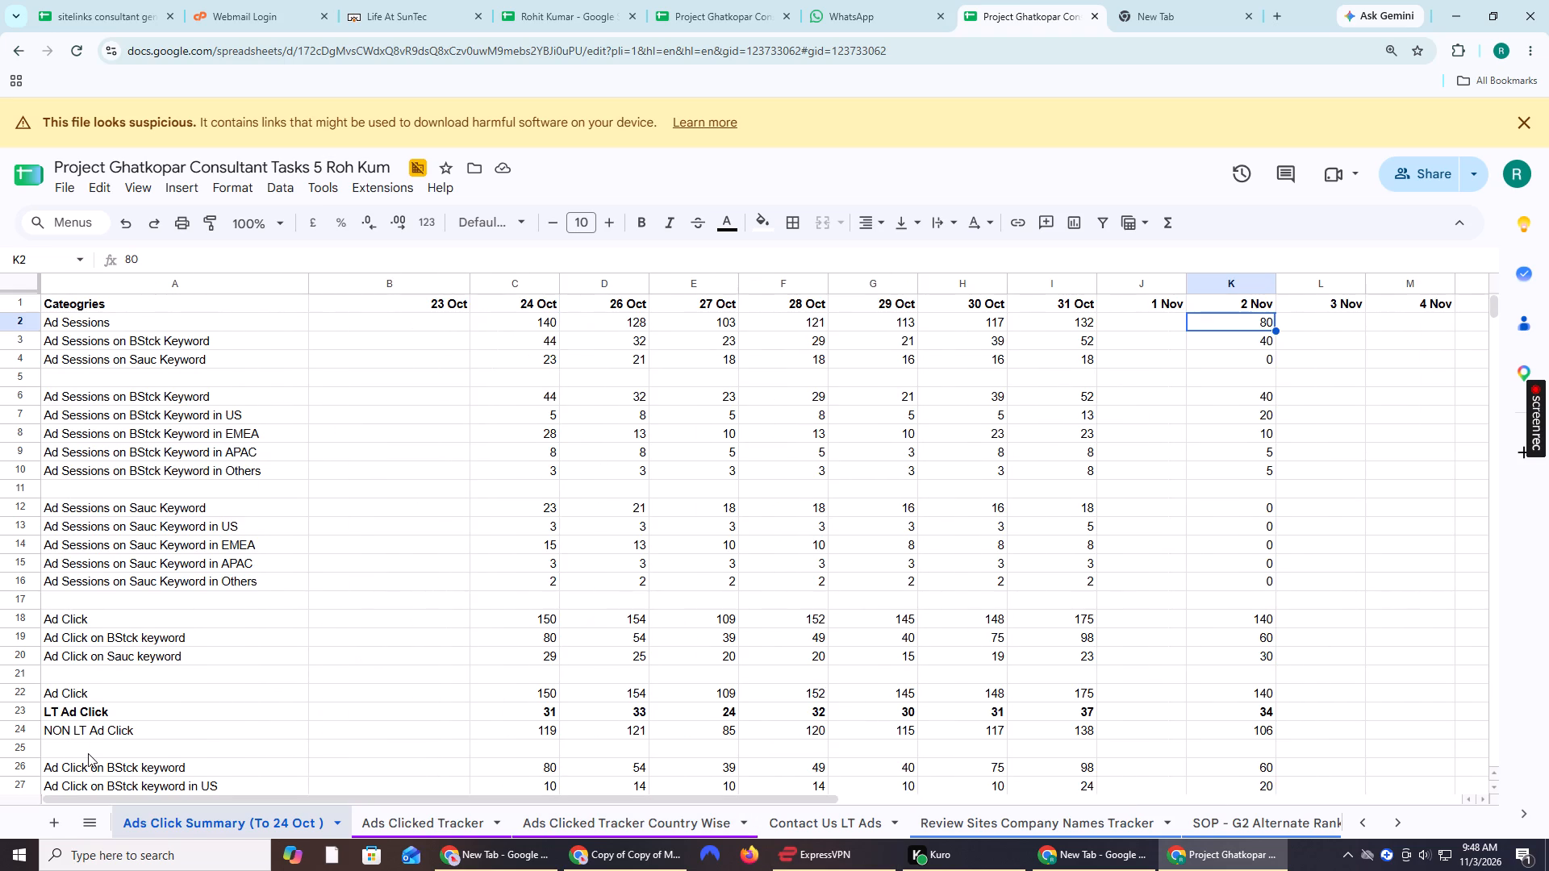
key(ctrl+shift+v)
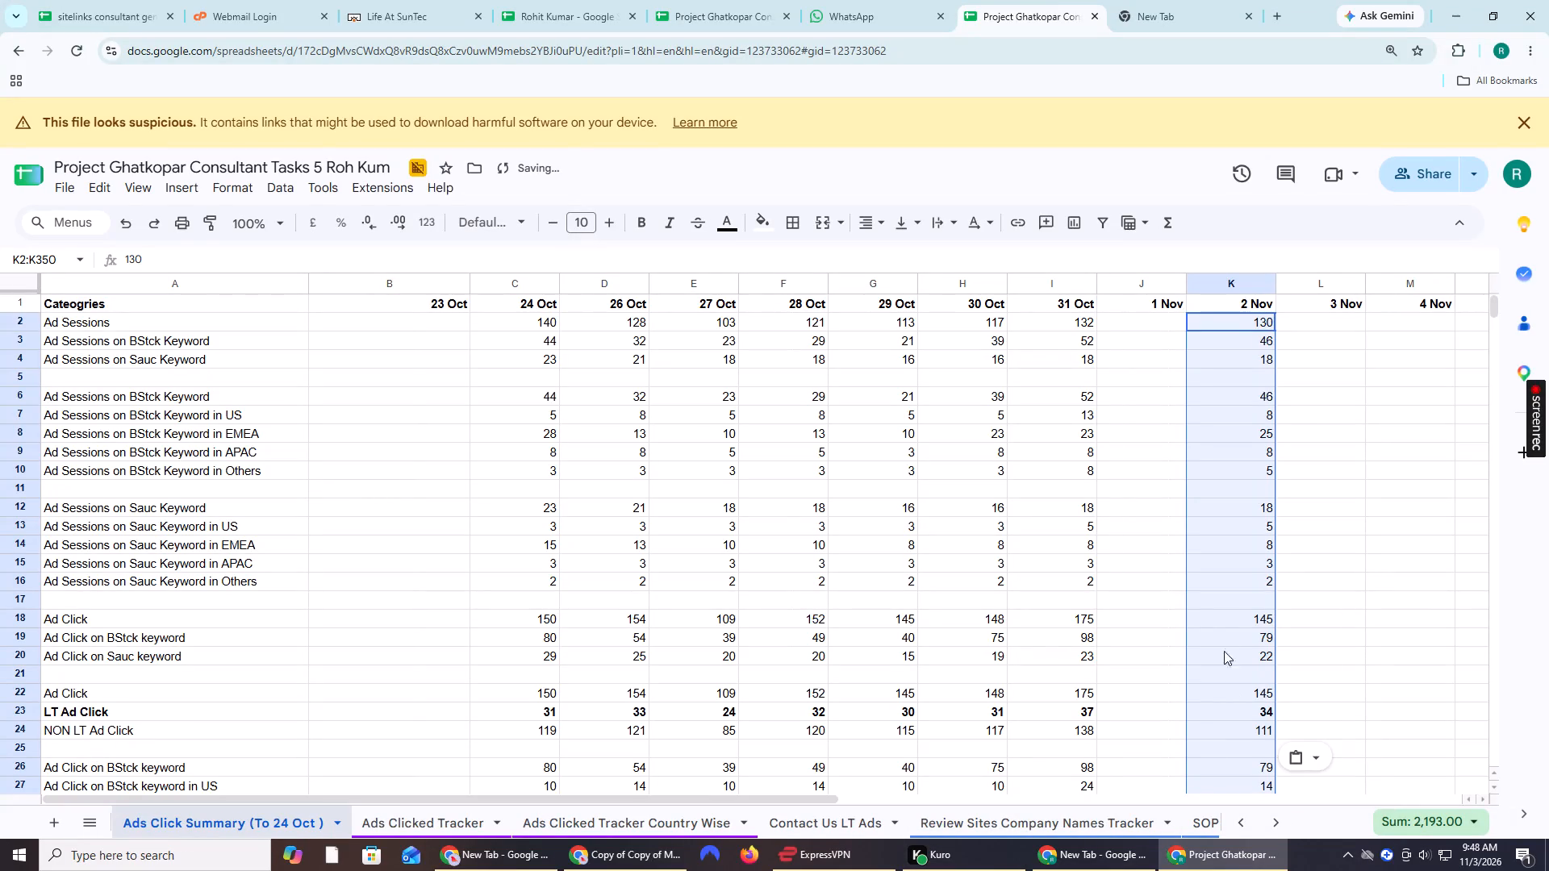
click(1236, 615)
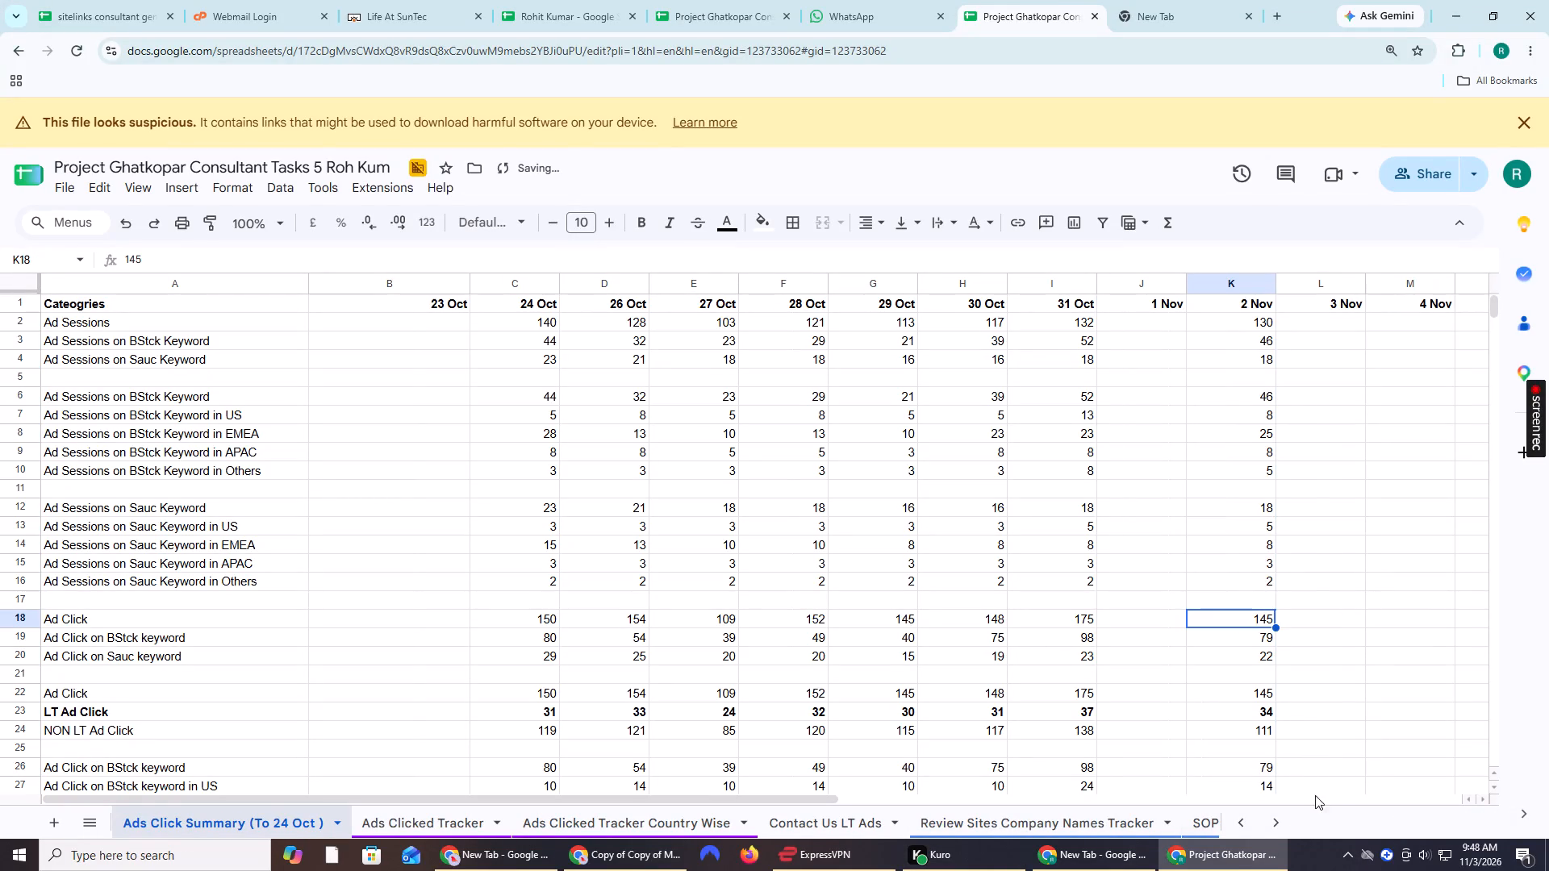
Close the leftover blank New Tab browser window of the original profile.
click(489, 848)
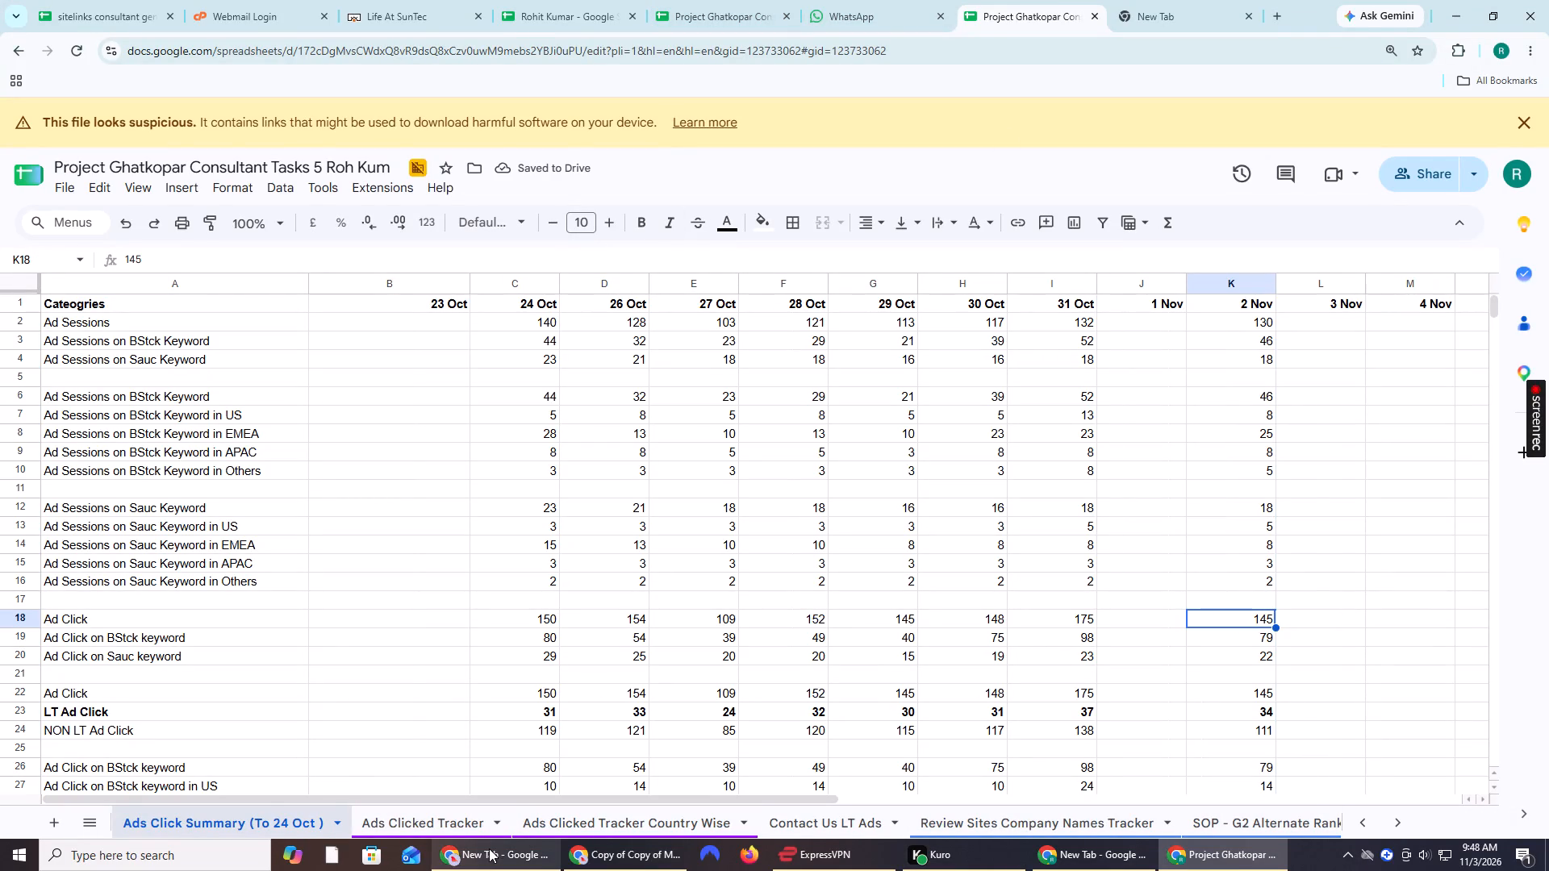
click(1548, 0)
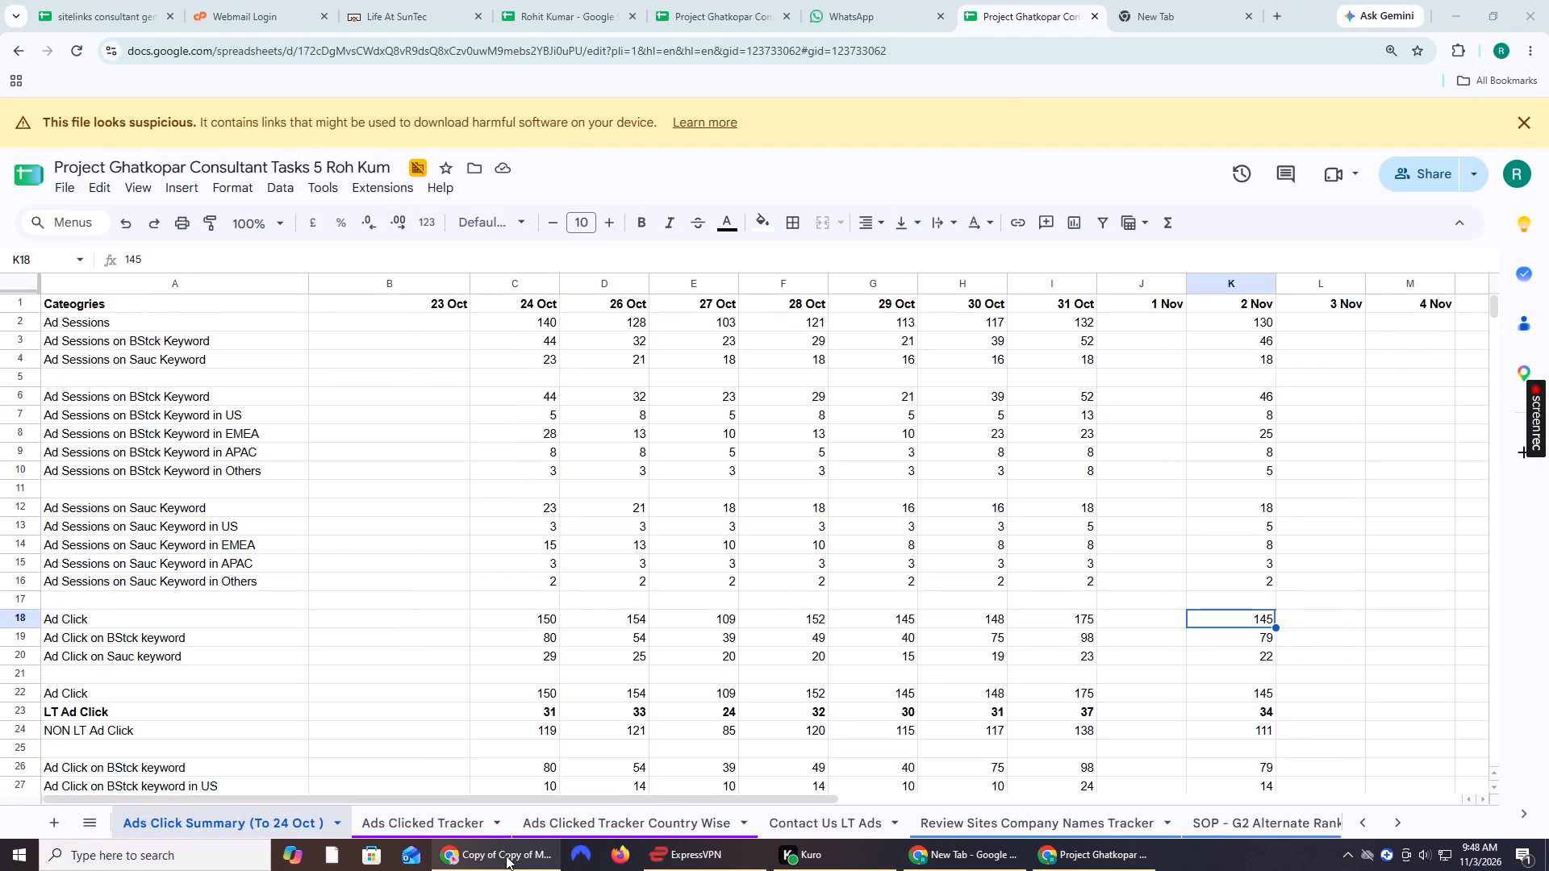
In the E225 Tracking Sheet's 2-Nov-2026 entries, set Ad Sessions in row 3176 to 130 and Ad Click in row 3178 to 145.
click(506, 856)
click(1173, 0)
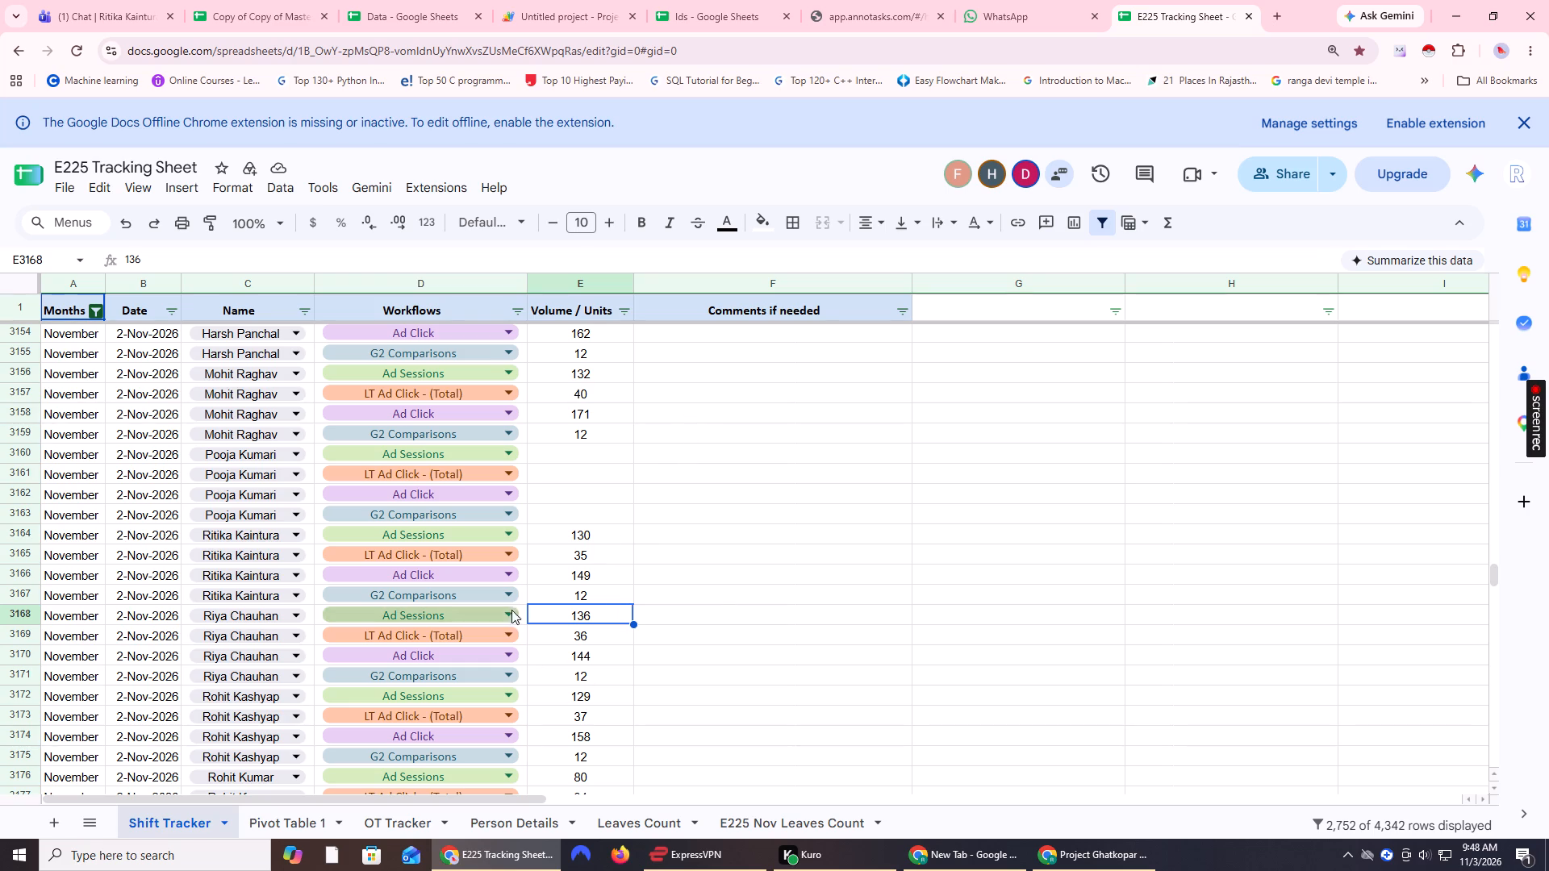
scroll(508, 598, down, 2)
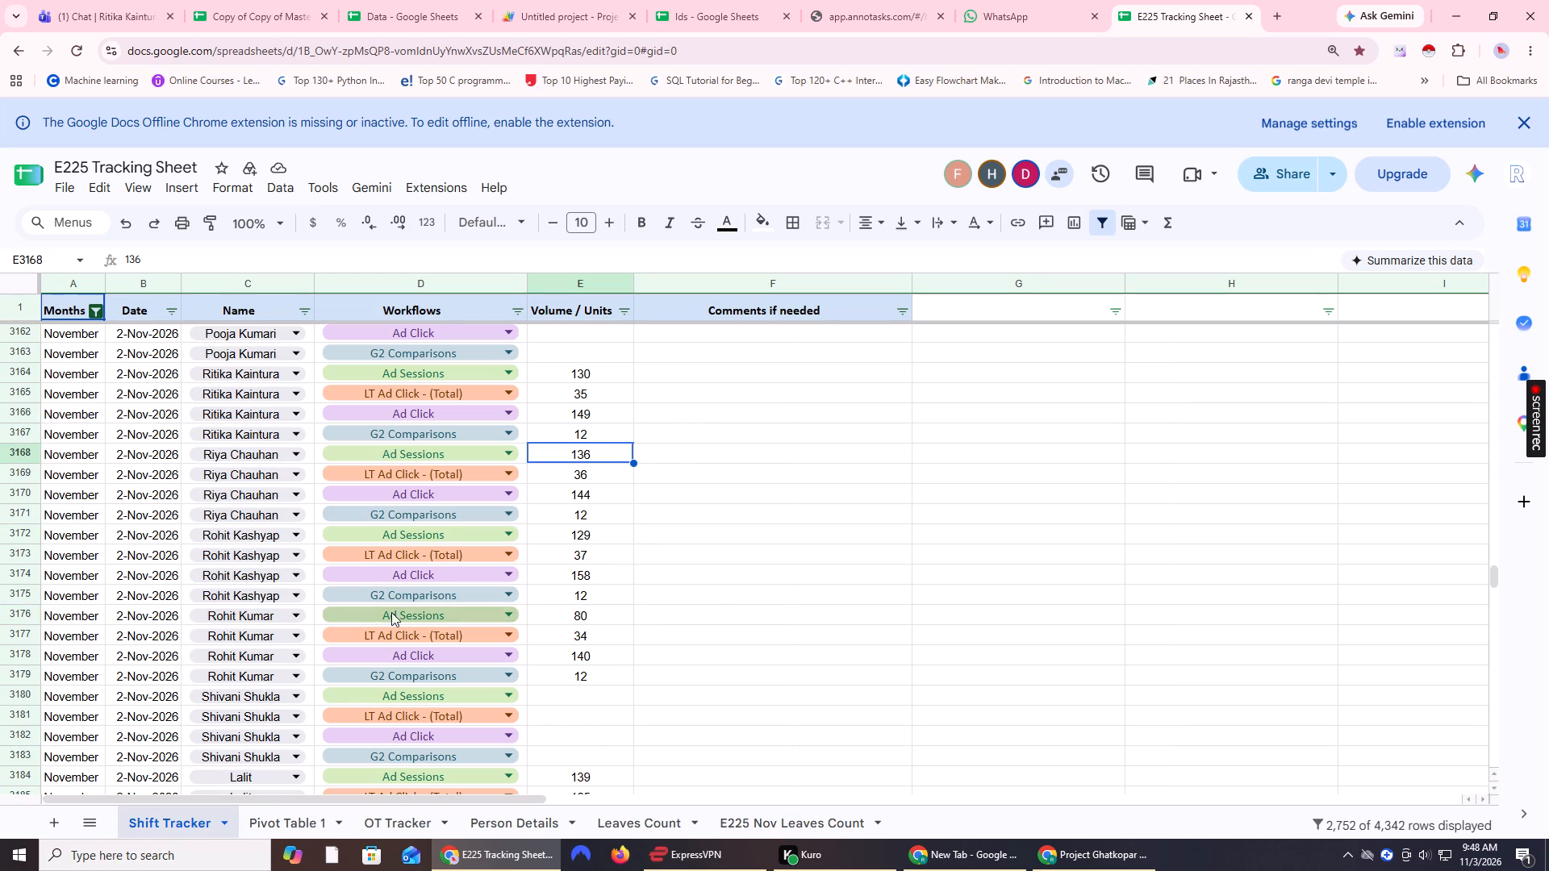
click(576, 615)
text(130)
key(Return)
key(Return)
key(Return)
text(145)
key(Return)
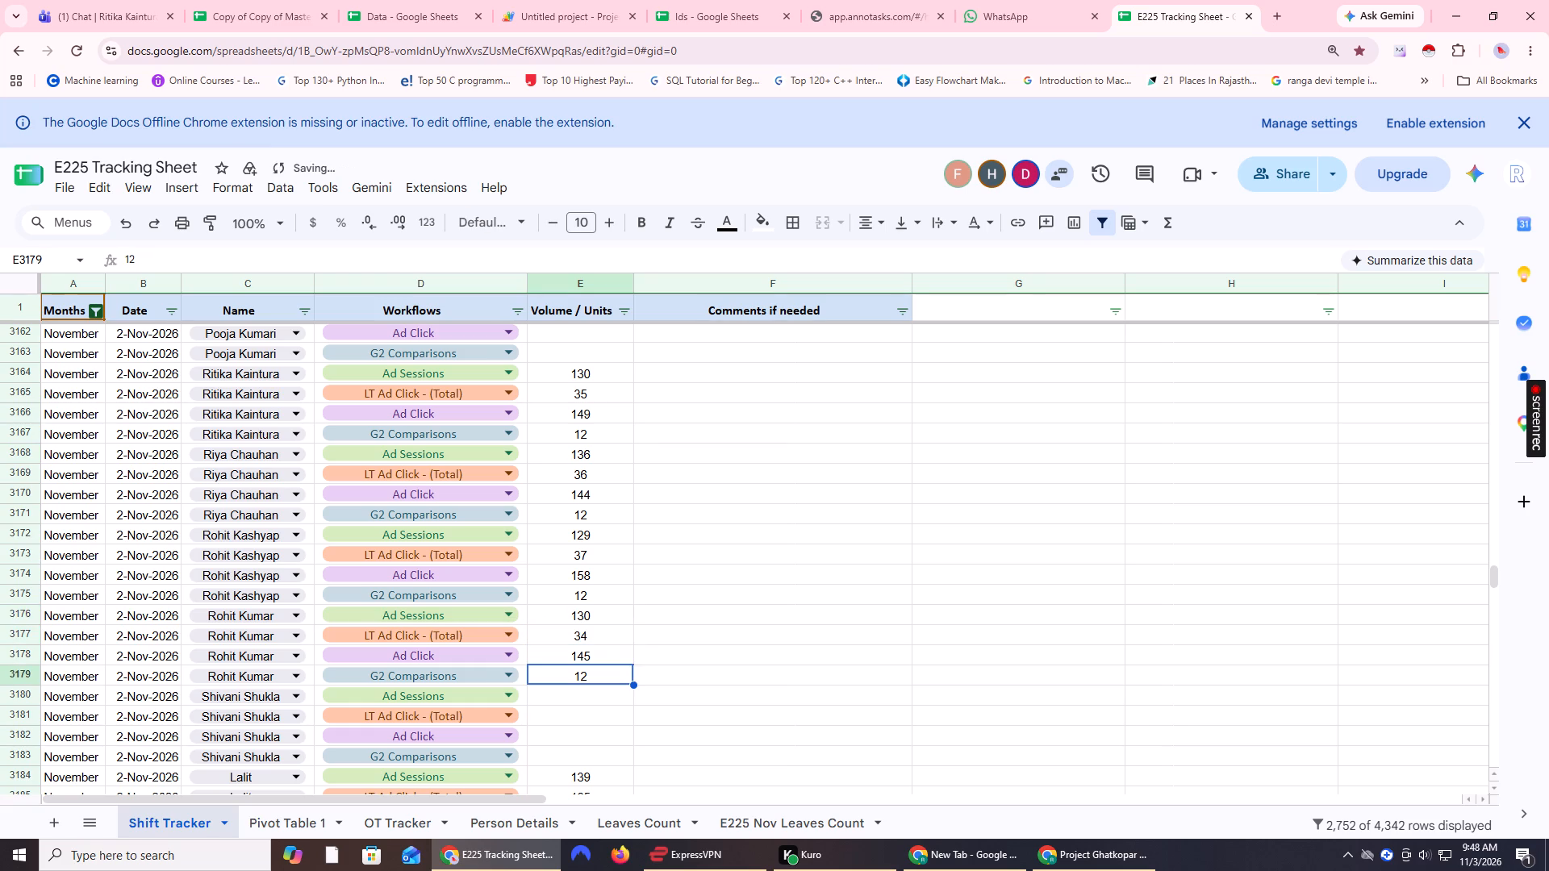
click(805, 639)
click(883, 598)
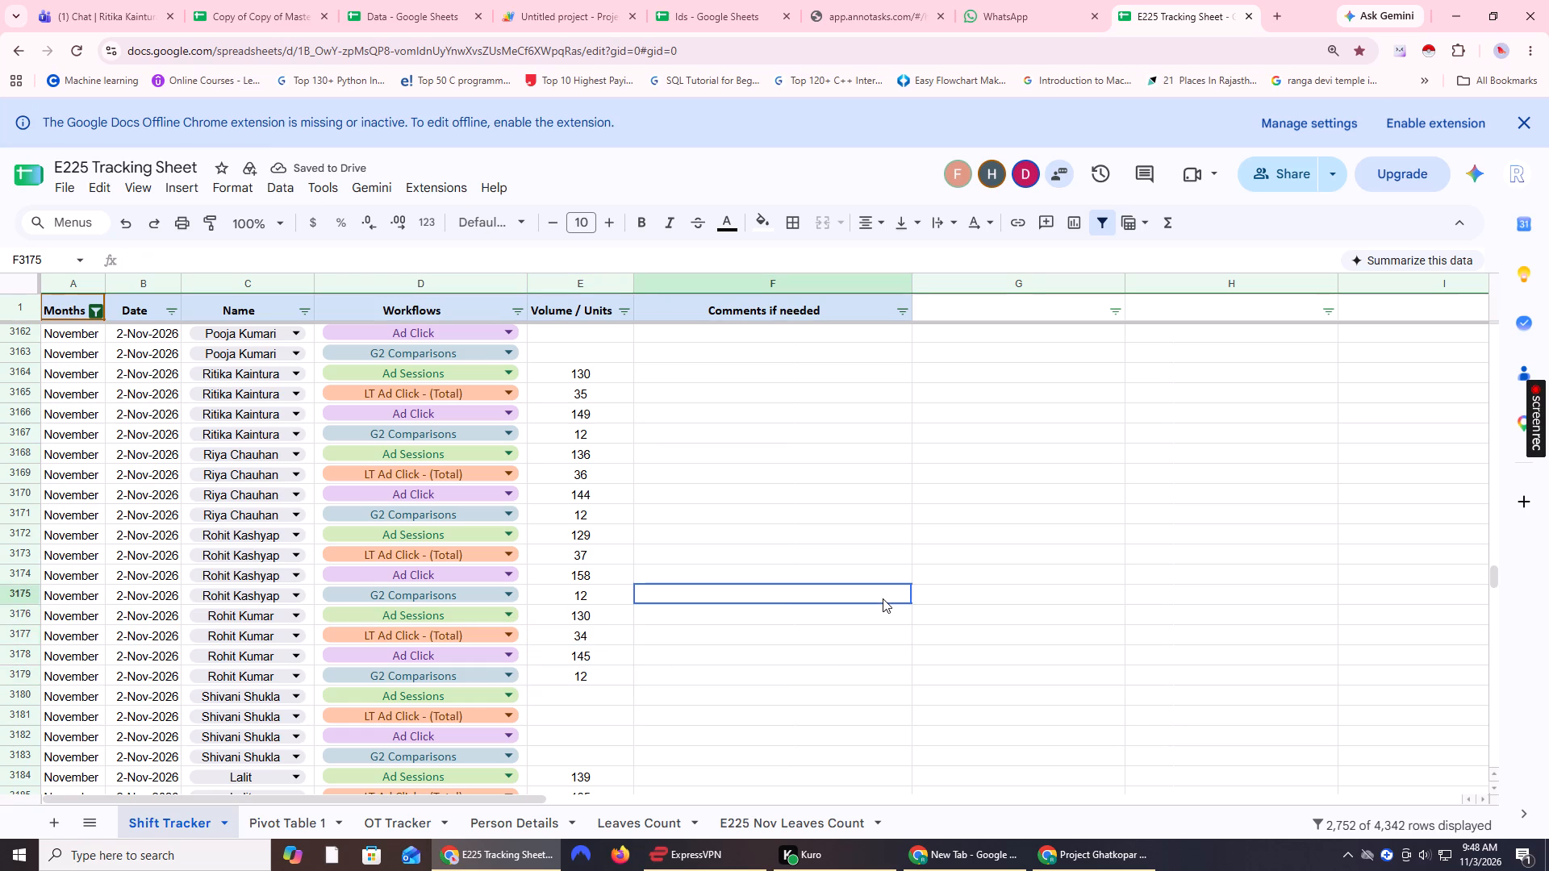
Close the blank New Tab window of the second Chrome profile.
click(983, 869)
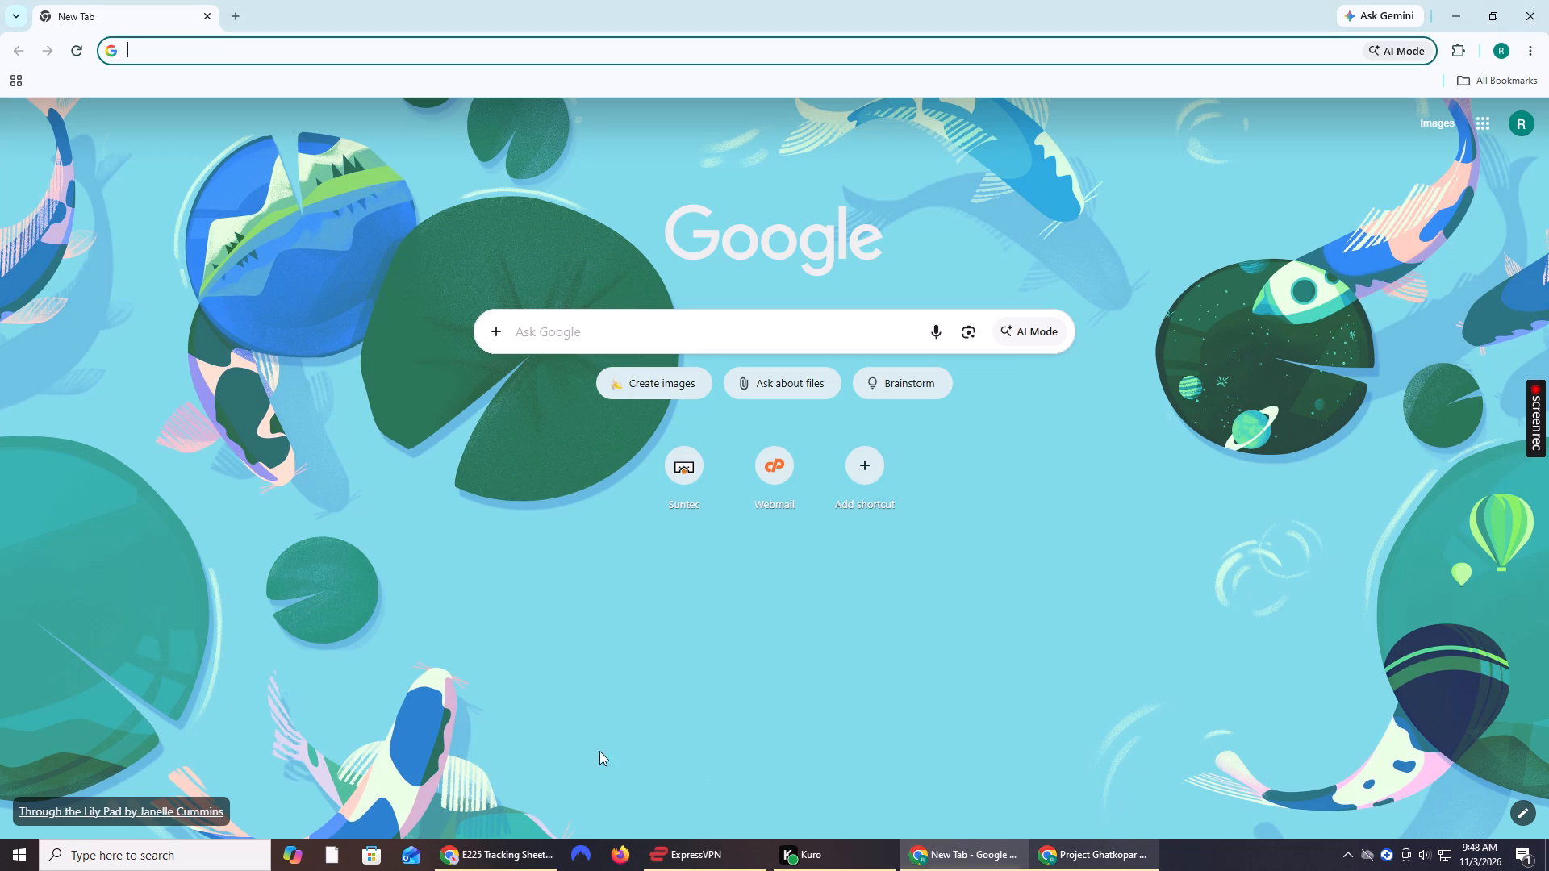
click(1548, 0)
Dismiss the offline extension notice above the E225 Tracking Sheet.
click(915, 483)
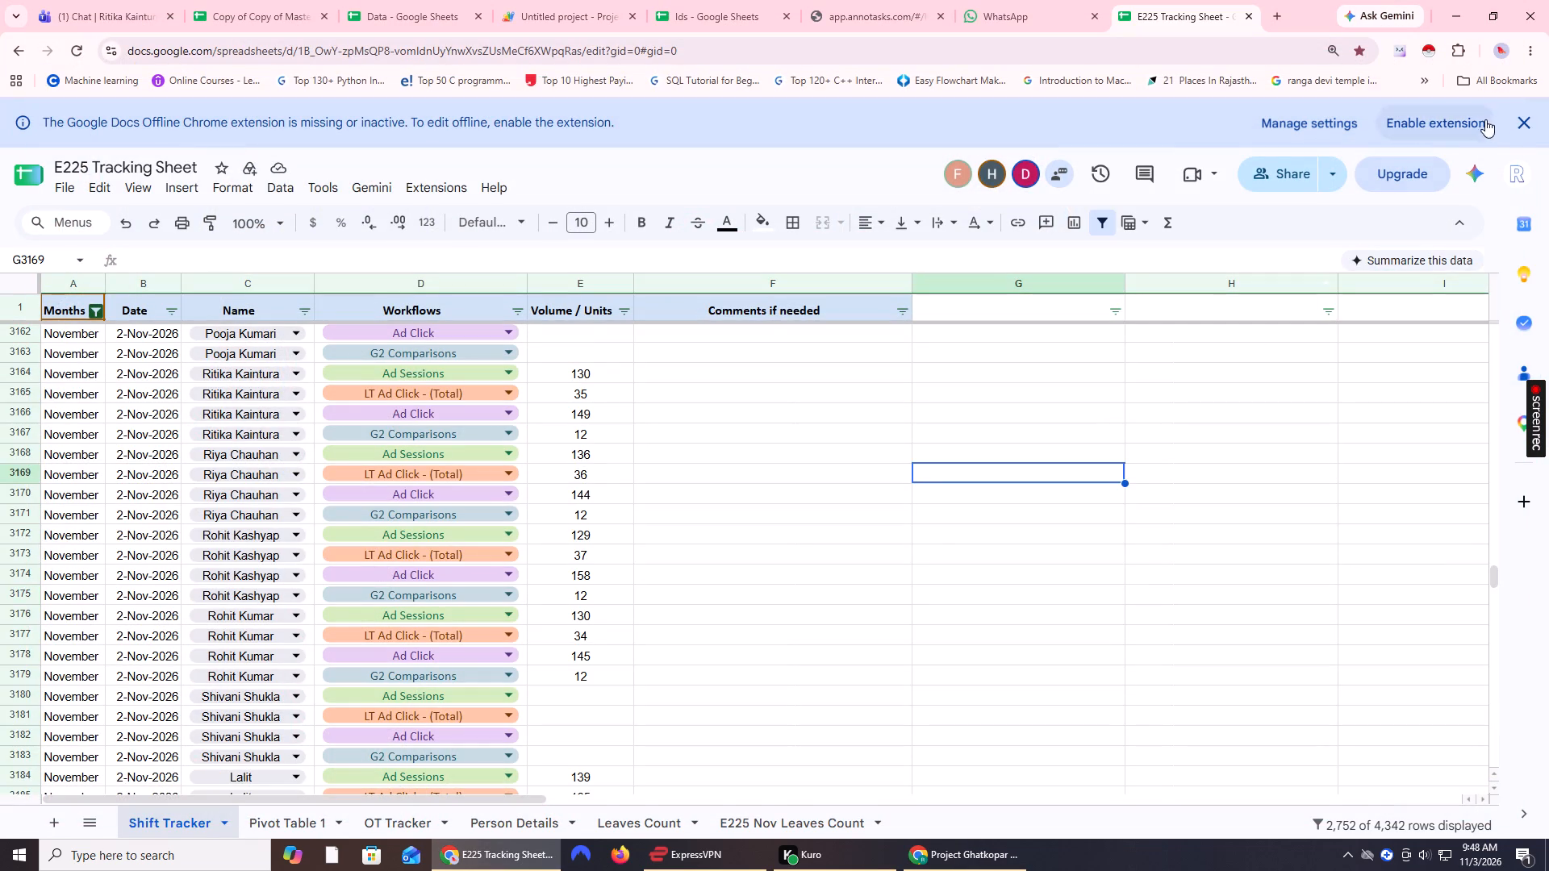
click(1529, 121)
click(827, 513)
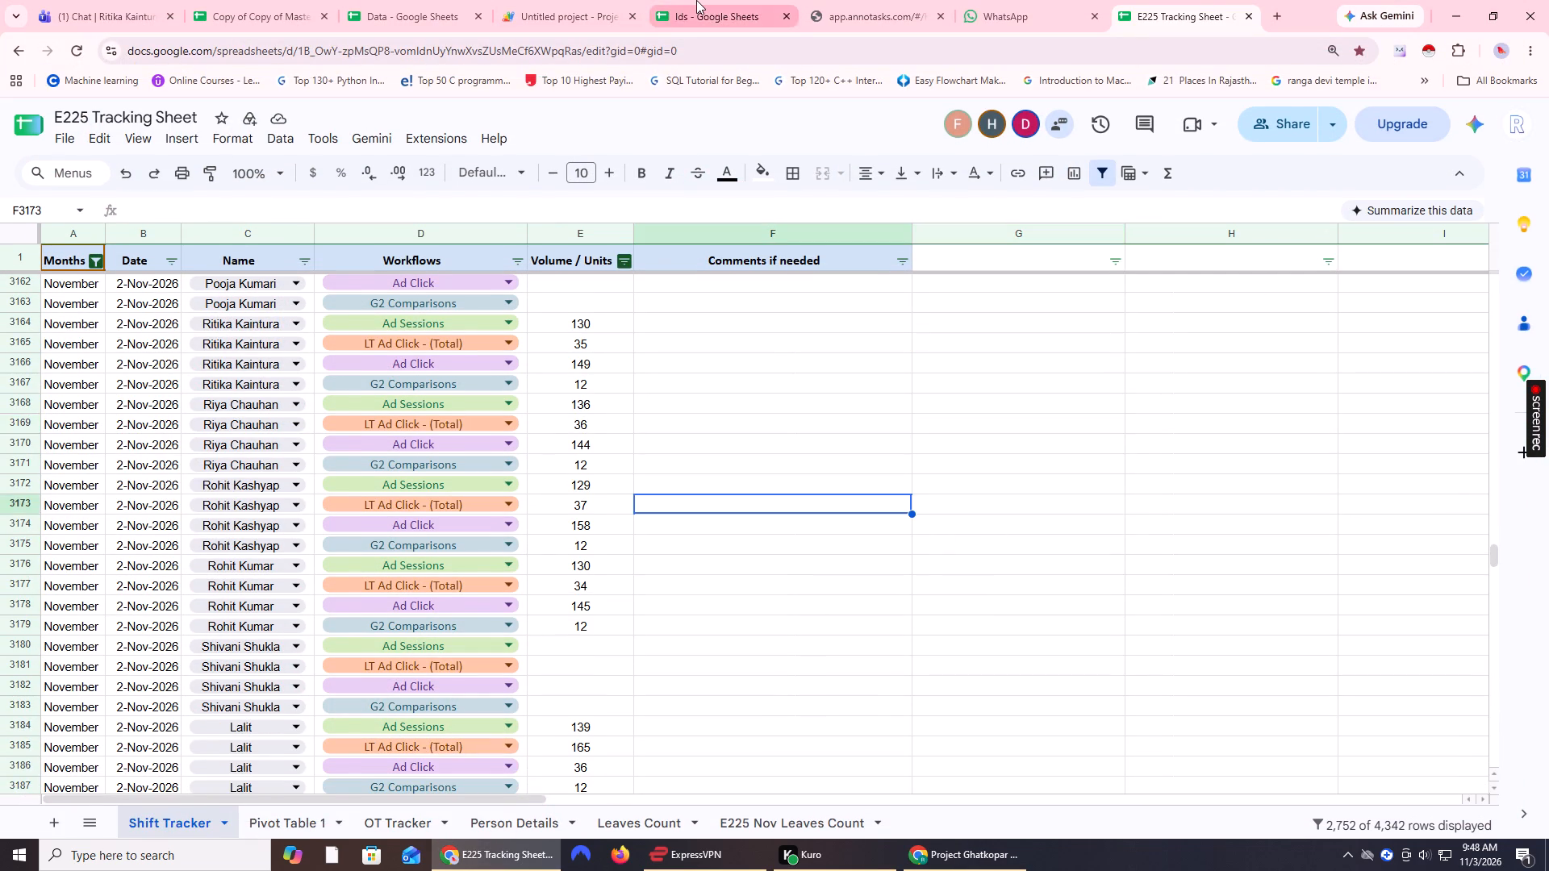
Switch to the Ids spreadsheet and look over its Analysis sheet for November.
click(697, 0)
click(553, 625)
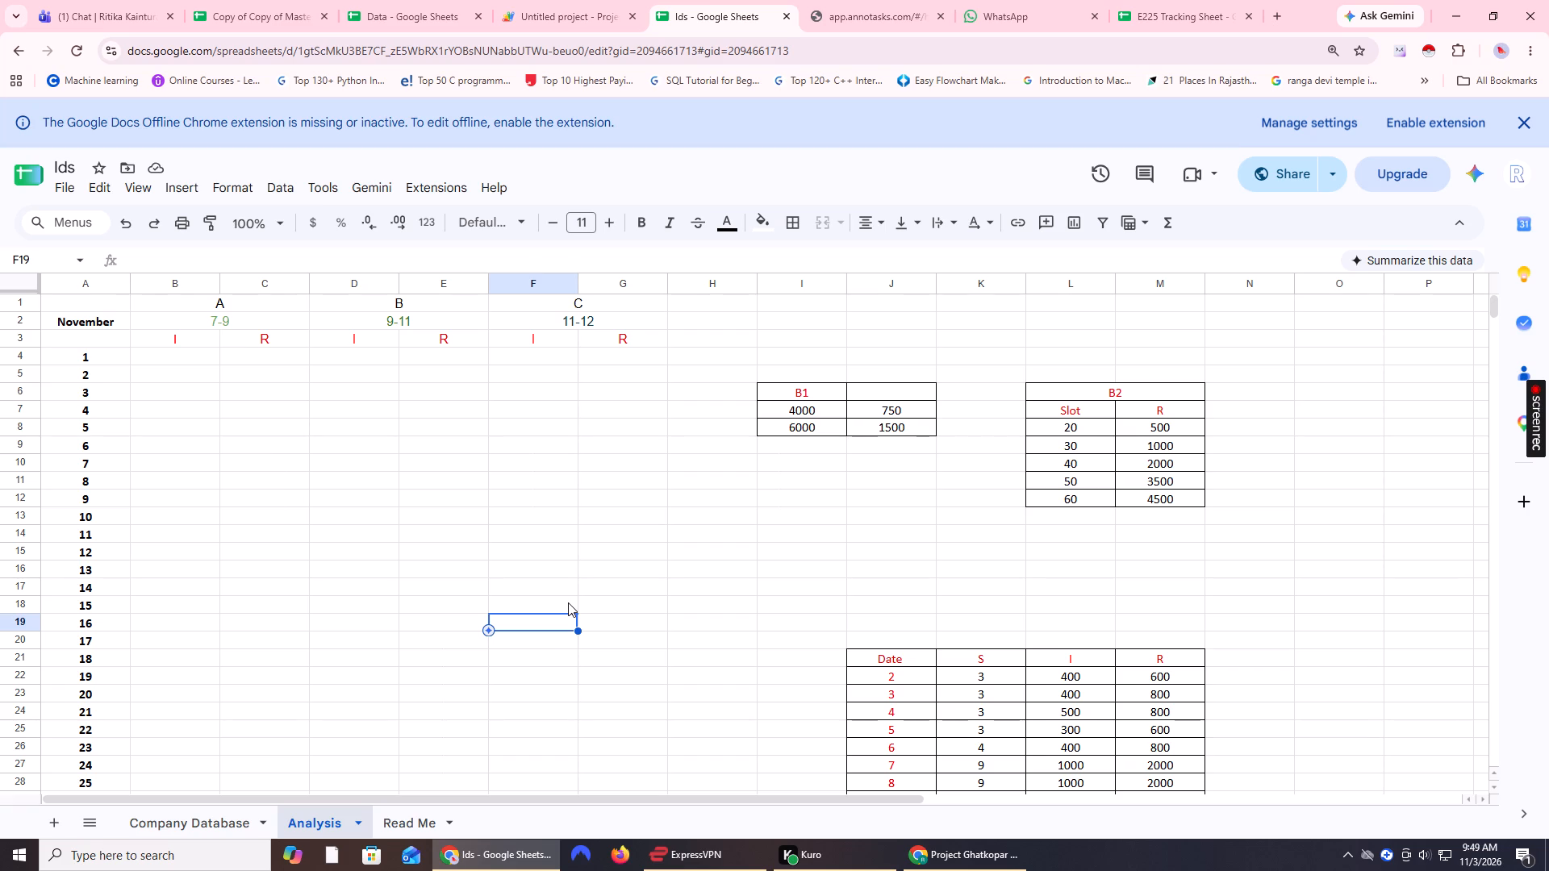
click(558, 548)
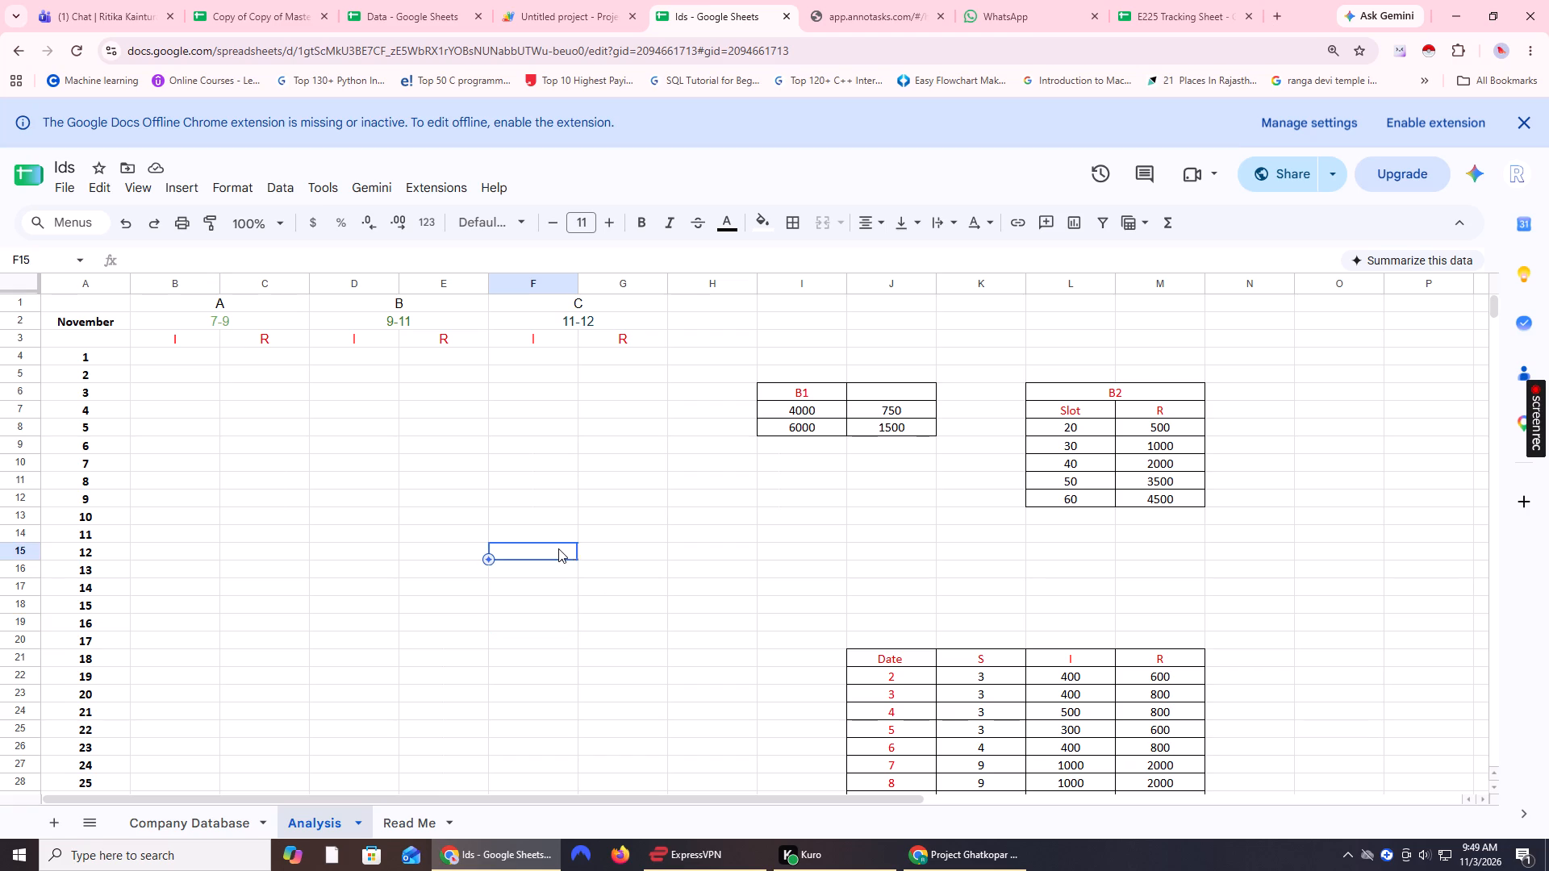
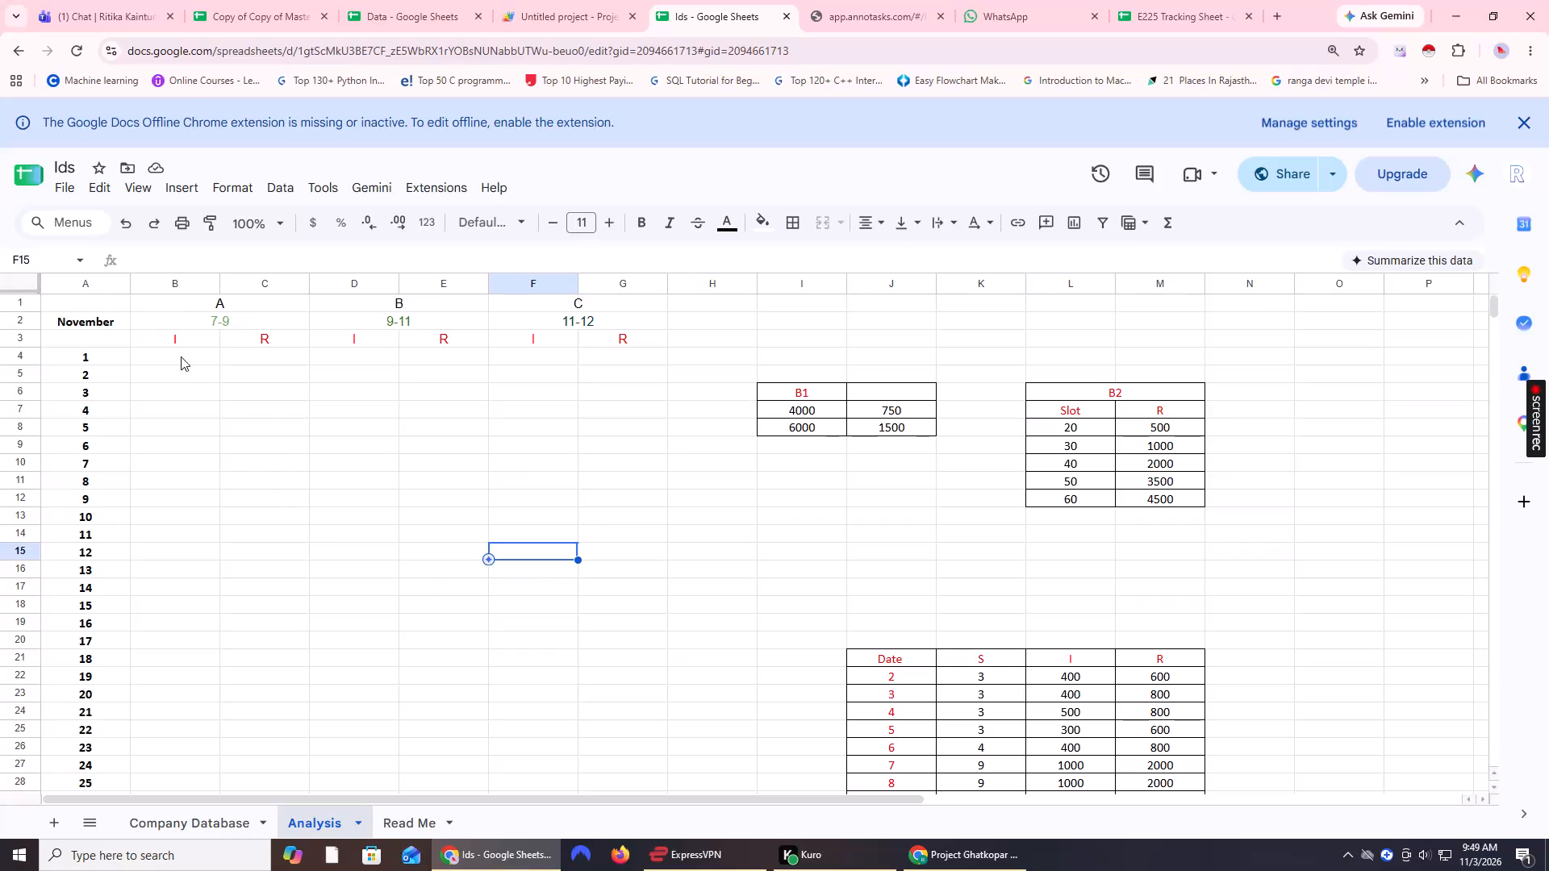
In the November table's row for day 2, enter 262 under I and 360 under R for group A.
click(182, 359)
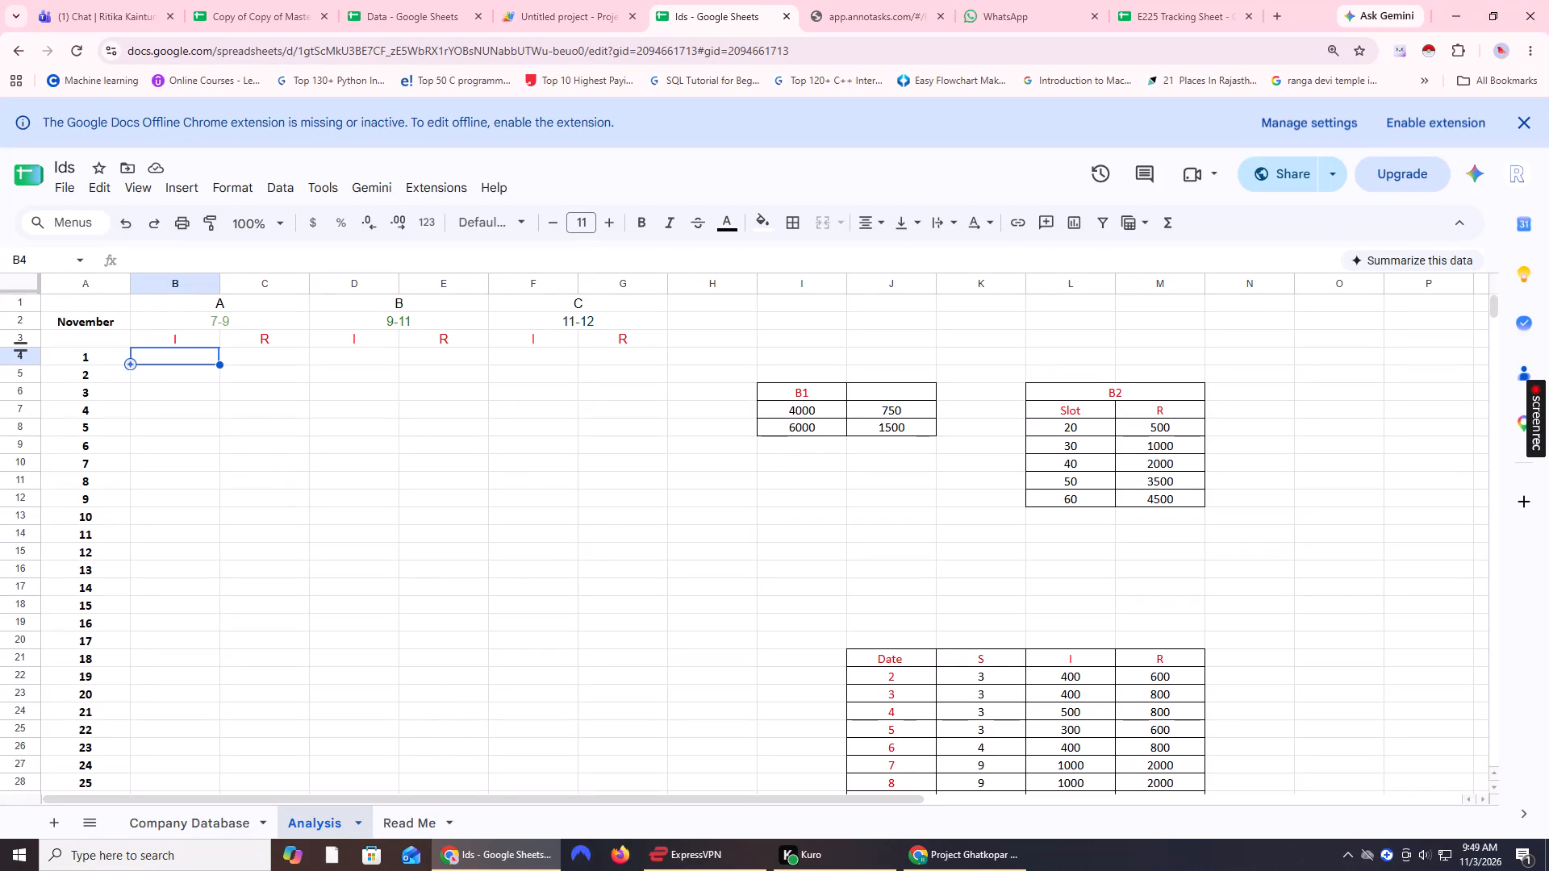
click(160, 377)
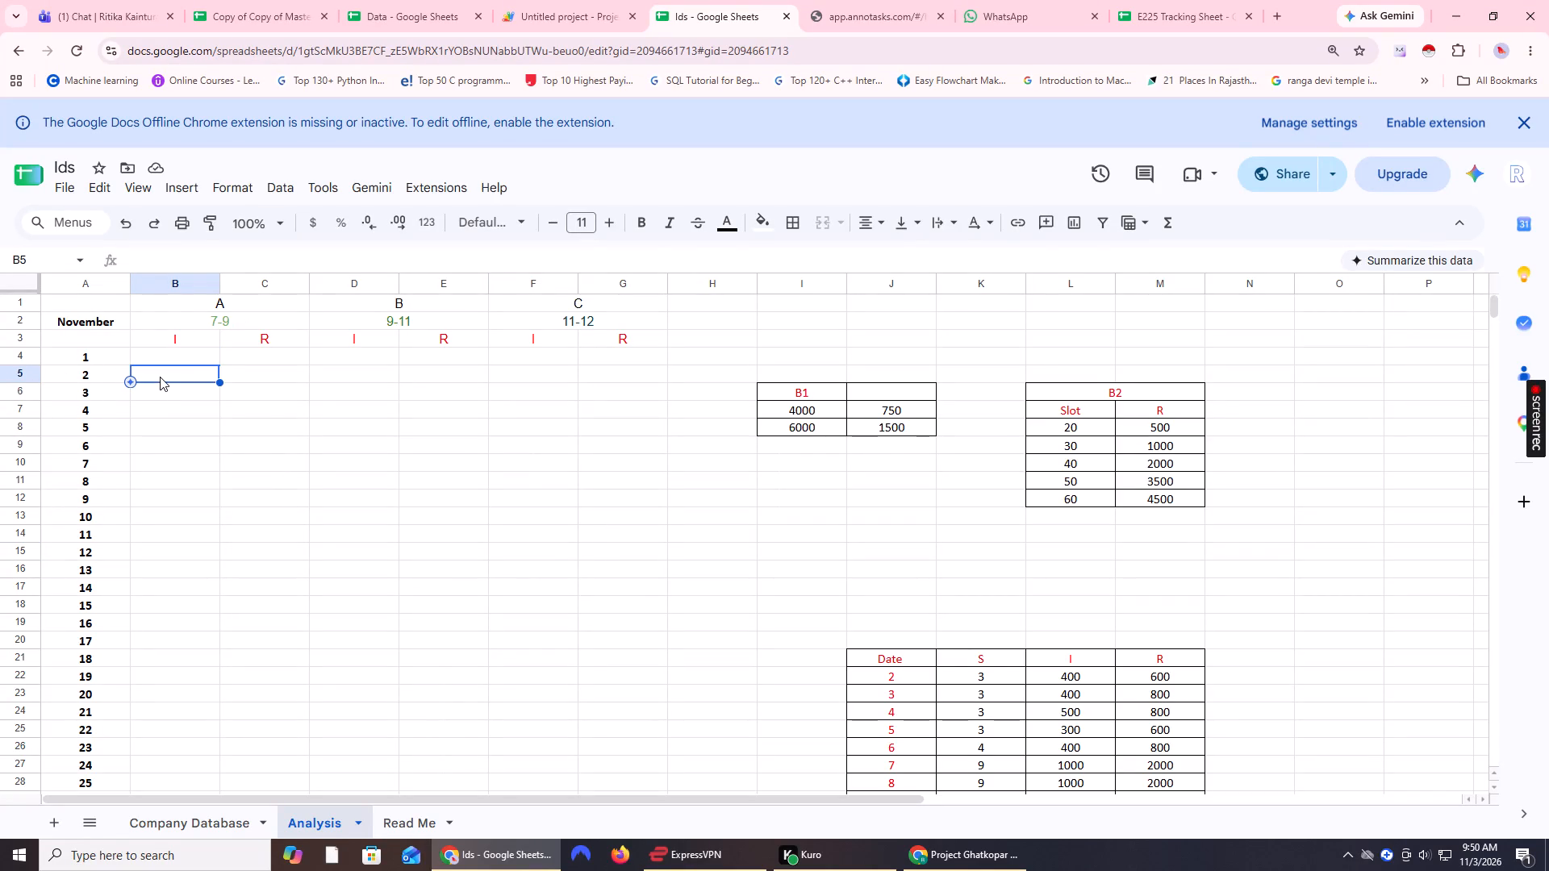
text(262)
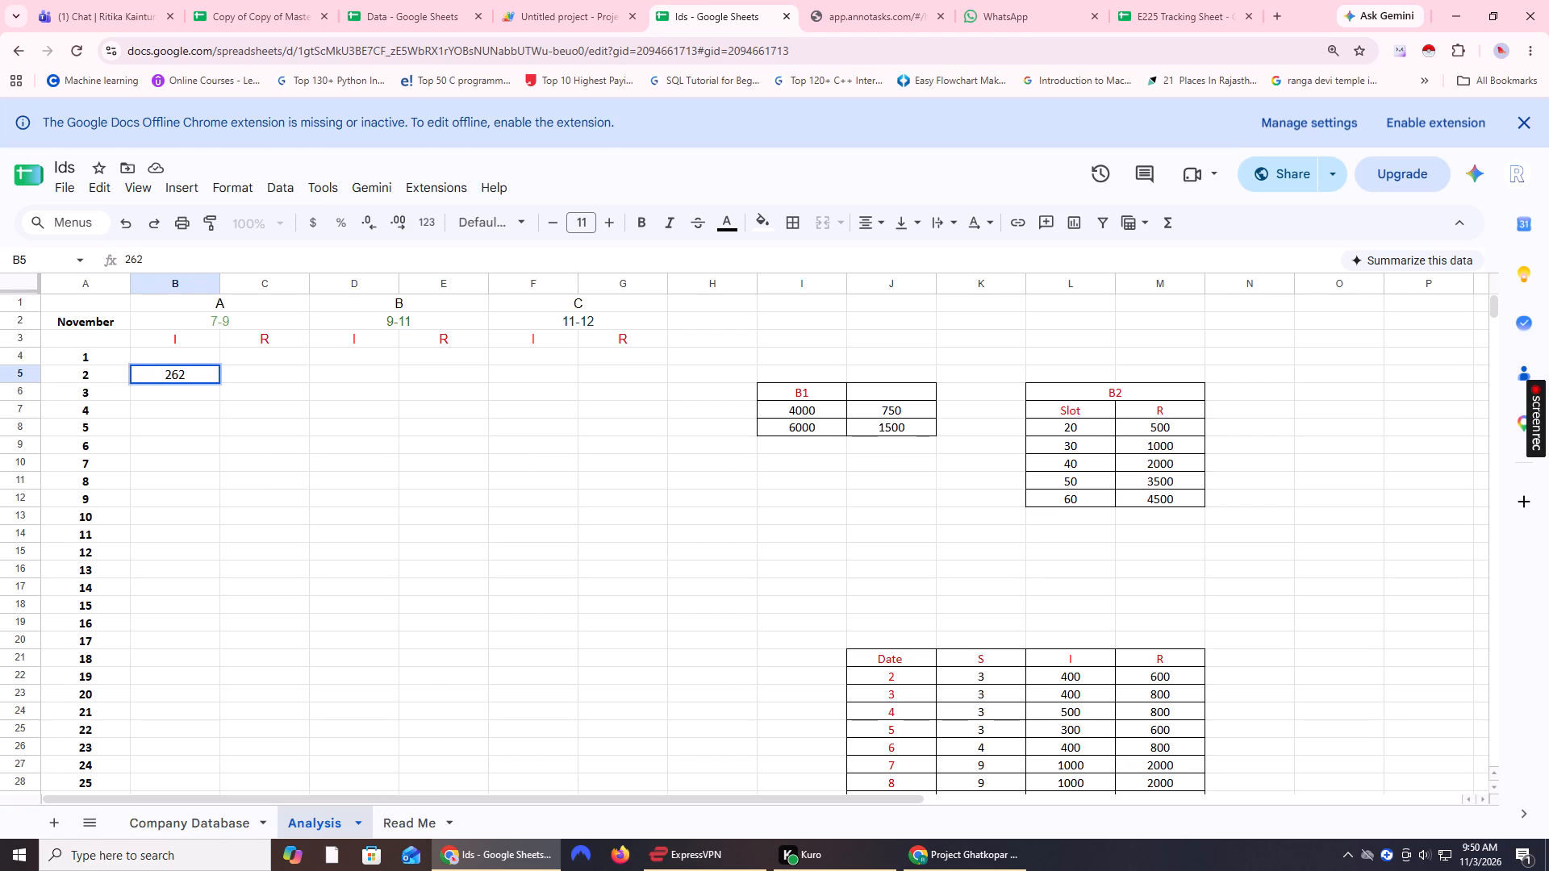
click(258, 370)
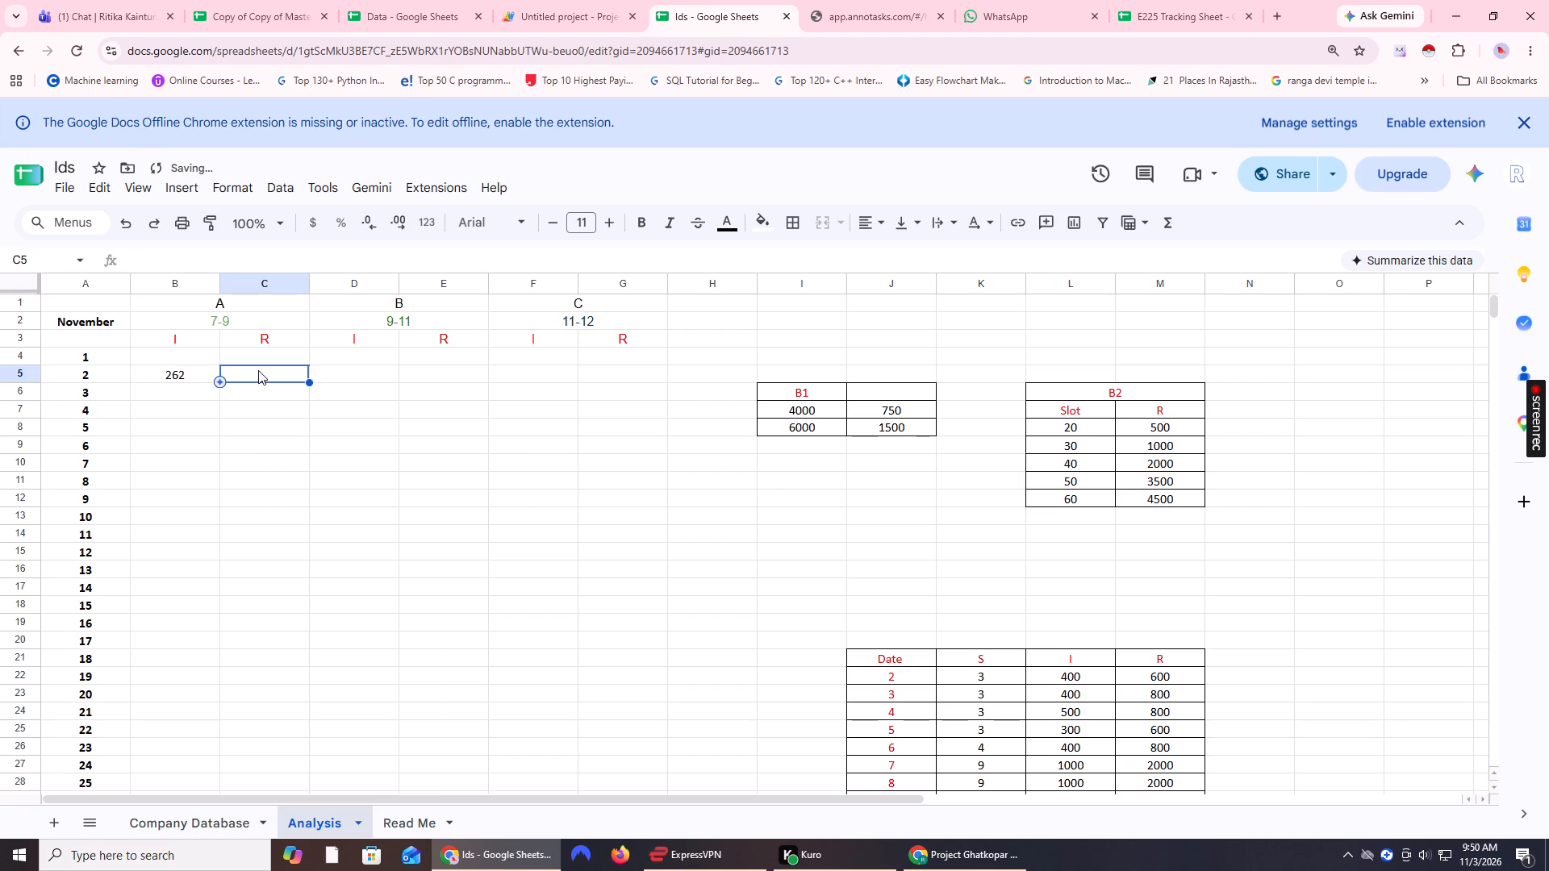
text(360)
key(Return)
For day 2 in the November table, enter 266 under I and 530 under R for group B.
click(365, 373)
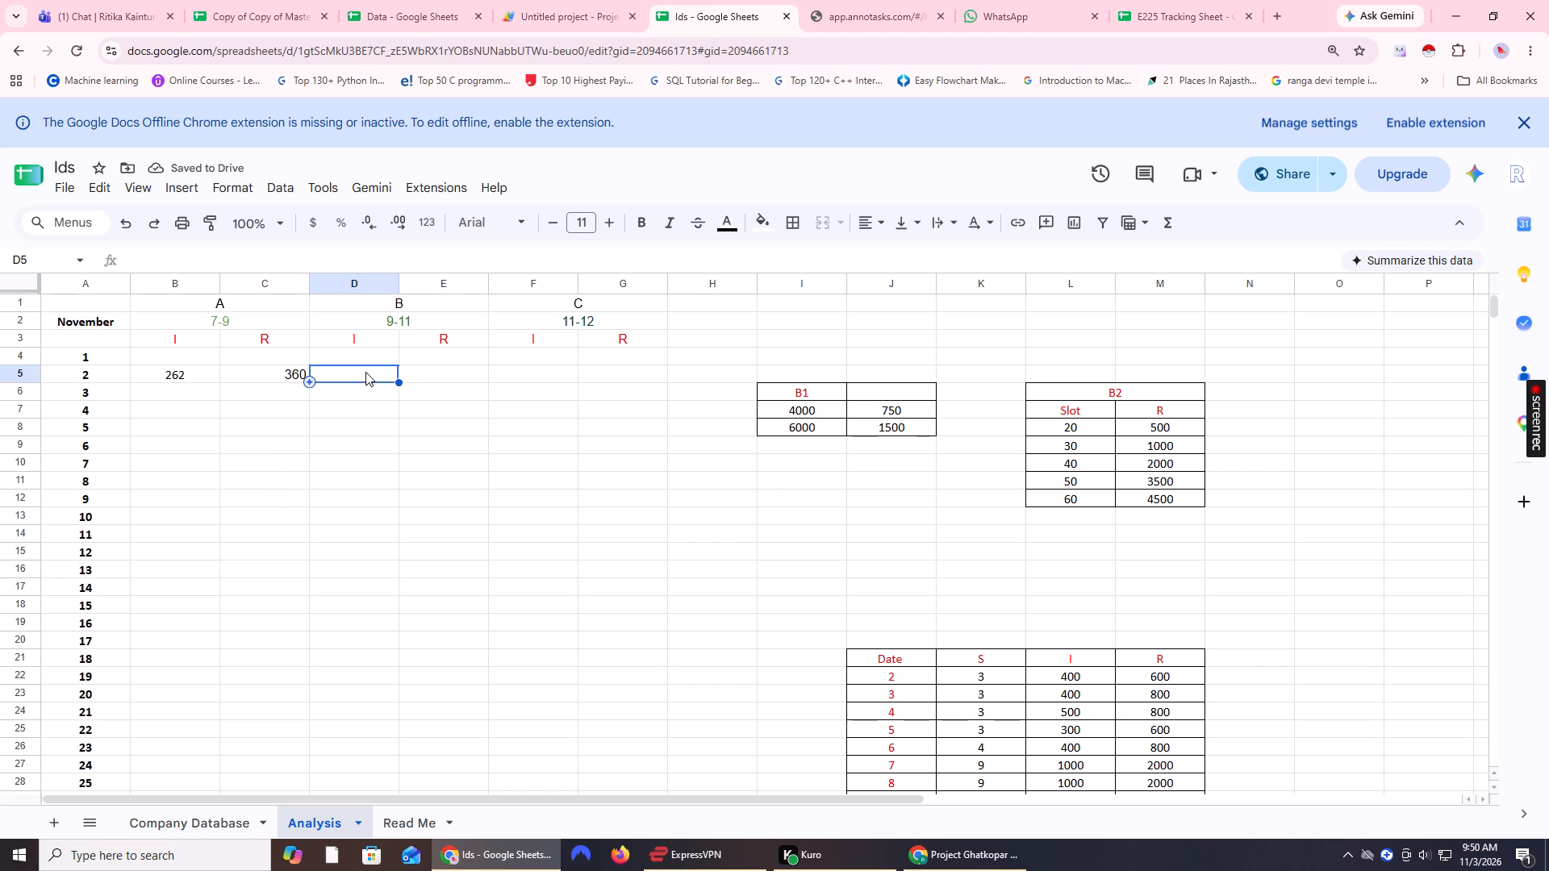
text(266)
click(451, 368)
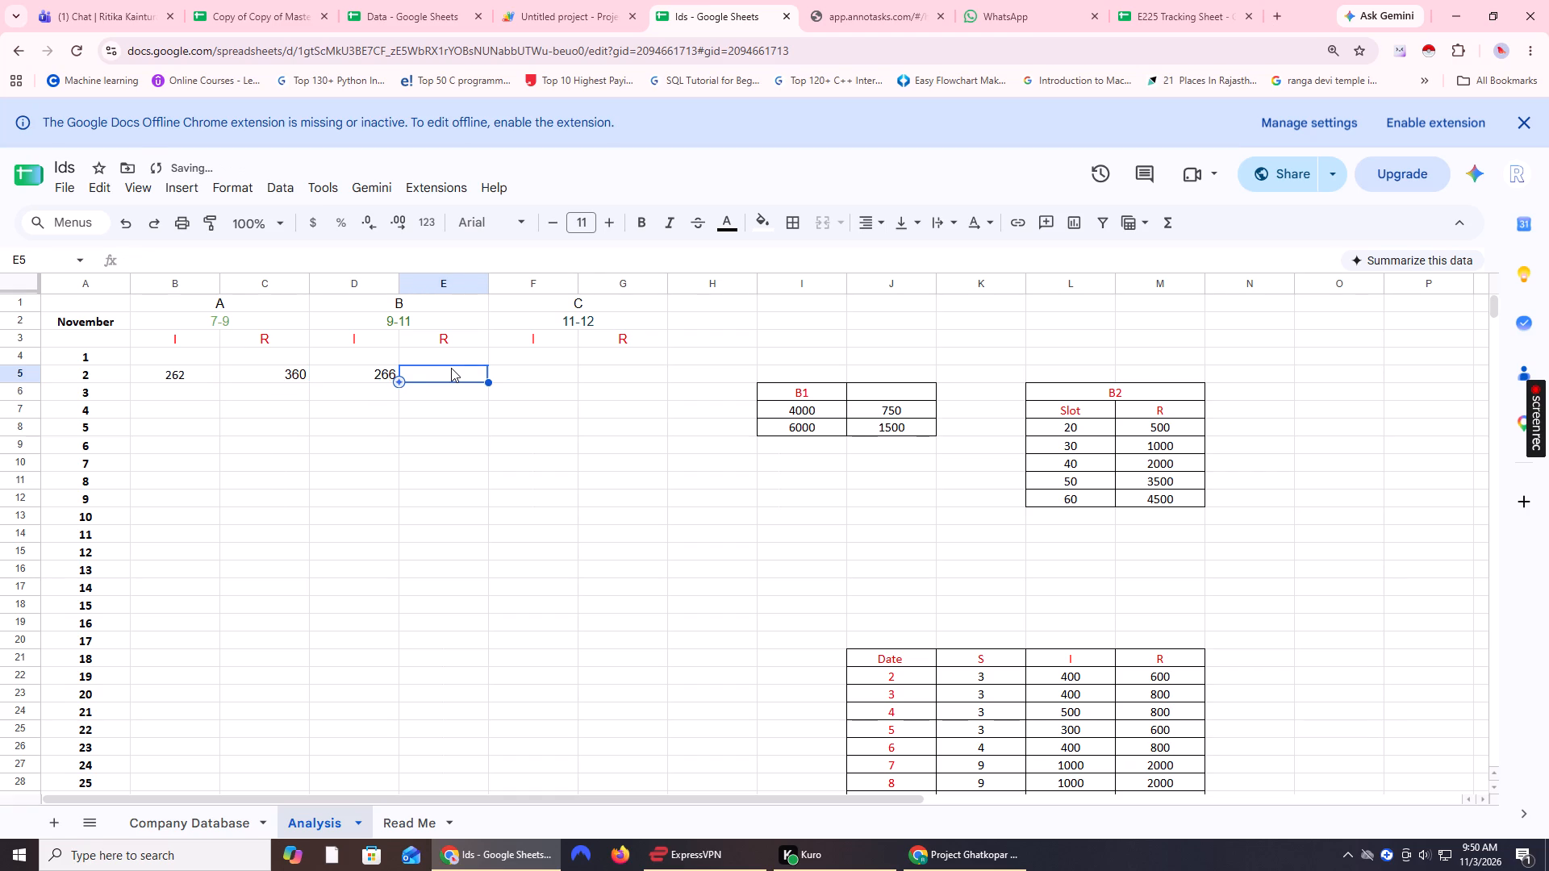
text(530)
key(Return)
For day 2 in the November table, enter 121 under I and 195 under R for group C.
click(521, 373)
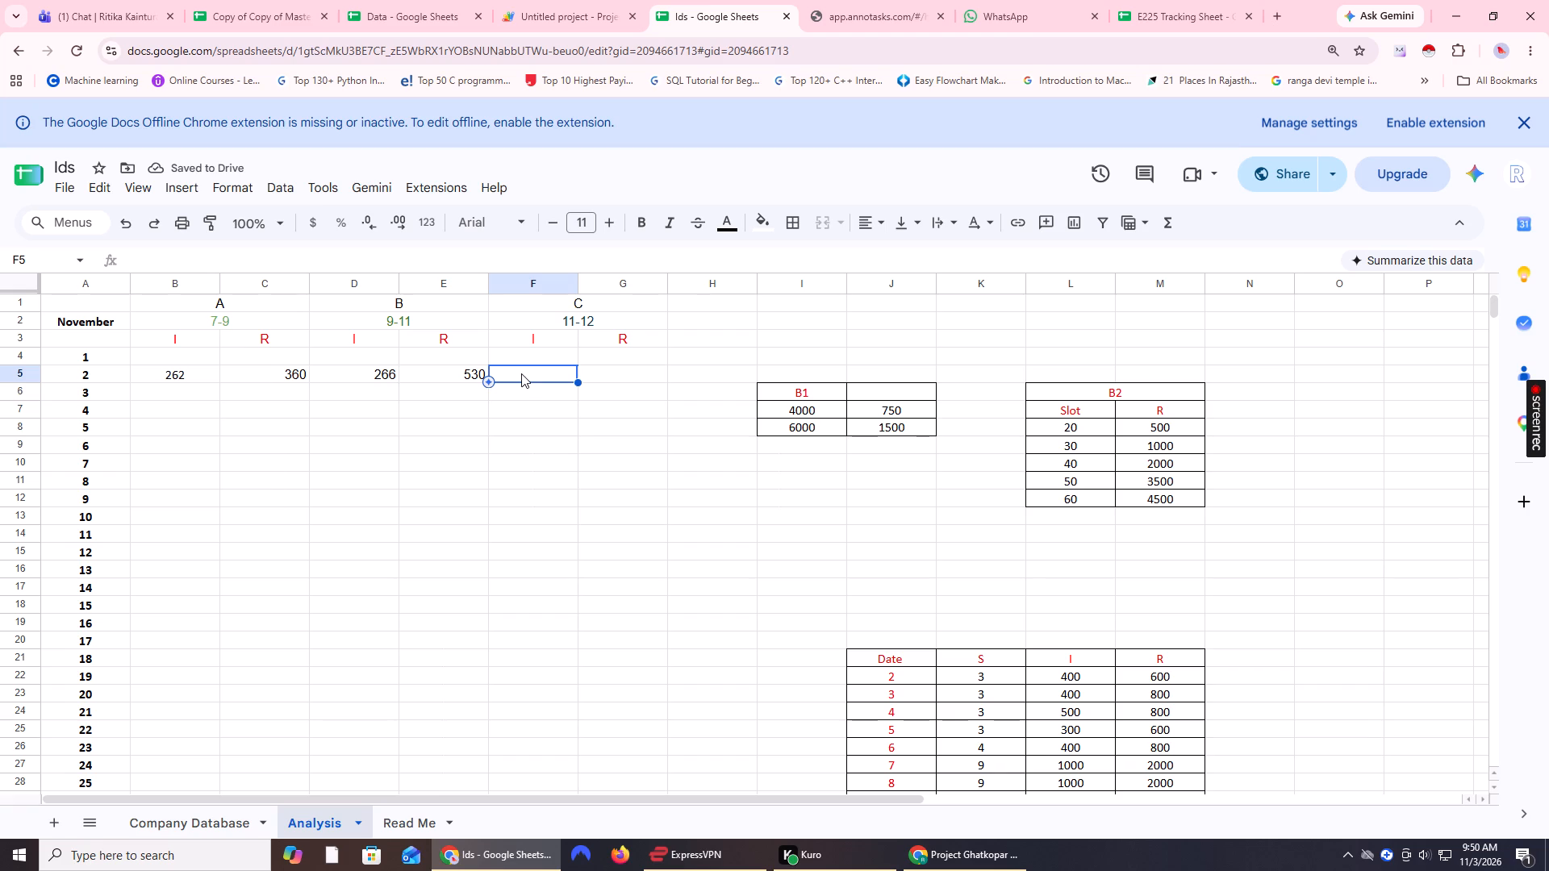
text(121)
key(Return)
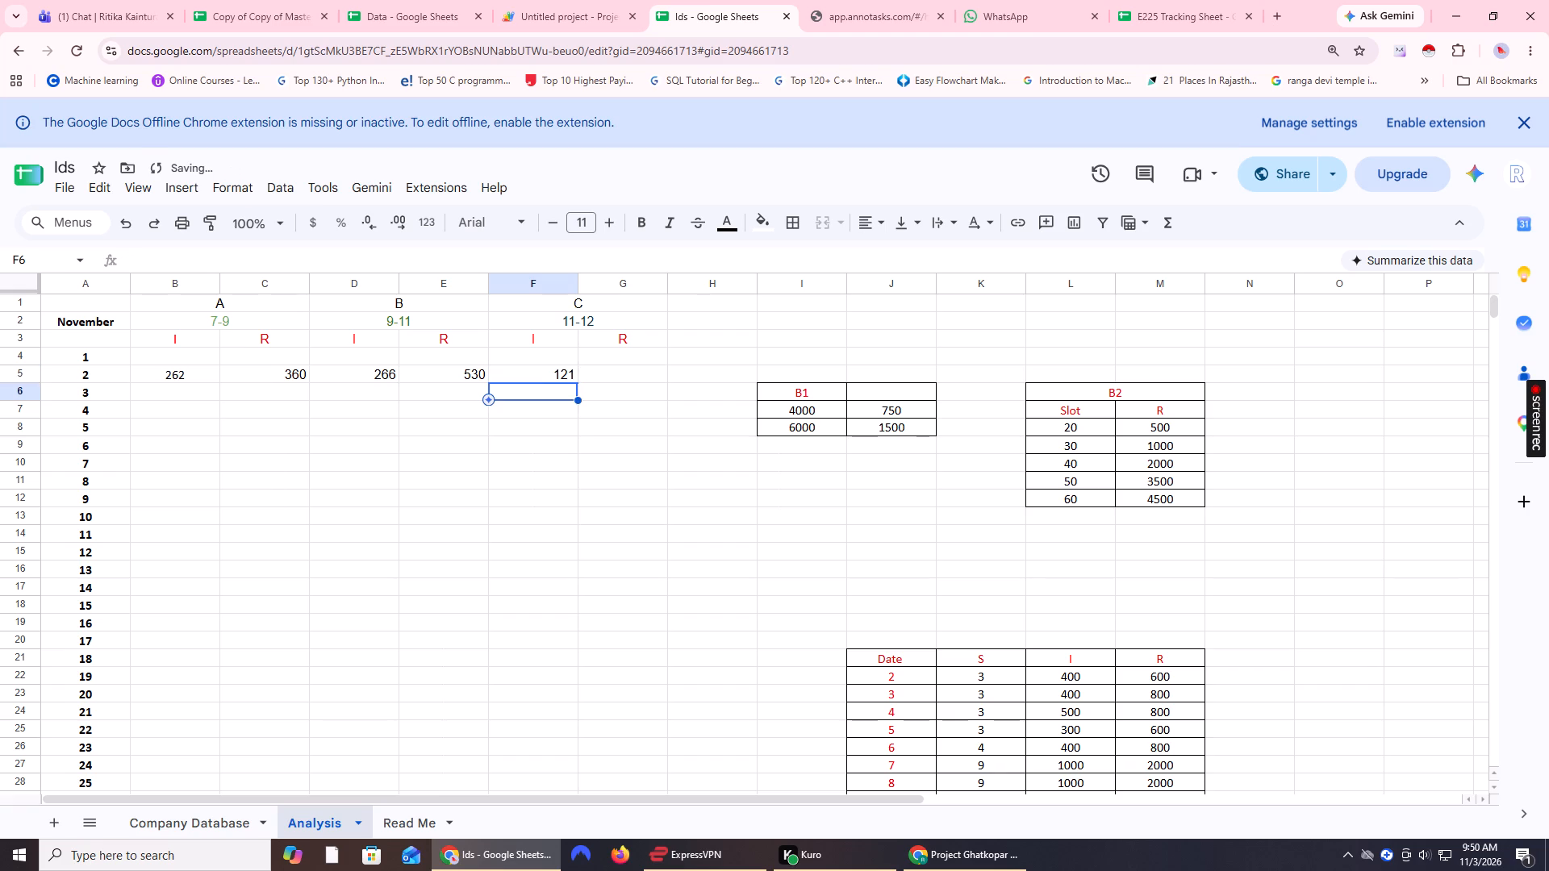
click(641, 369)
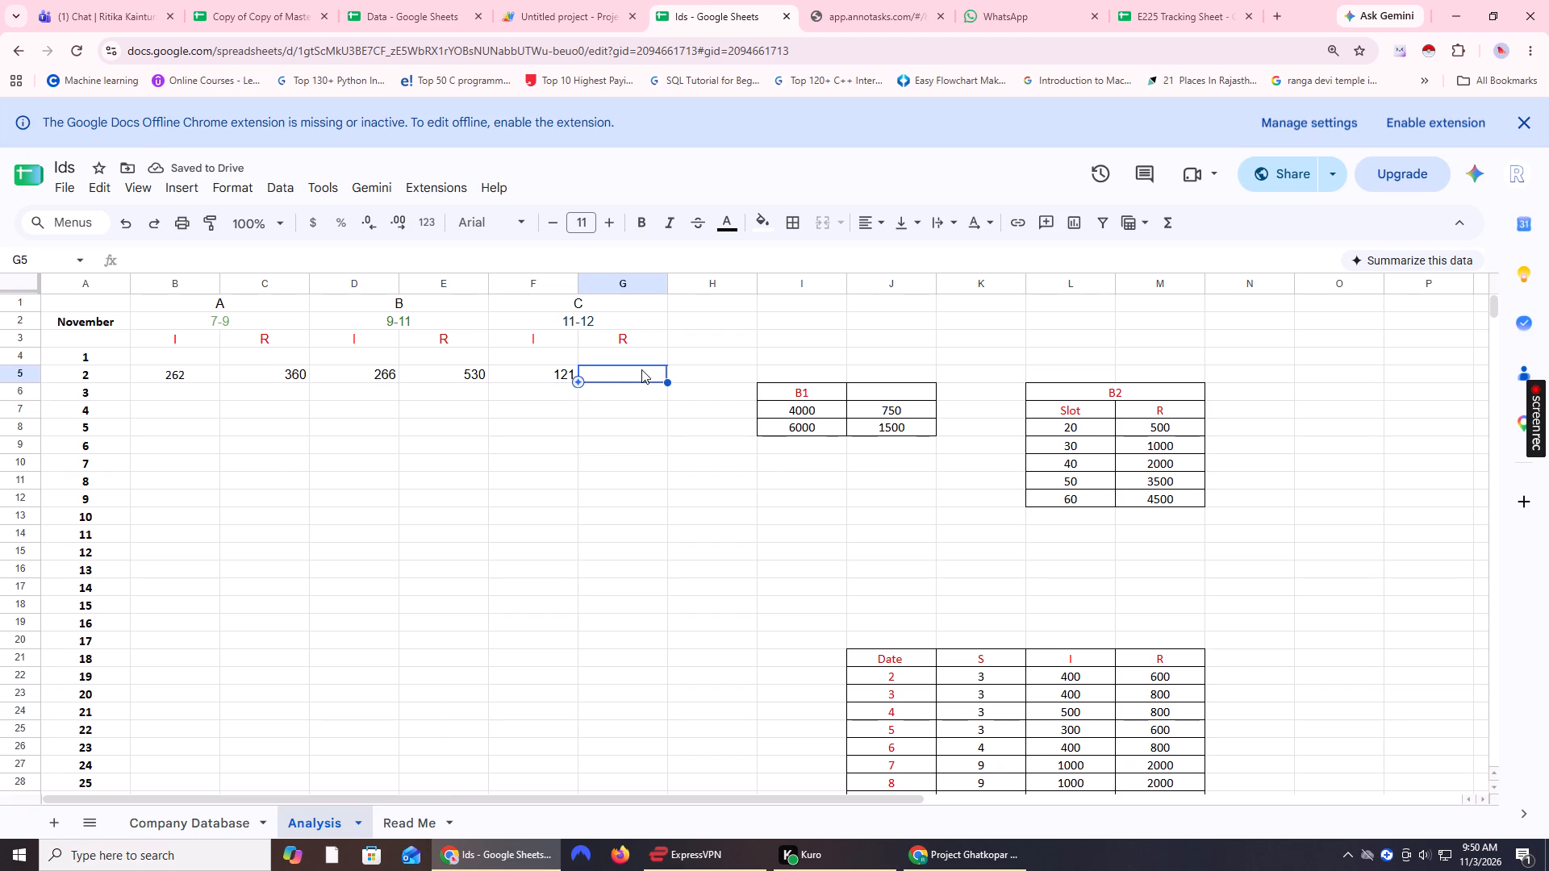
text(195)
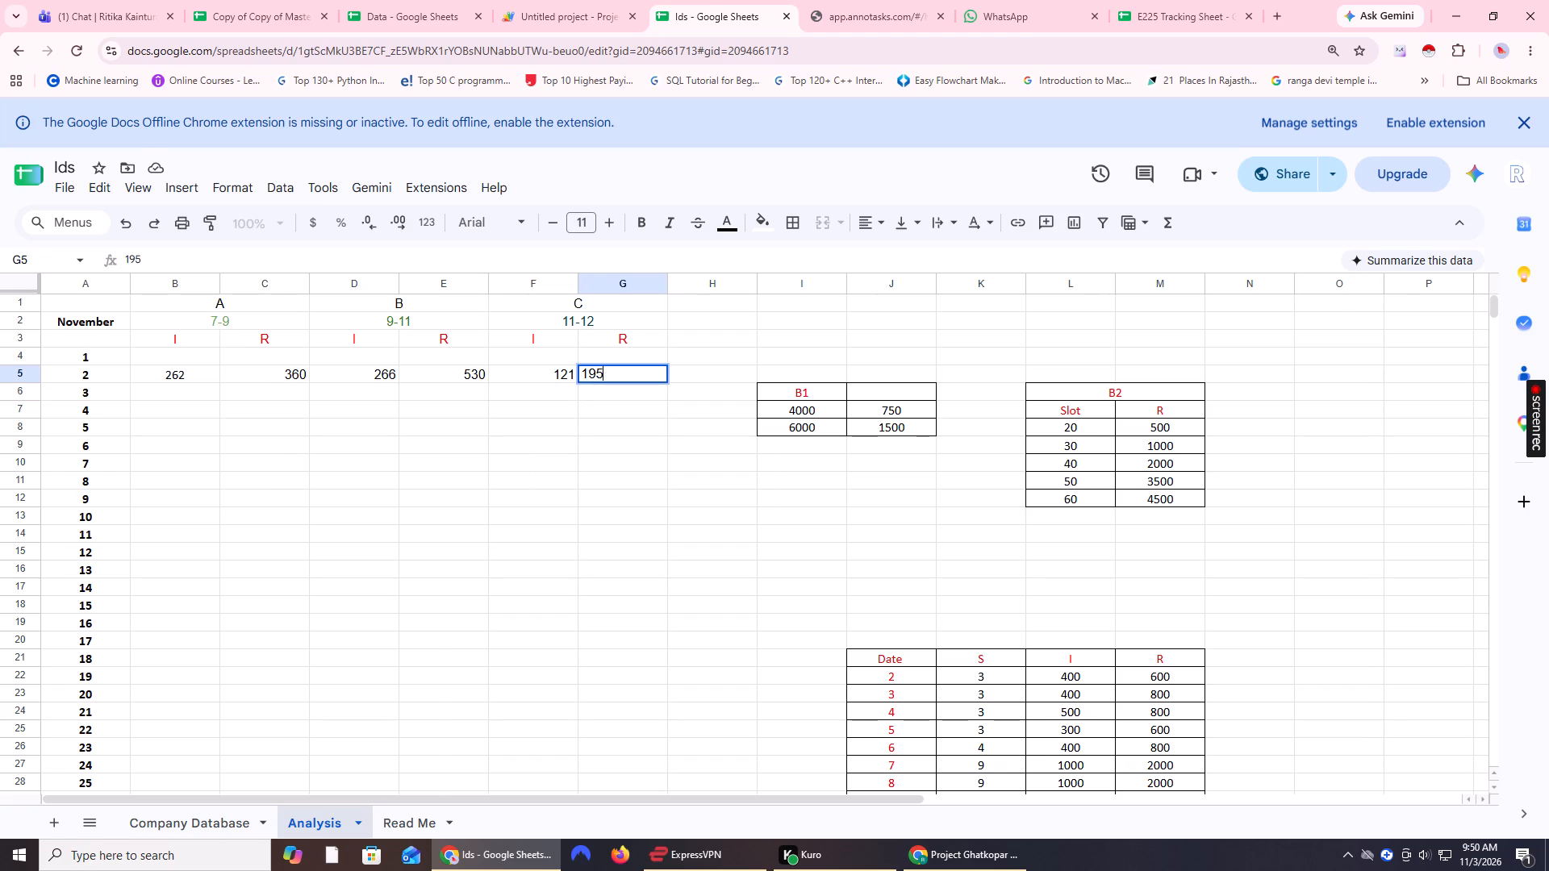
key(Return)
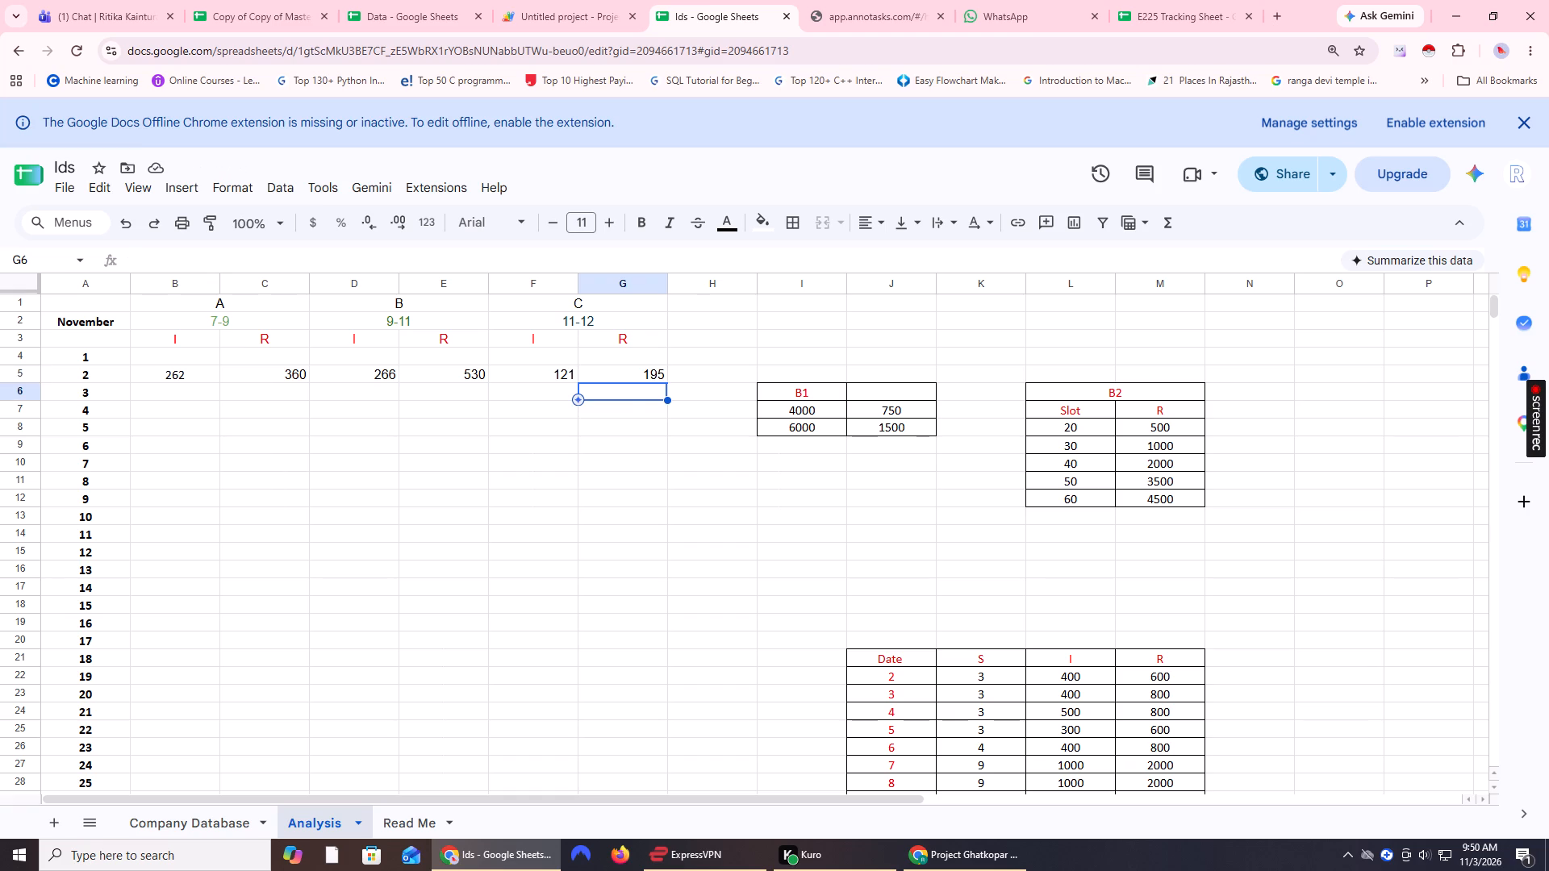
Centre-align the November table's I and R columns from the headings through day 30, range B3:G33.
click(169, 345)
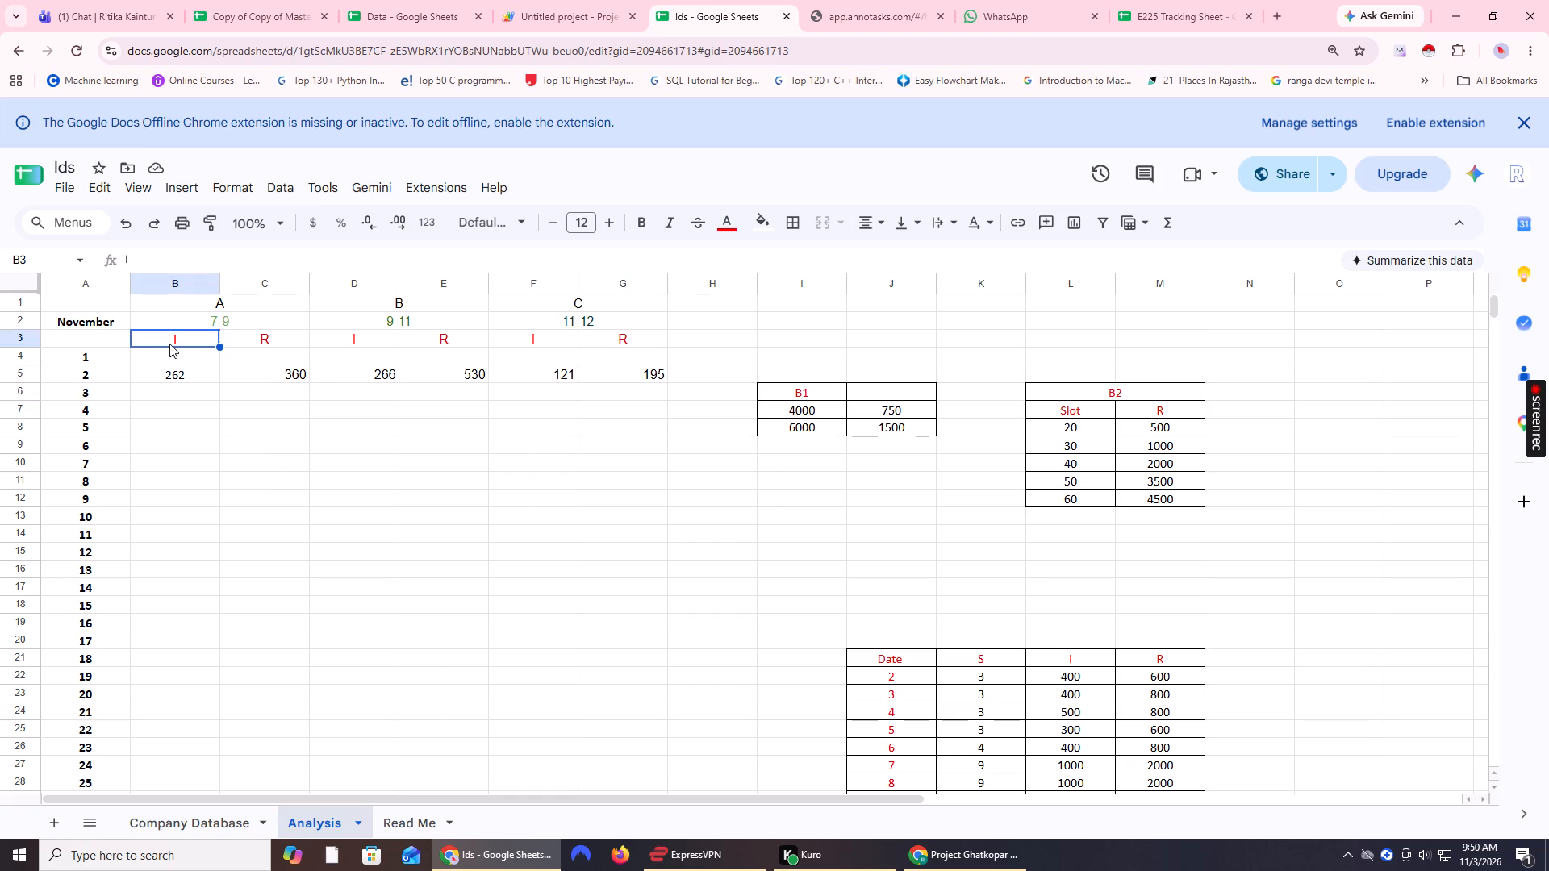
key(shift+Right)
key(shift+Right)
key(shift+Right)
key(shift+Right)
key(shift+Right)
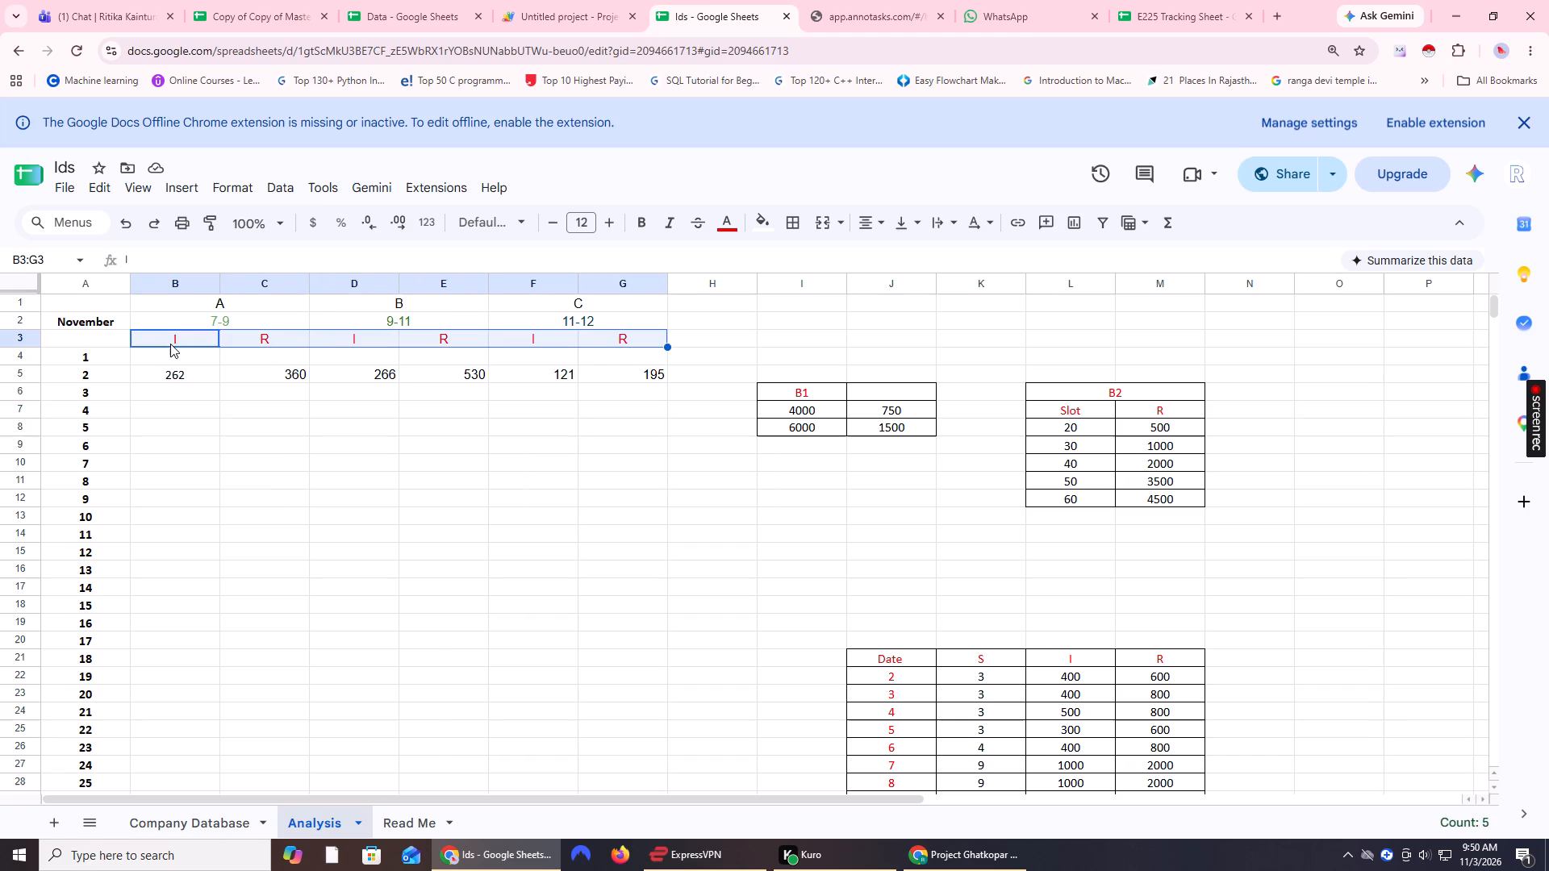
key(shift+Down)
key(shift+Down)
key(shift+Down)
key(shift+Down)
key(shift+Down)
key(shift+Down)
key(shift+Down)
key(shift+Down)
key(shift+Down)
key(shift+Down)
key(shift+Down)
key(shift+Down)
key(shift+Down)
key(shift+Down)
key(shift+Down)
key(shift+Down)
key(shift+Down)
key(shift+Down)
key(shift+Down)
key(shift+Down)
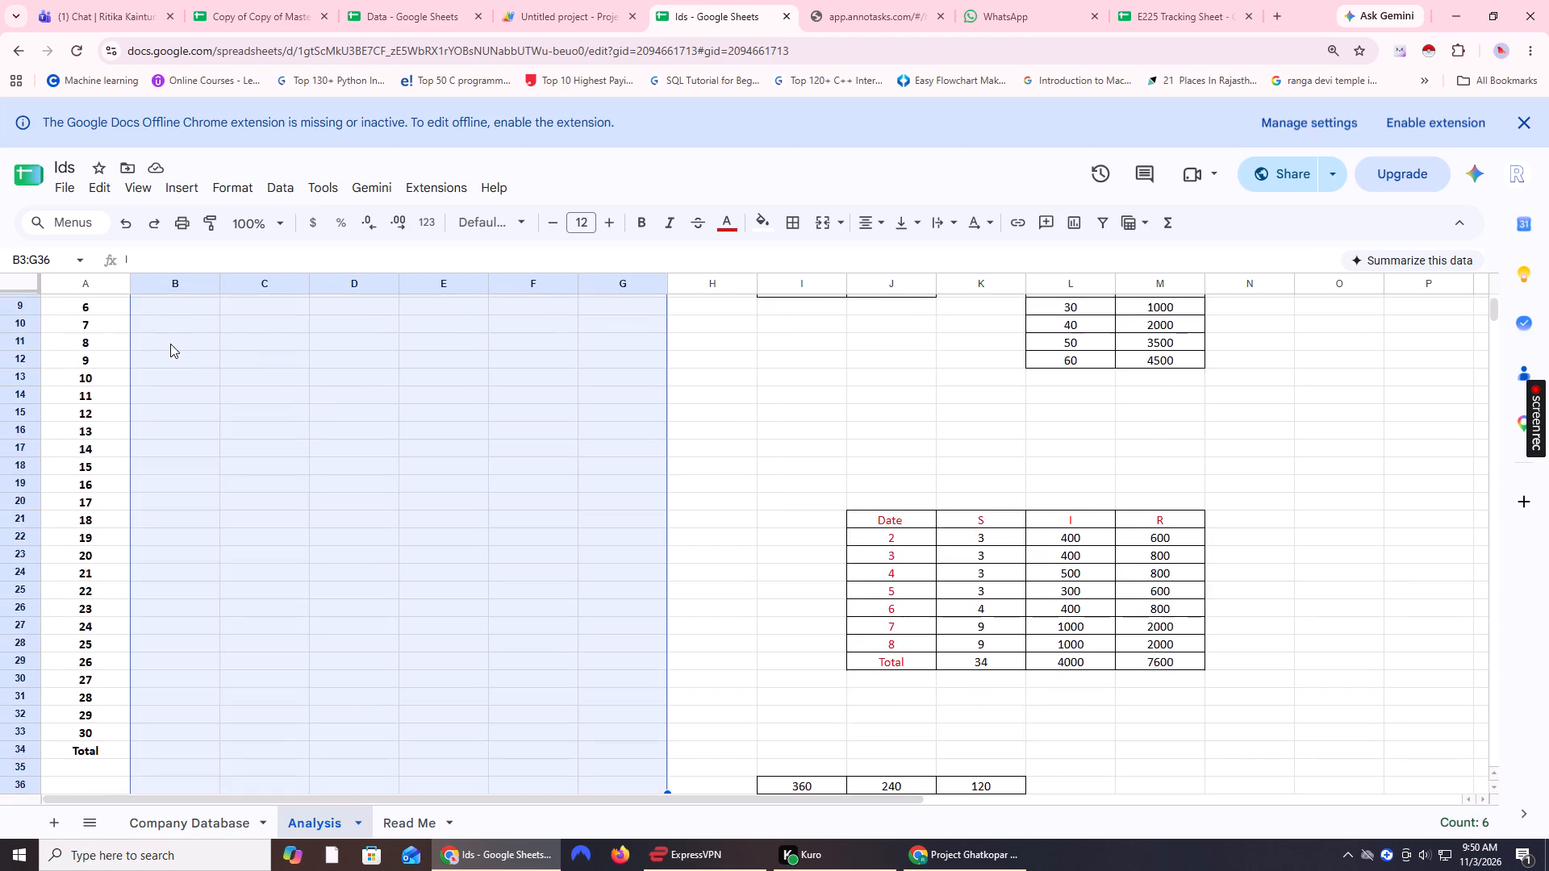
key(shift+Up)
key(shift+Up)
key(shift+Up)
key(shift+Up)
key(shift+Up)
key(shift+Up)
key(shift+Up)
key(shift+Up)
key(shift+Up)
key(shift+Up)
key(shift+Up)
key(shift+Up)
key(shift+Up)
key(shift+Up)
key(shift+Up)
key(shift+Up)
key(shift+Up)
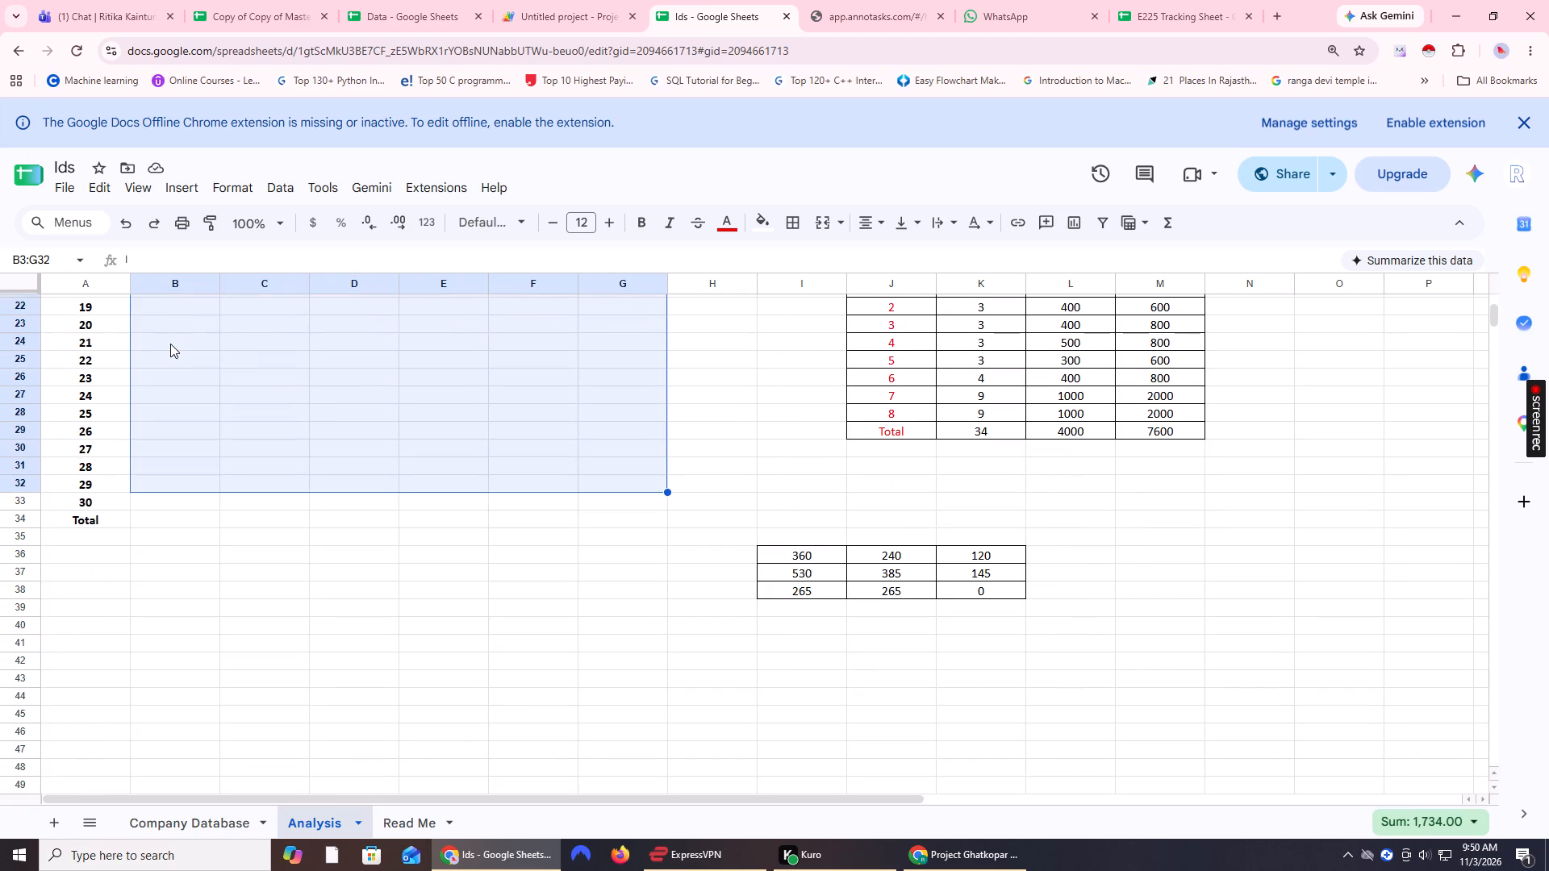
key(shift+Down)
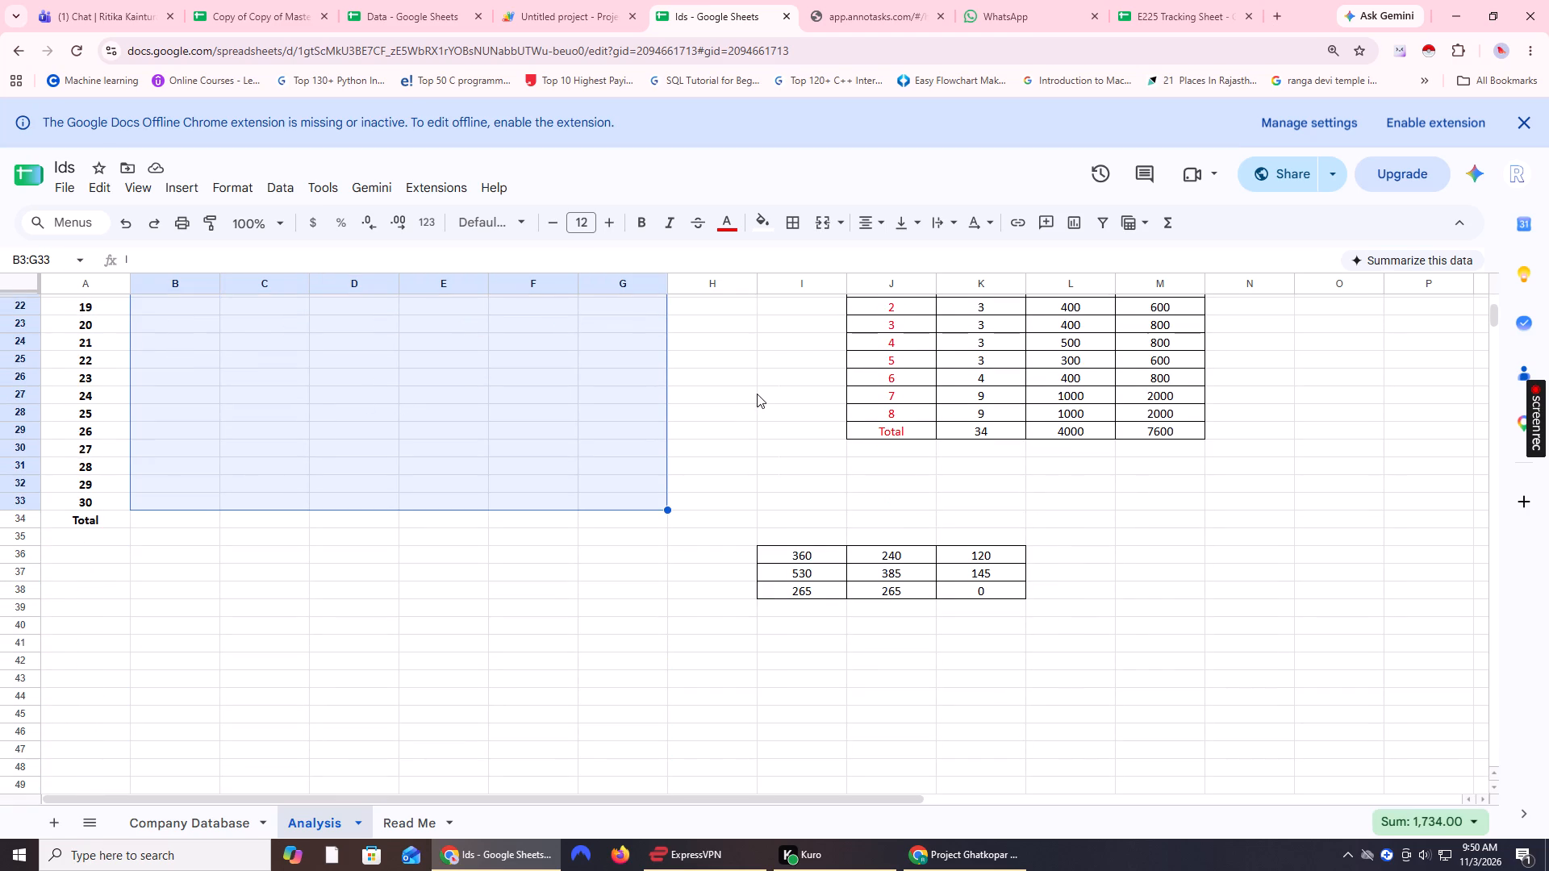
click(875, 223)
click(865, 221)
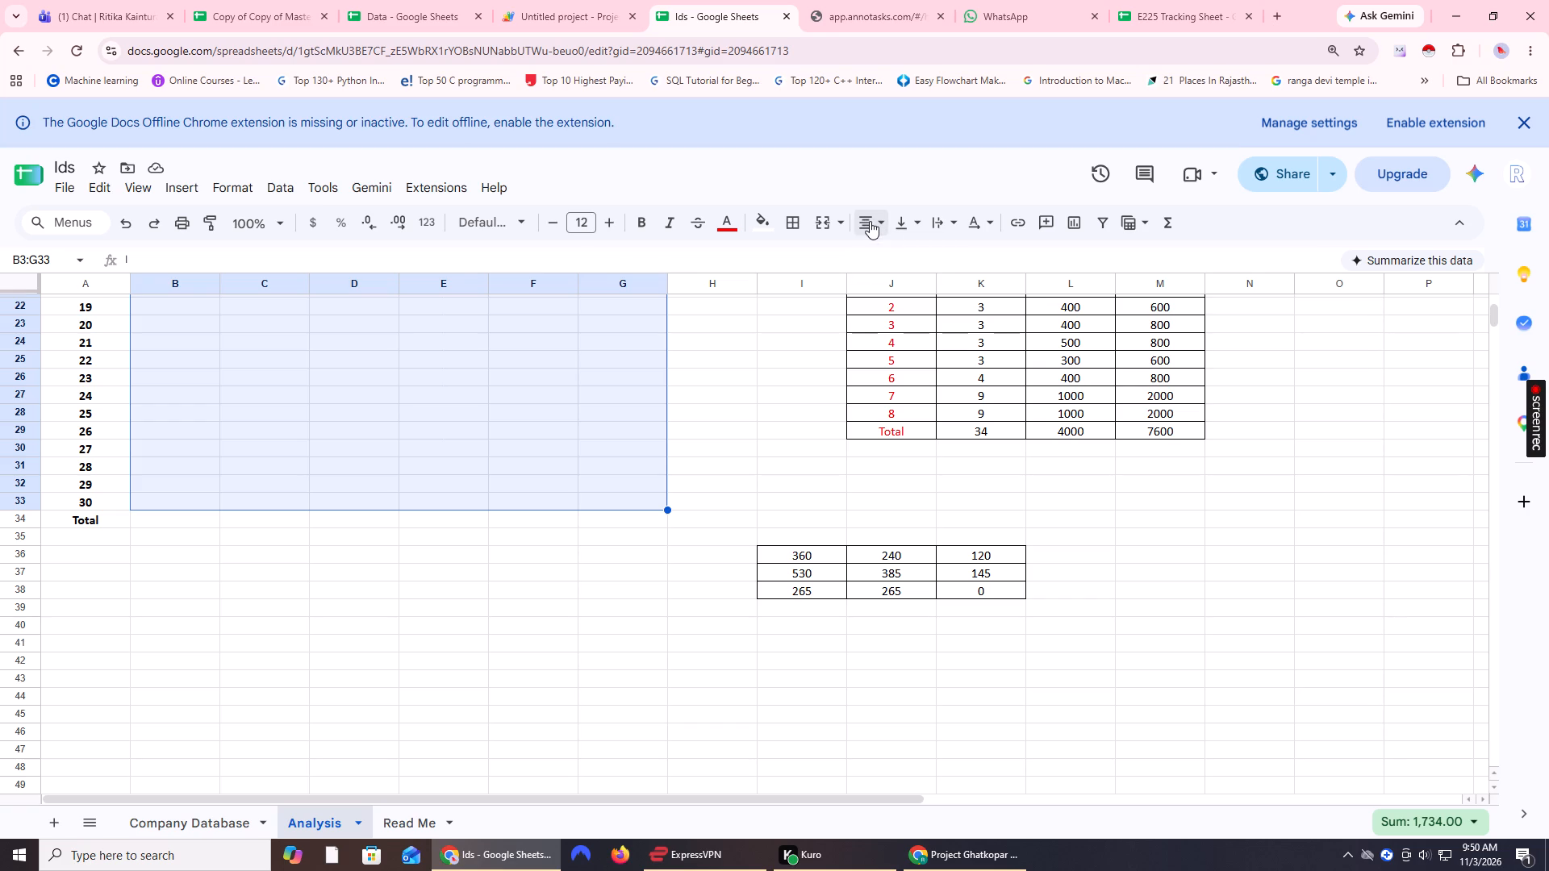
click(870, 221)
click(905, 262)
click(470, 570)
scroll(496, 532, up, 4)
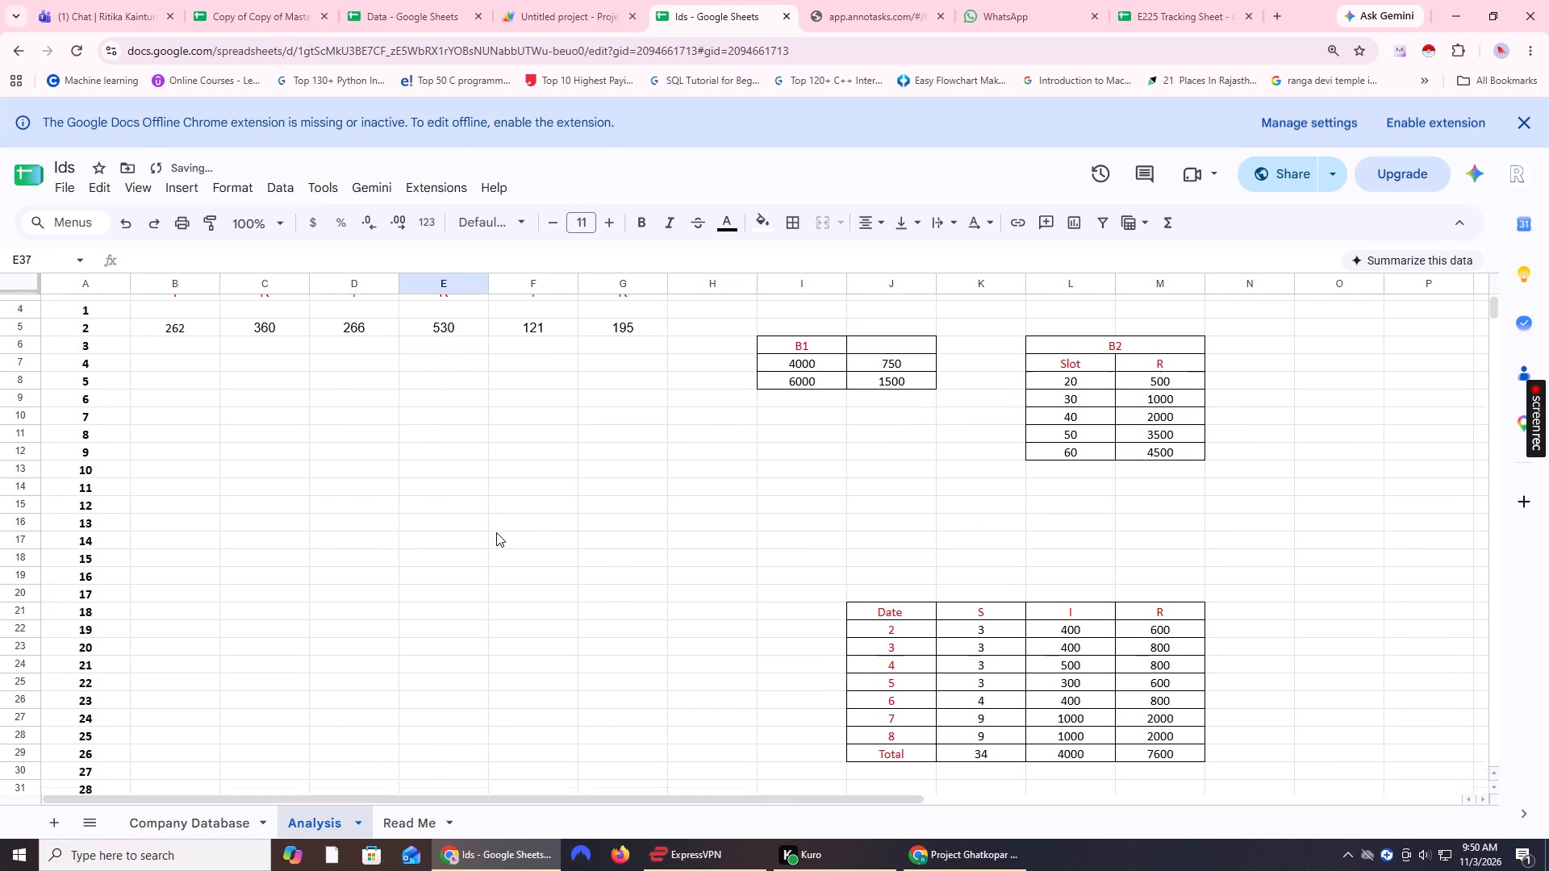
In the Total row's cell B34, enter the suggested formula =SUM(B2:B33) for group A's I column.
scroll(496, 532, up, 2)
scroll(496, 532, down, 2)
scroll(496, 532, up, 2)
scroll(496, 532, down, 3)
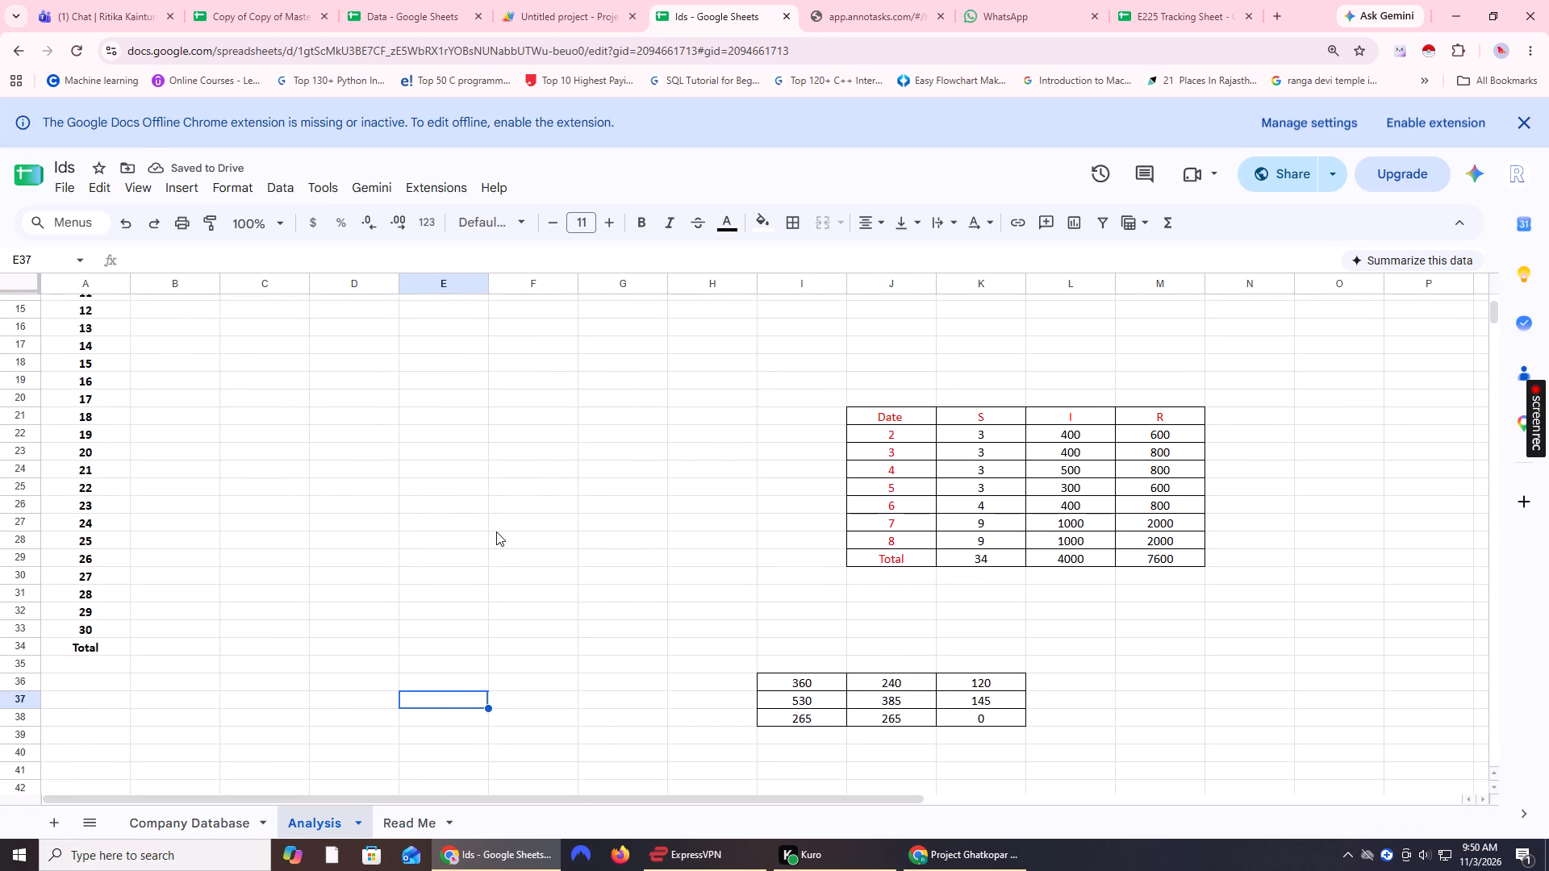
click(154, 644)
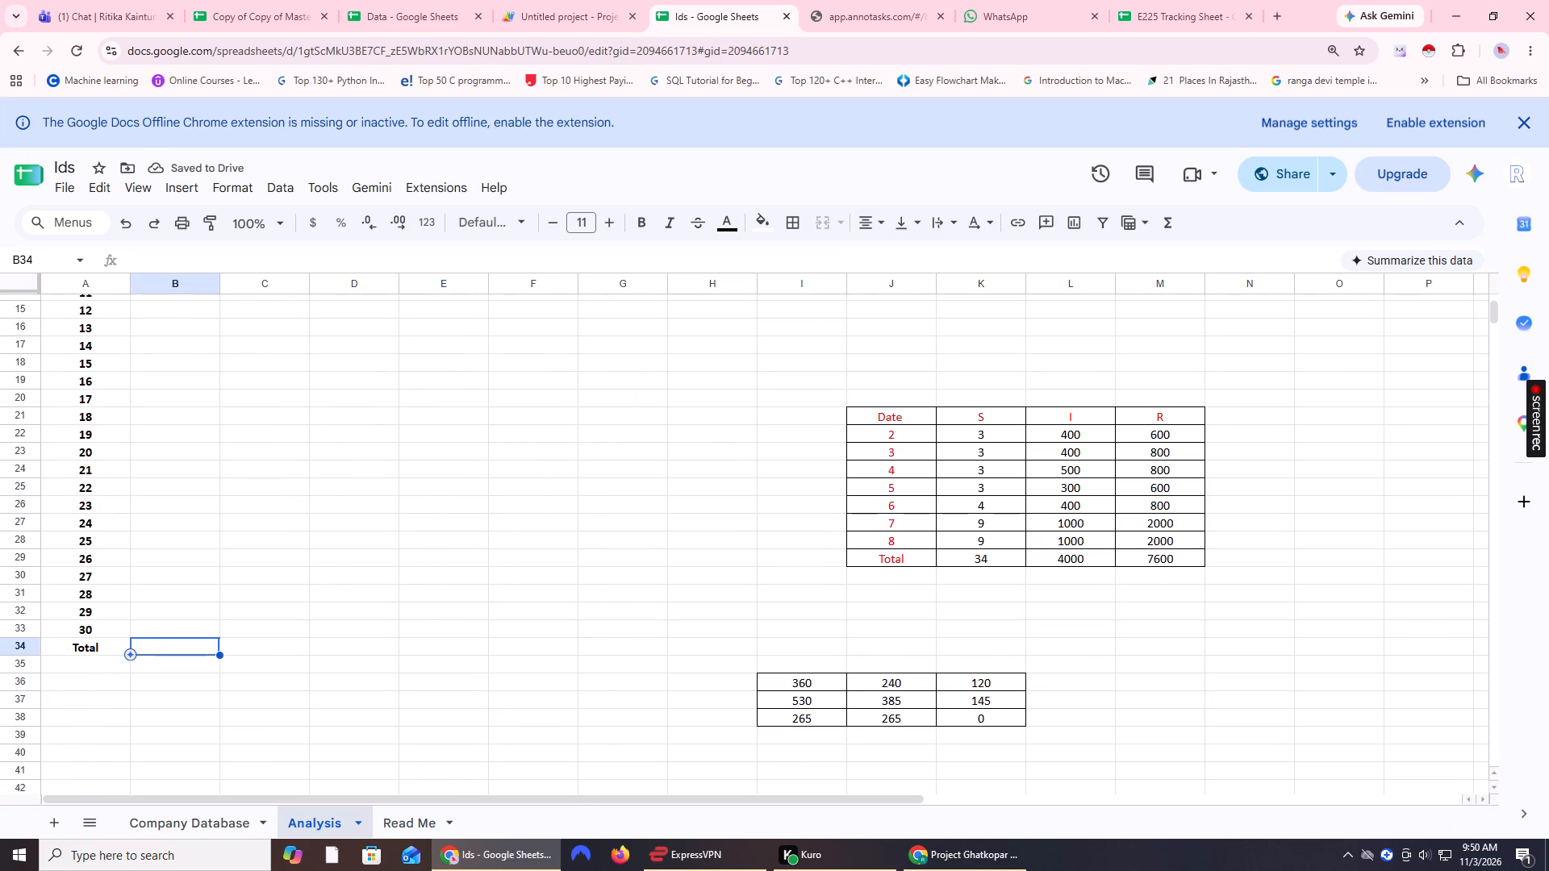
key(equal)
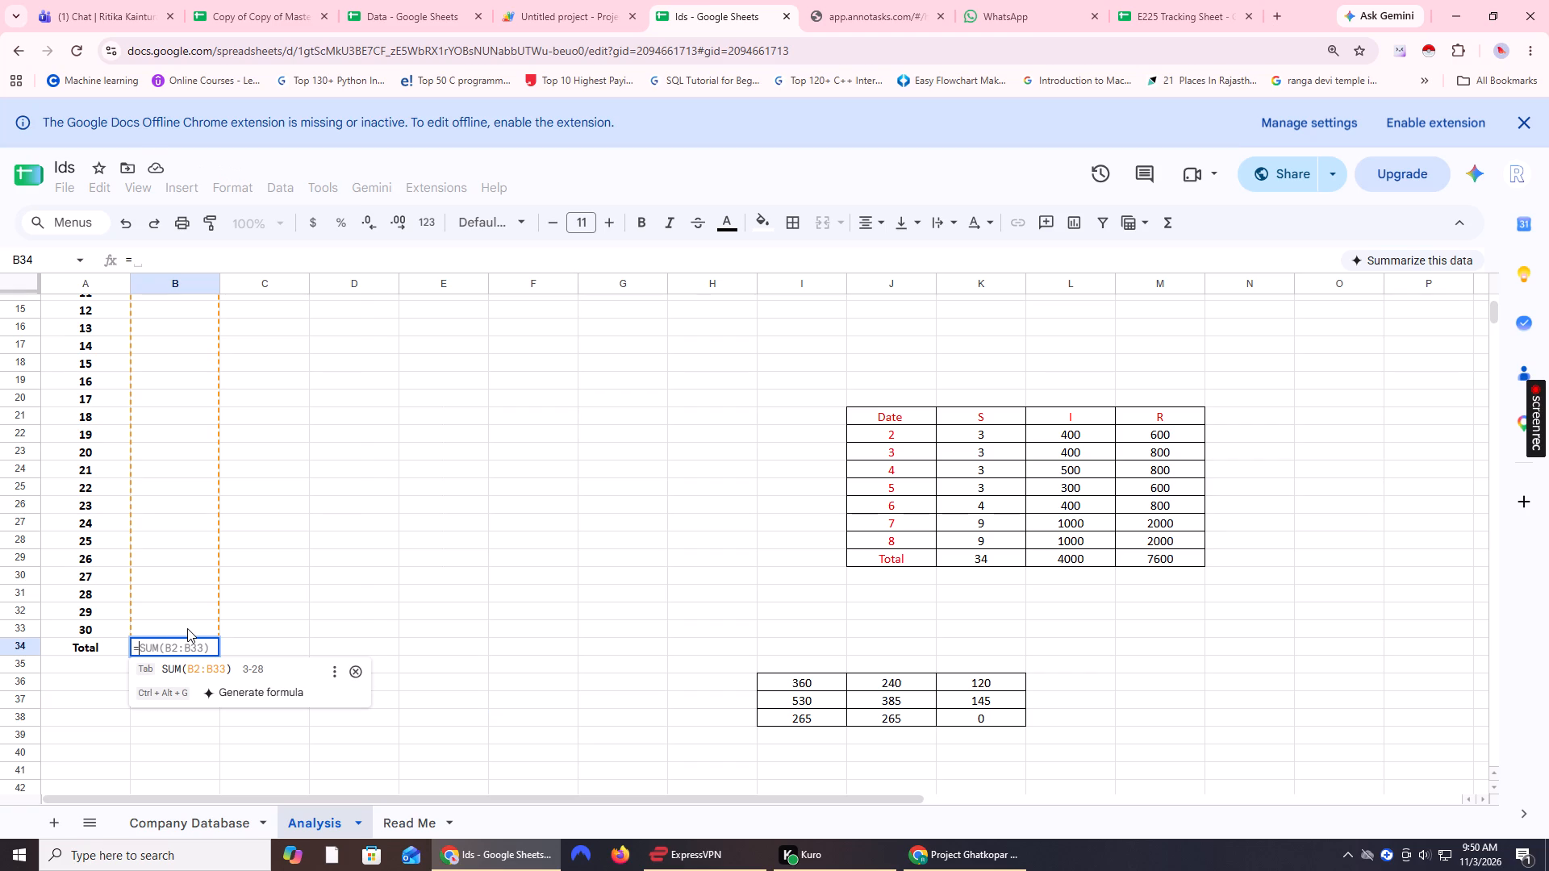
key(Return)
scroll(261, 615, up, 5)
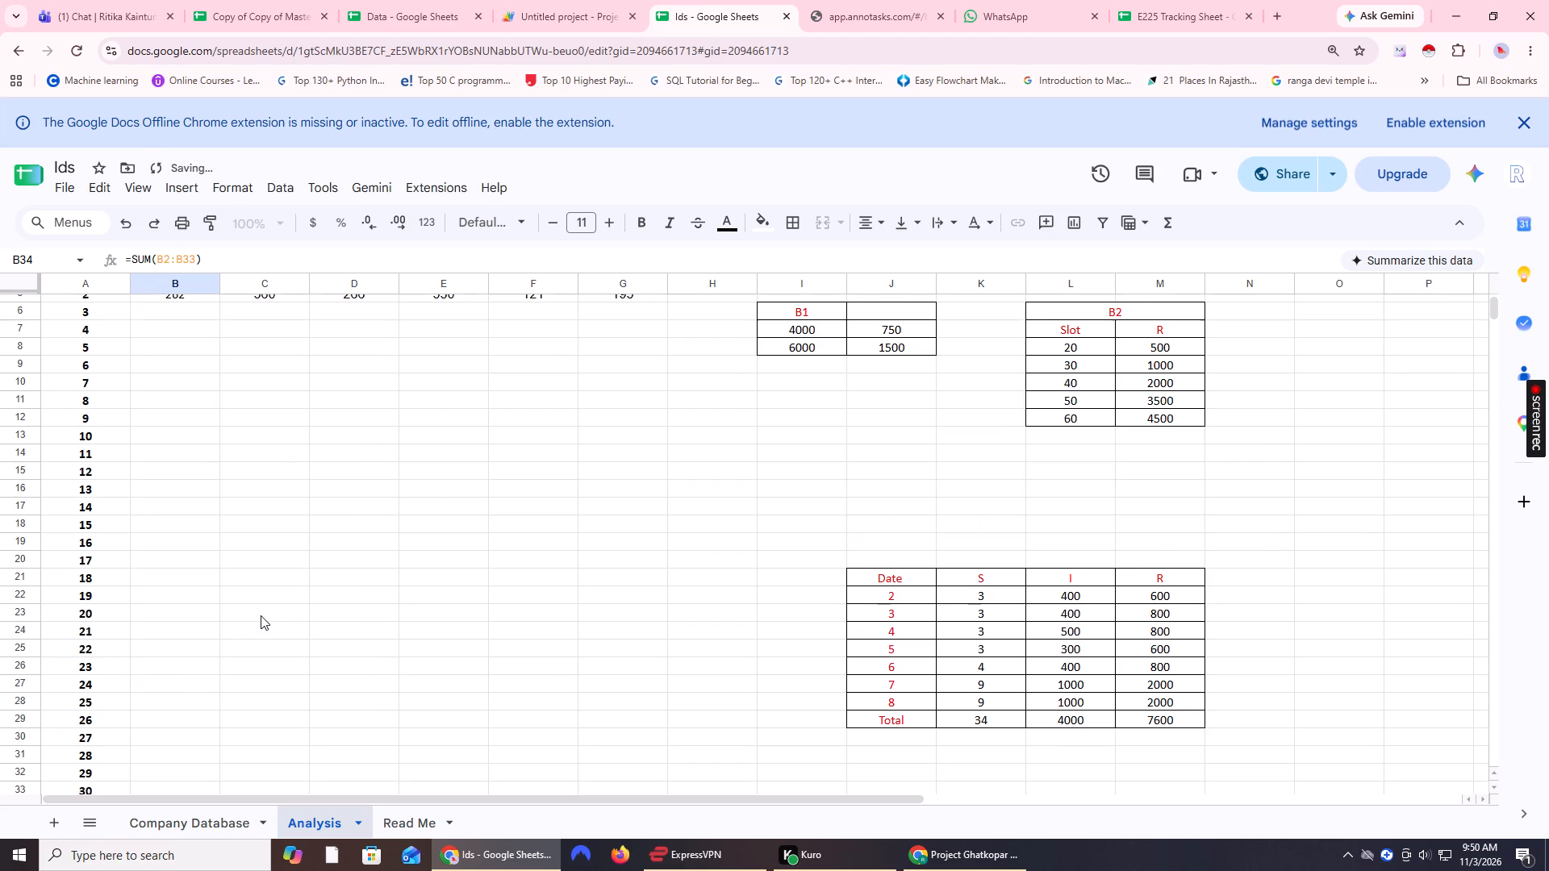
scroll(261, 615, down, 2)
scroll(261, 615, up, 2)
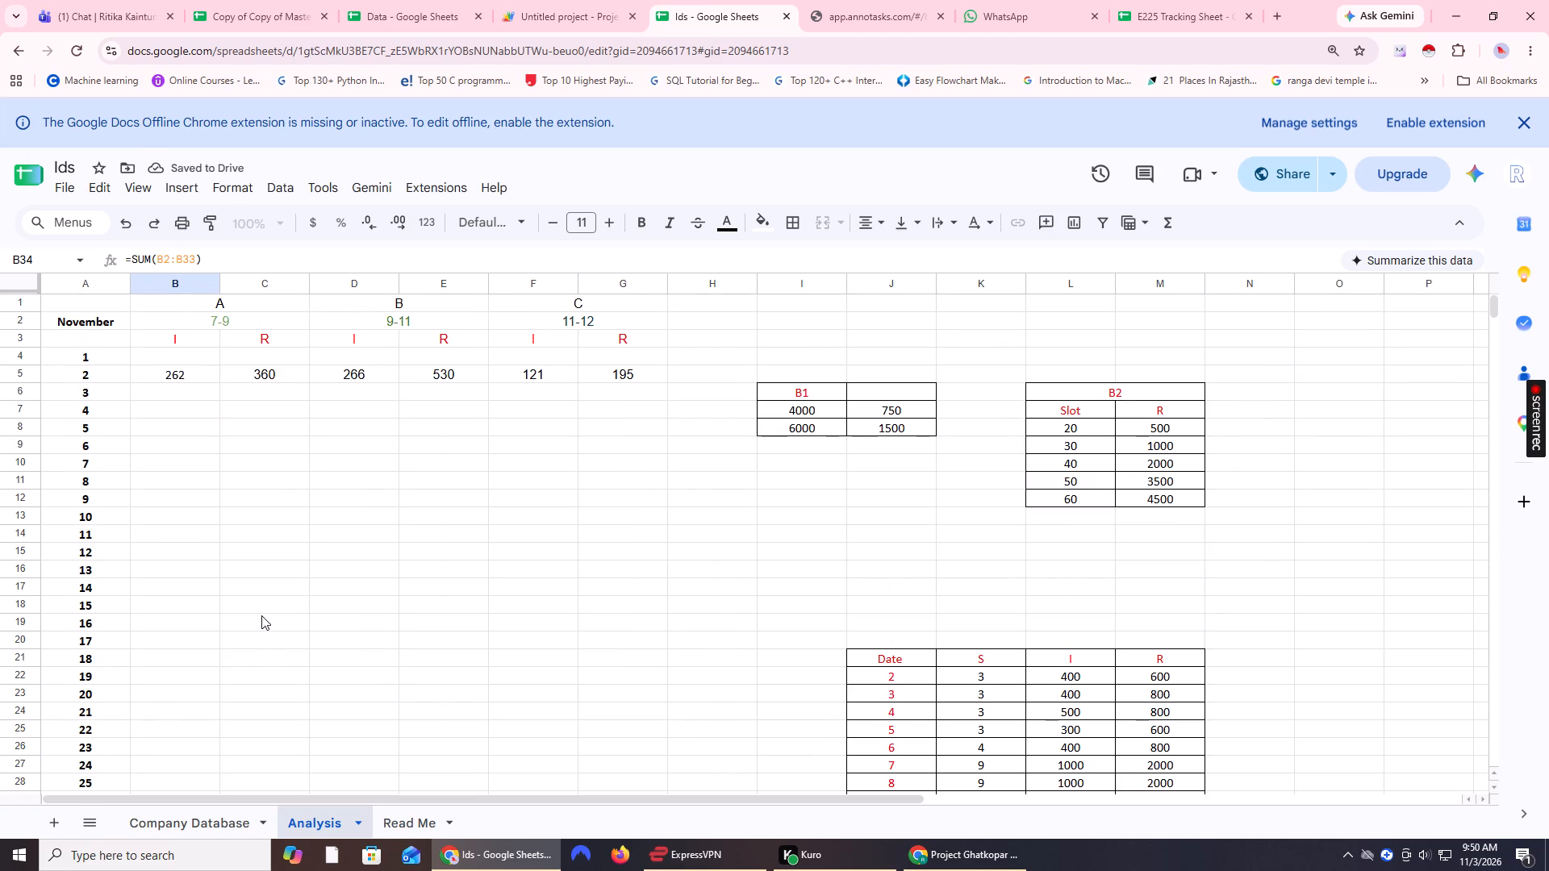
scroll(257, 614, down, 1)
scroll(206, 678, down, 2)
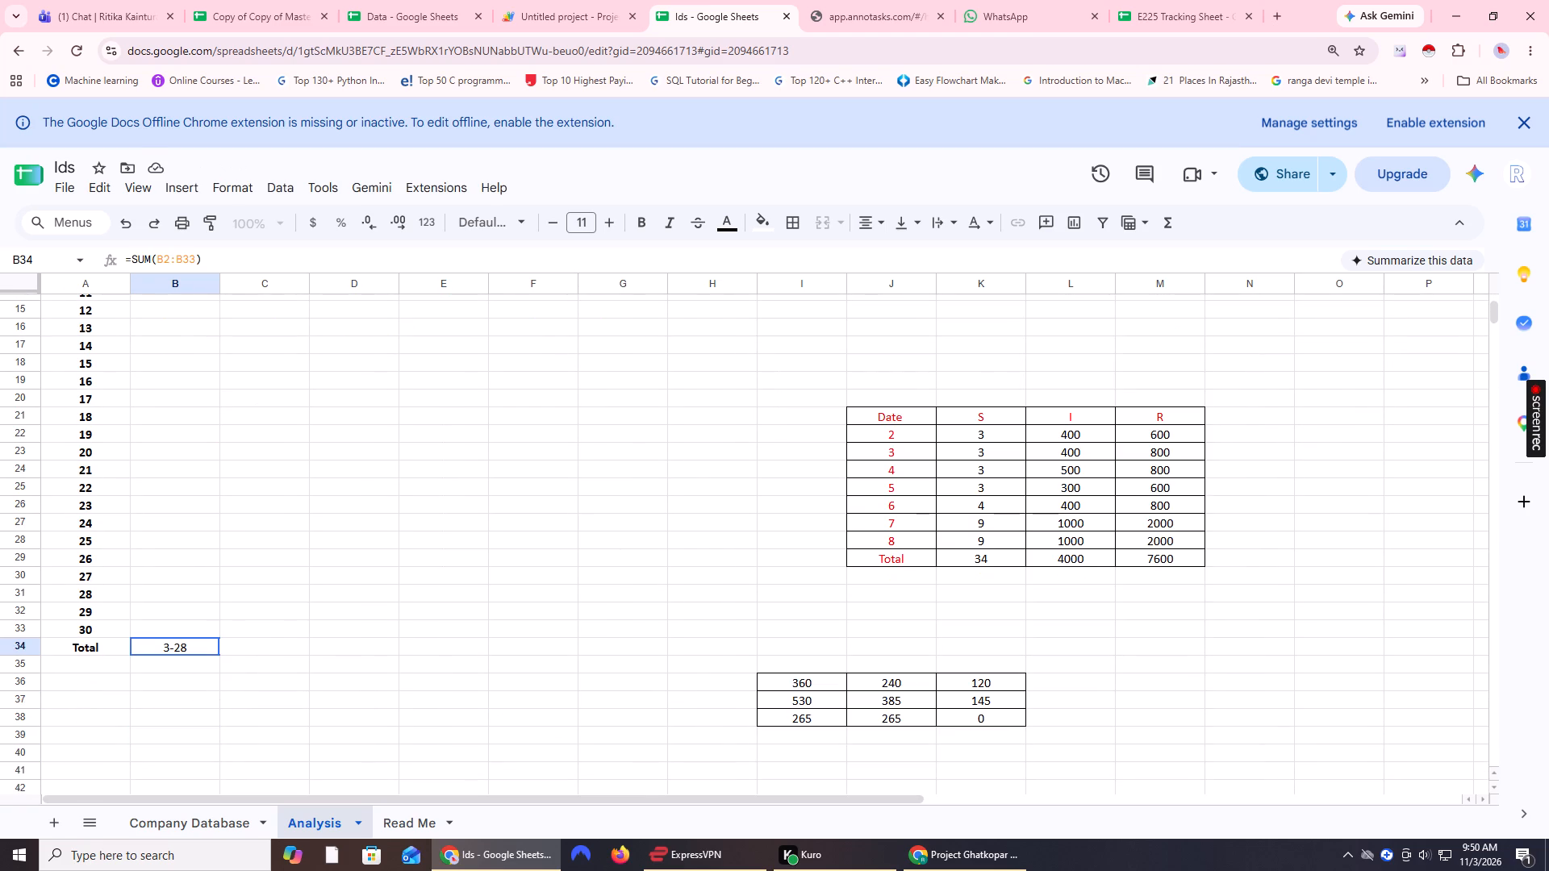
Correct the sum range in cell B34 so the formula reads =SUM(B5:B33).
click(176, 650)
double_click(175, 648)
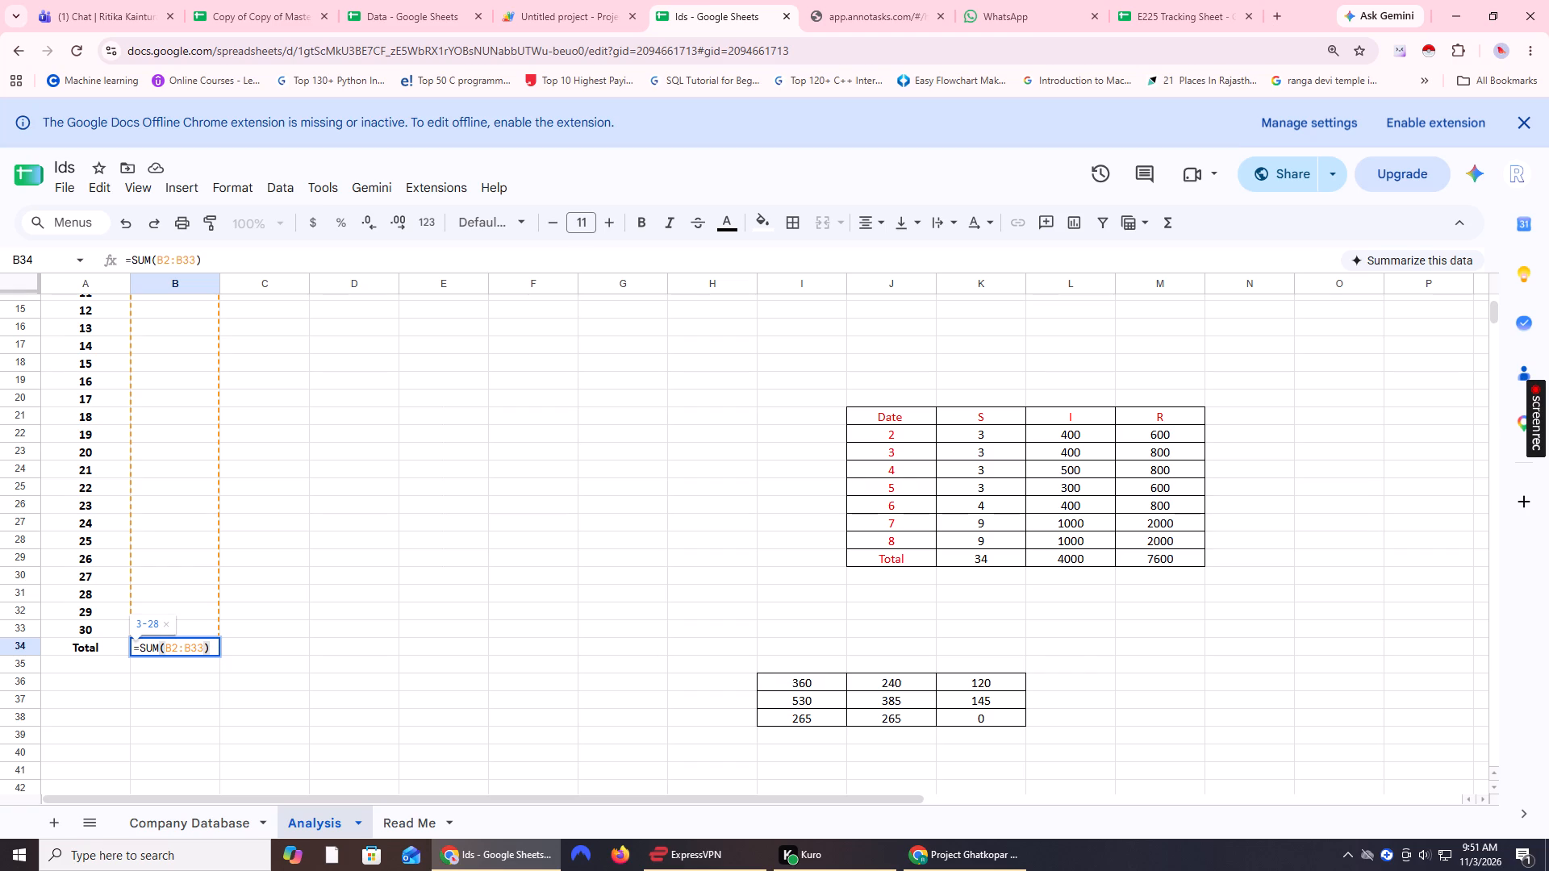
scroll(236, 560, up, 4)
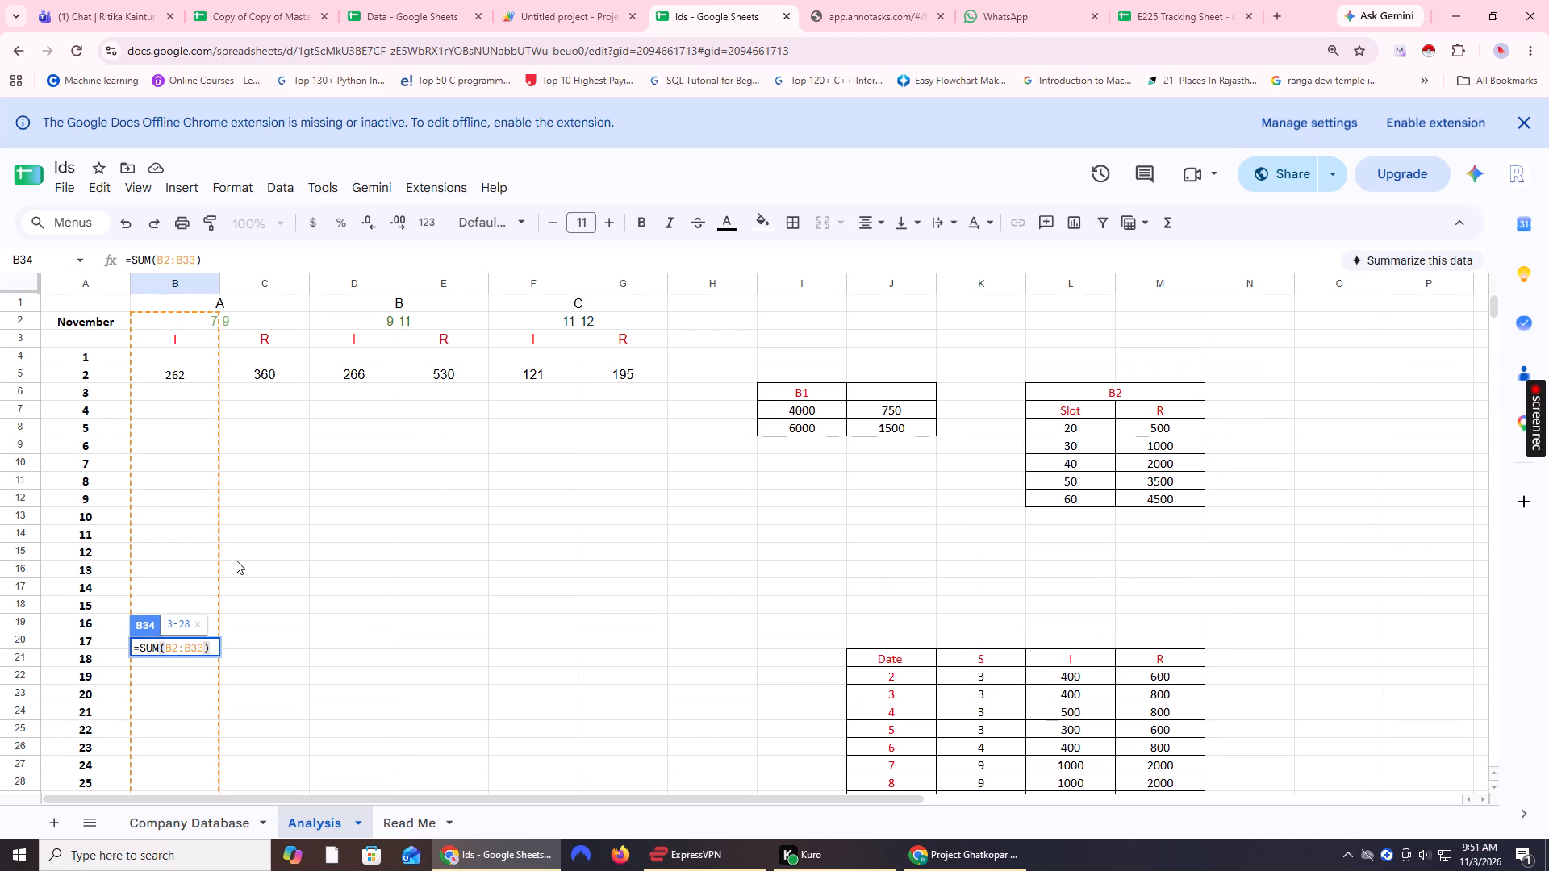
scroll(236, 560, down, 3)
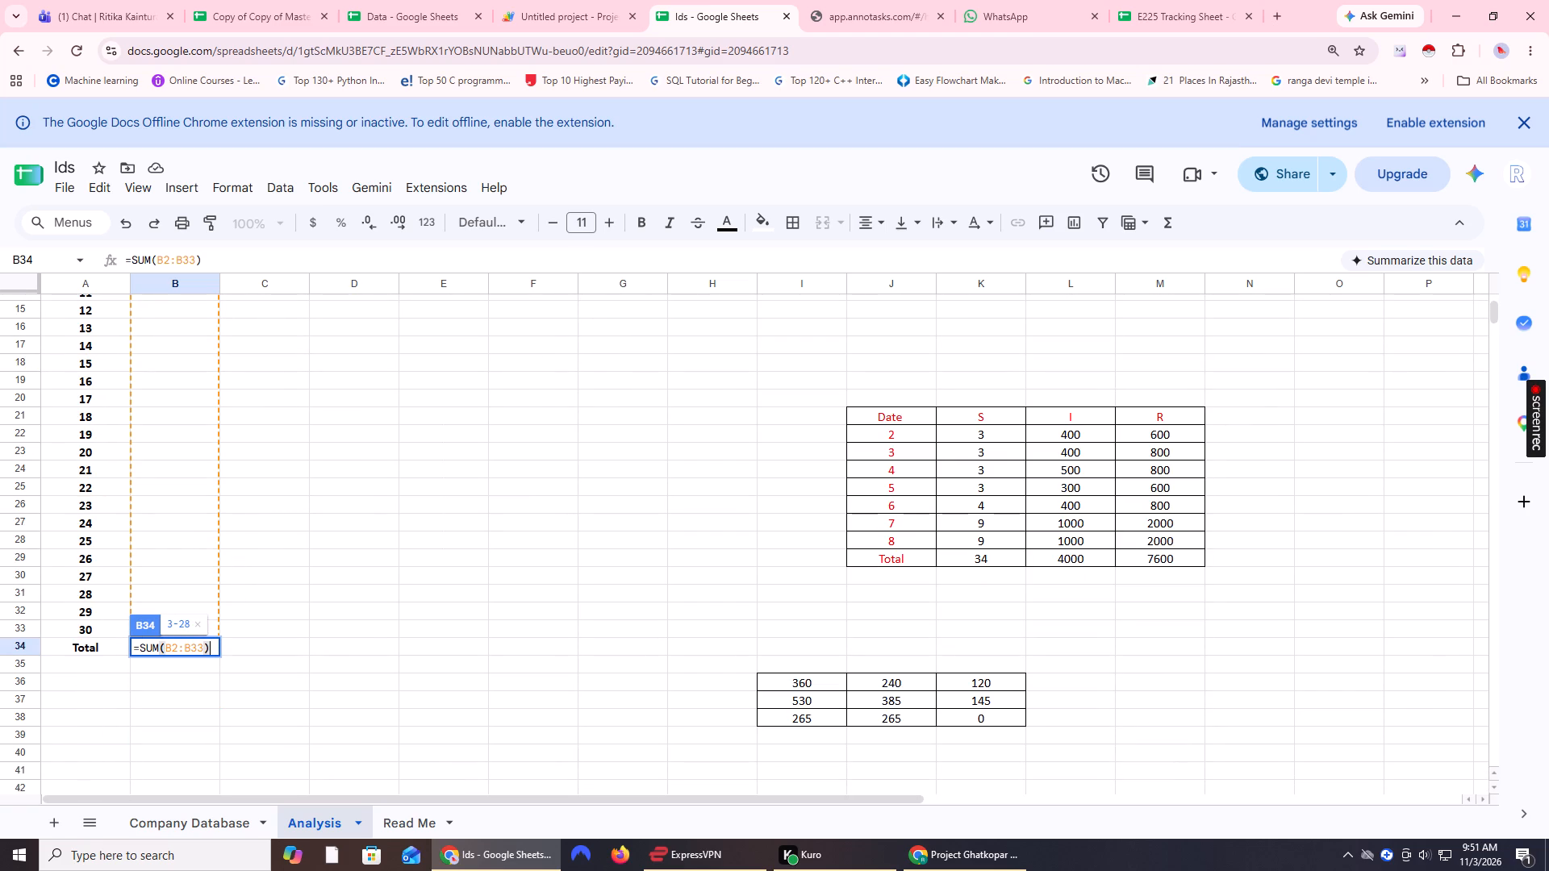
click(176, 648)
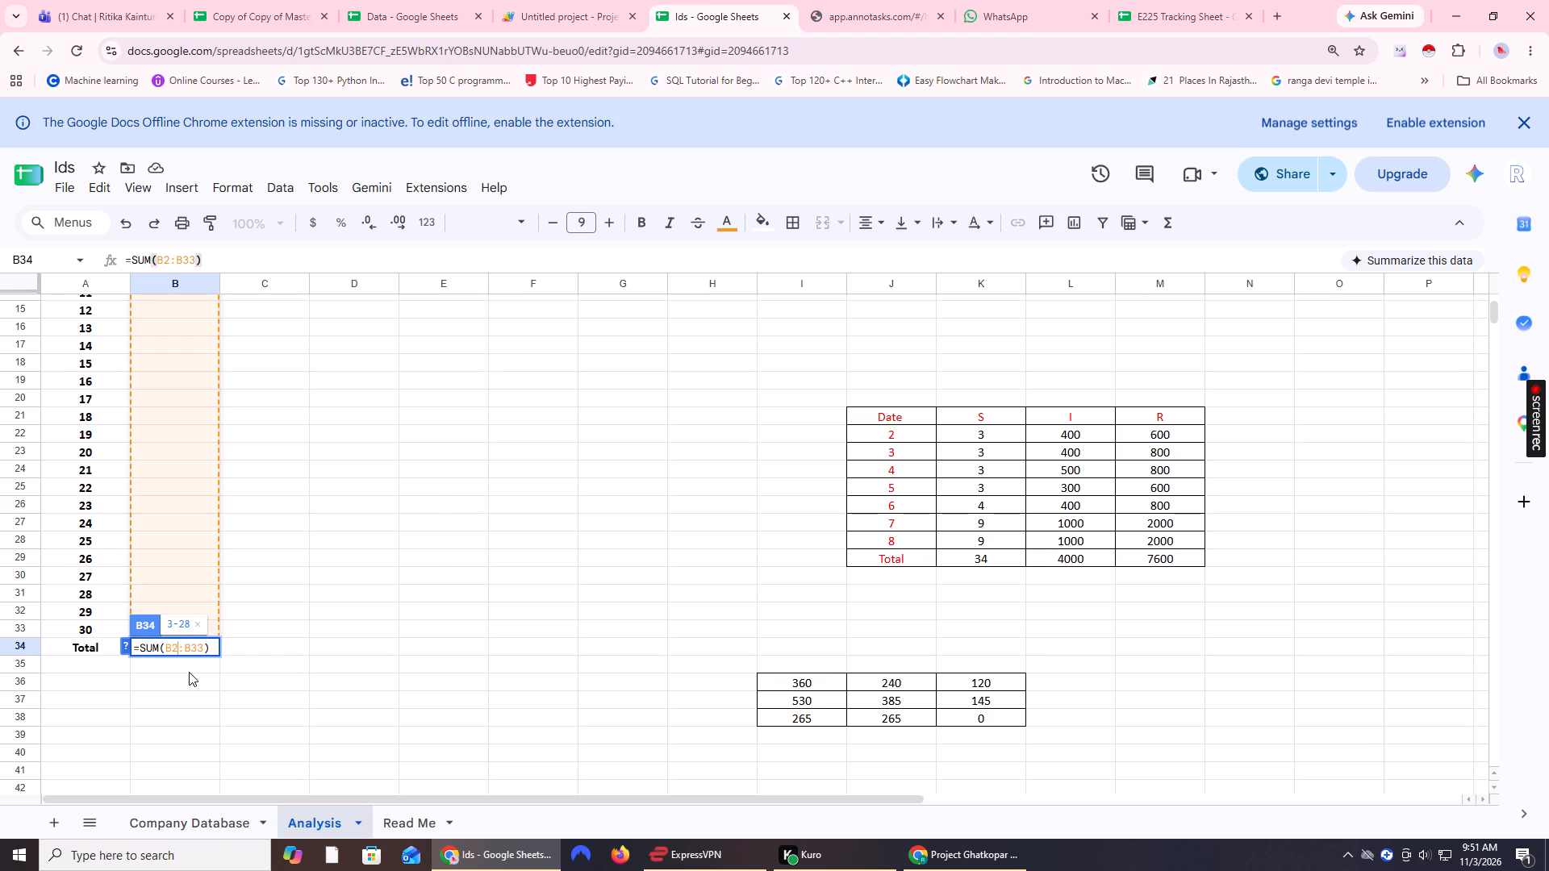
key(BackSpace)
key(5)
key(Return)
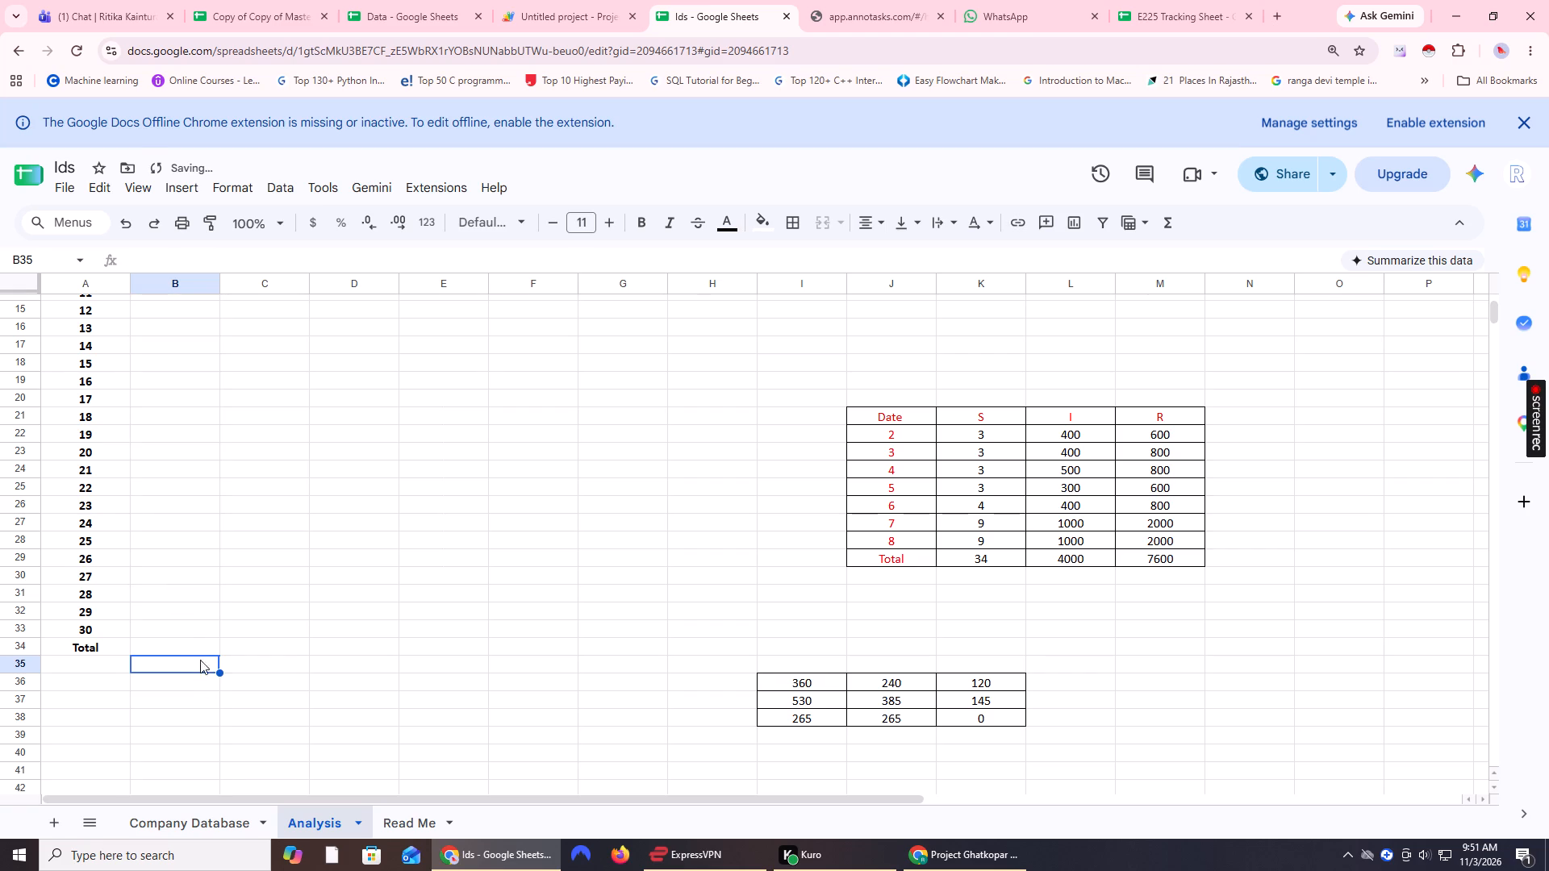
Fill the B34 total formula across the Total row through G34 to cover every I and R column.
click(190, 642)
drag(220, 653, 495, 646)
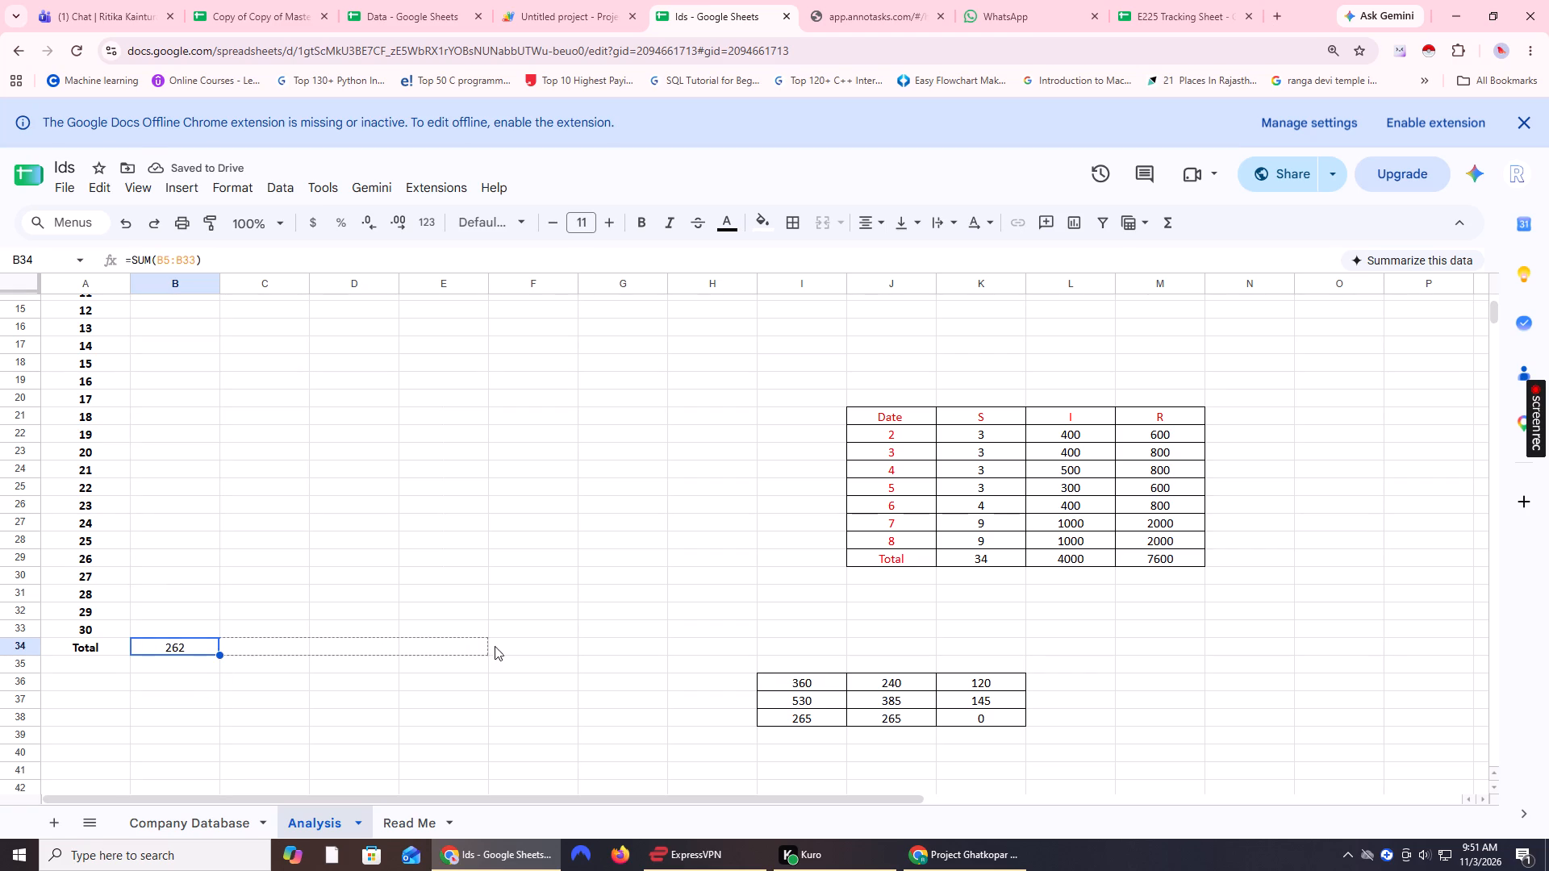
drag(495, 646, 590, 646)
scroll(575, 606, up, 4)
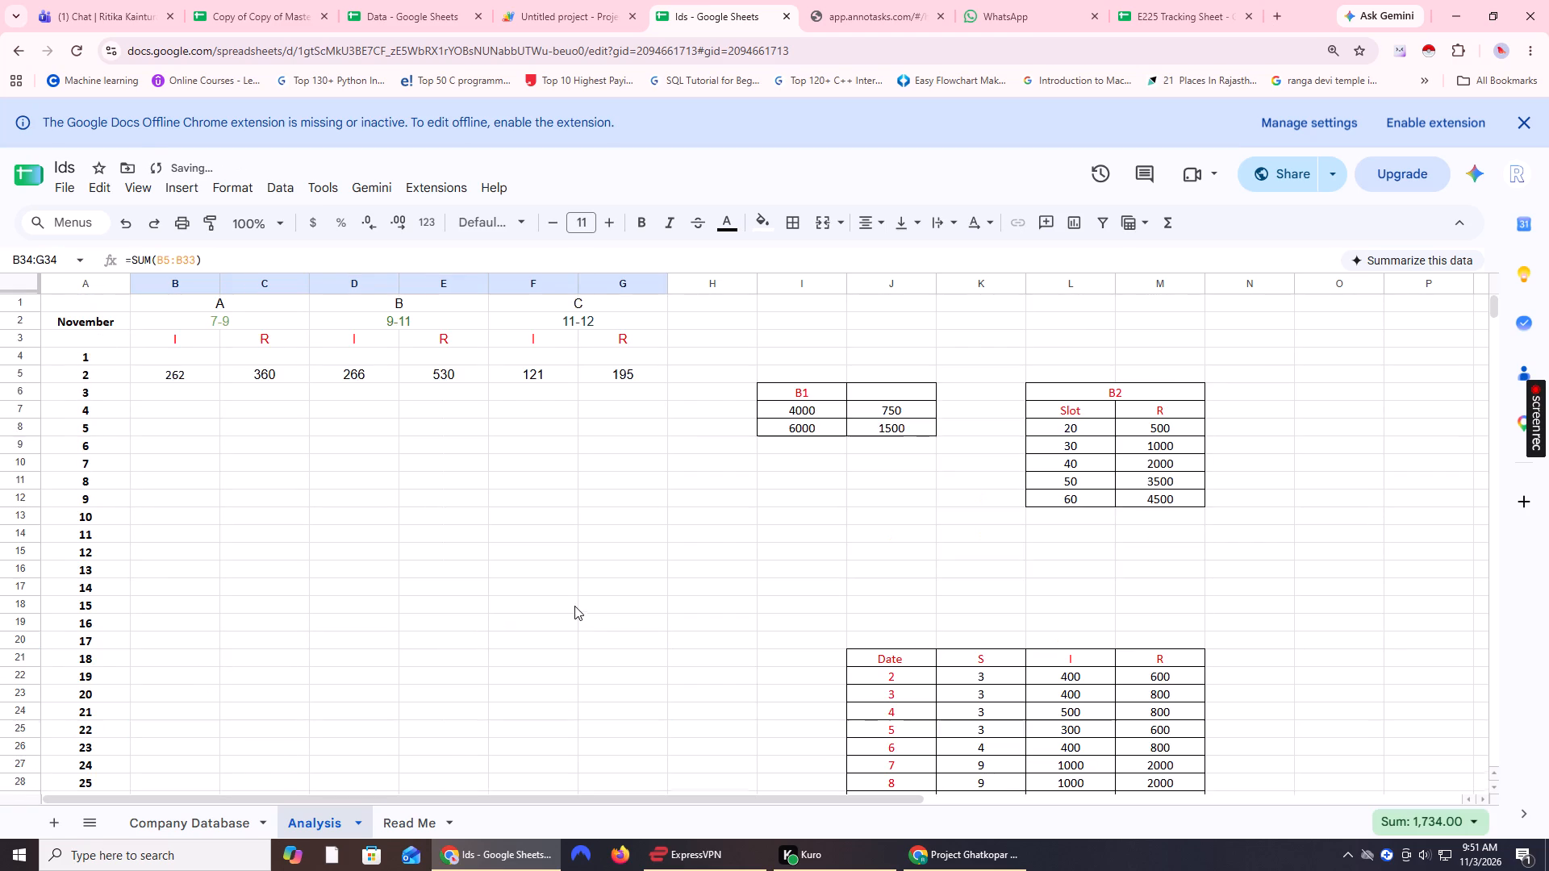
scroll(574, 606, down, 2)
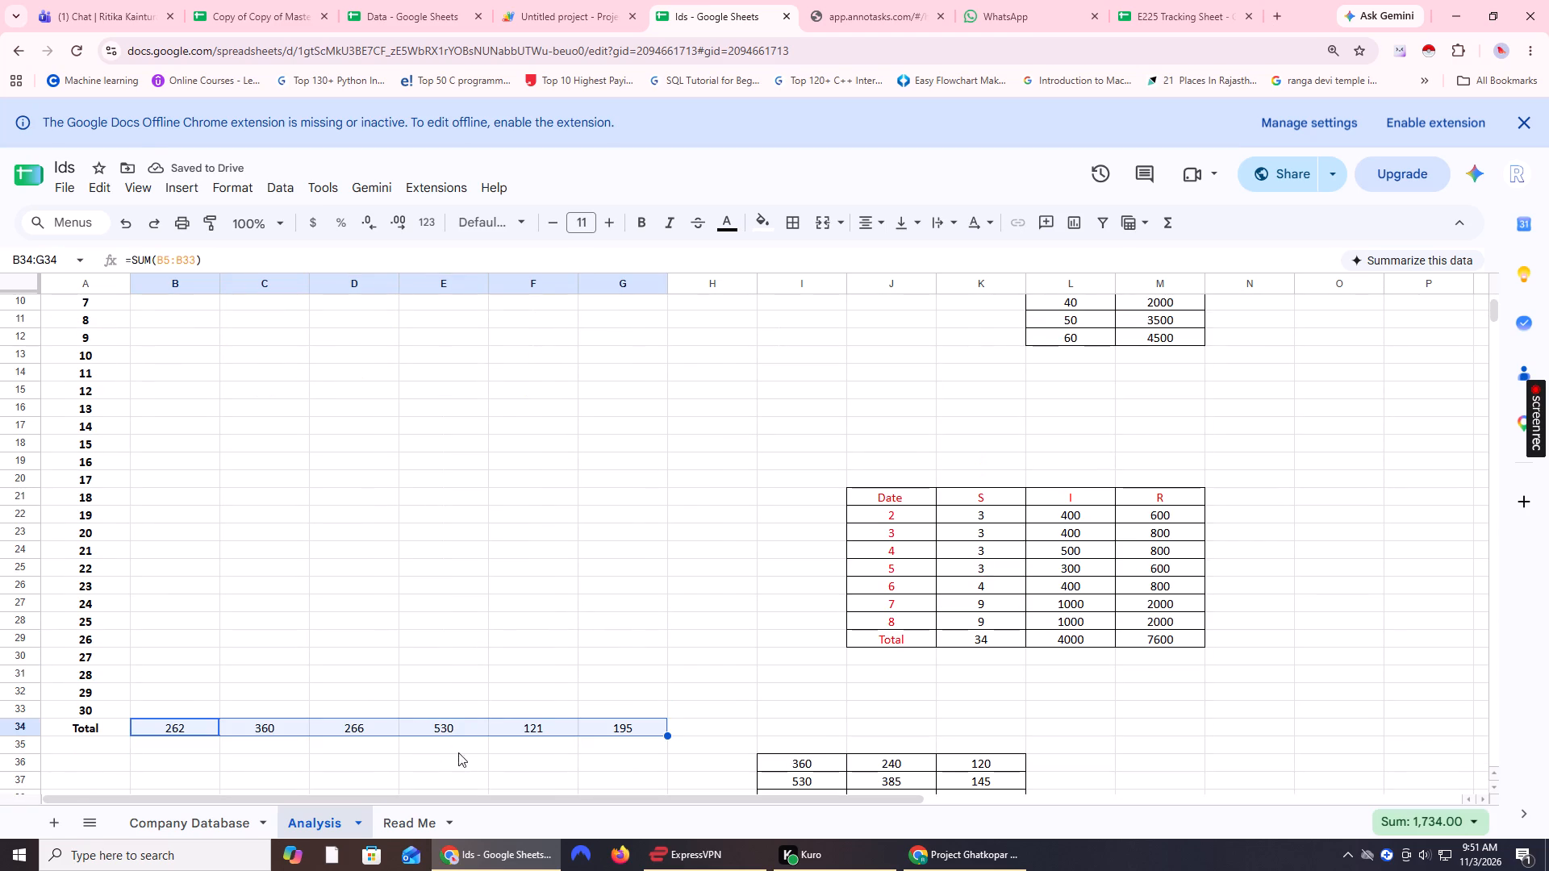
click(463, 756)
scroll(524, 688, down, 1)
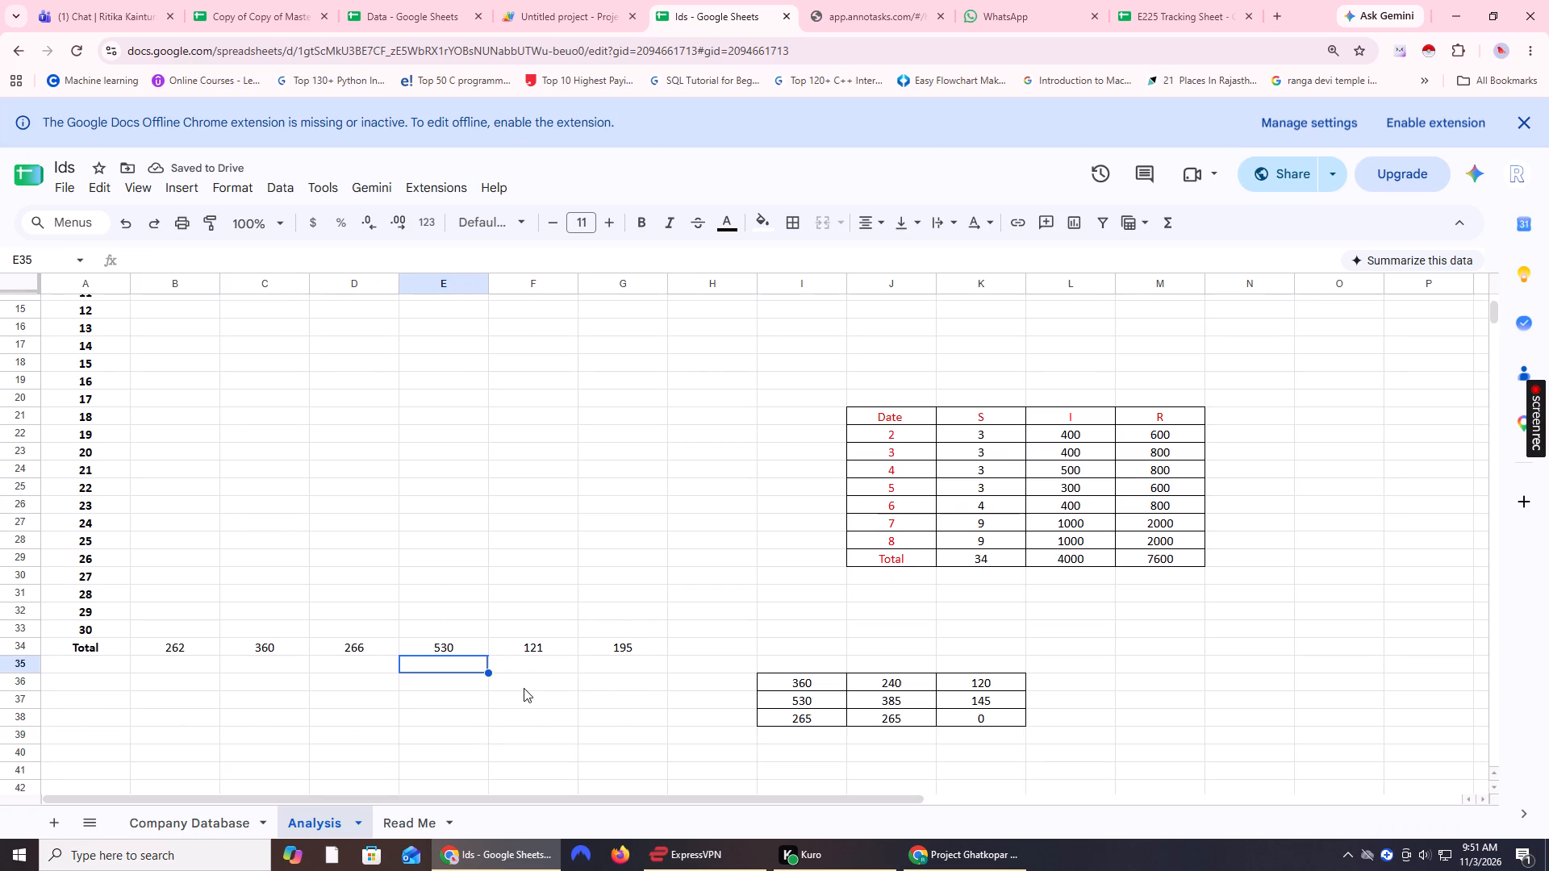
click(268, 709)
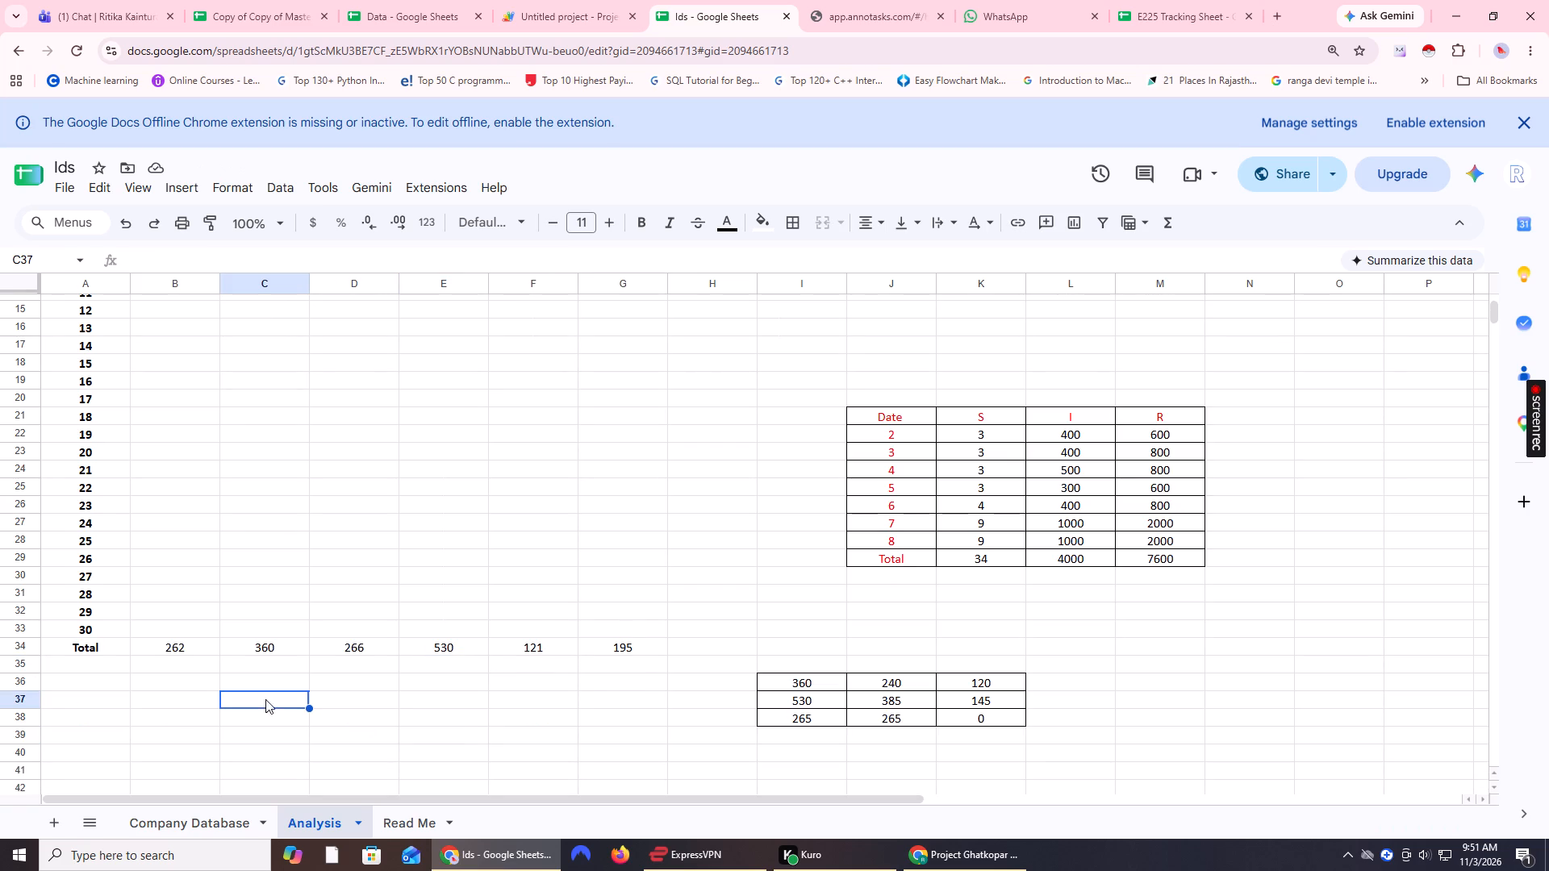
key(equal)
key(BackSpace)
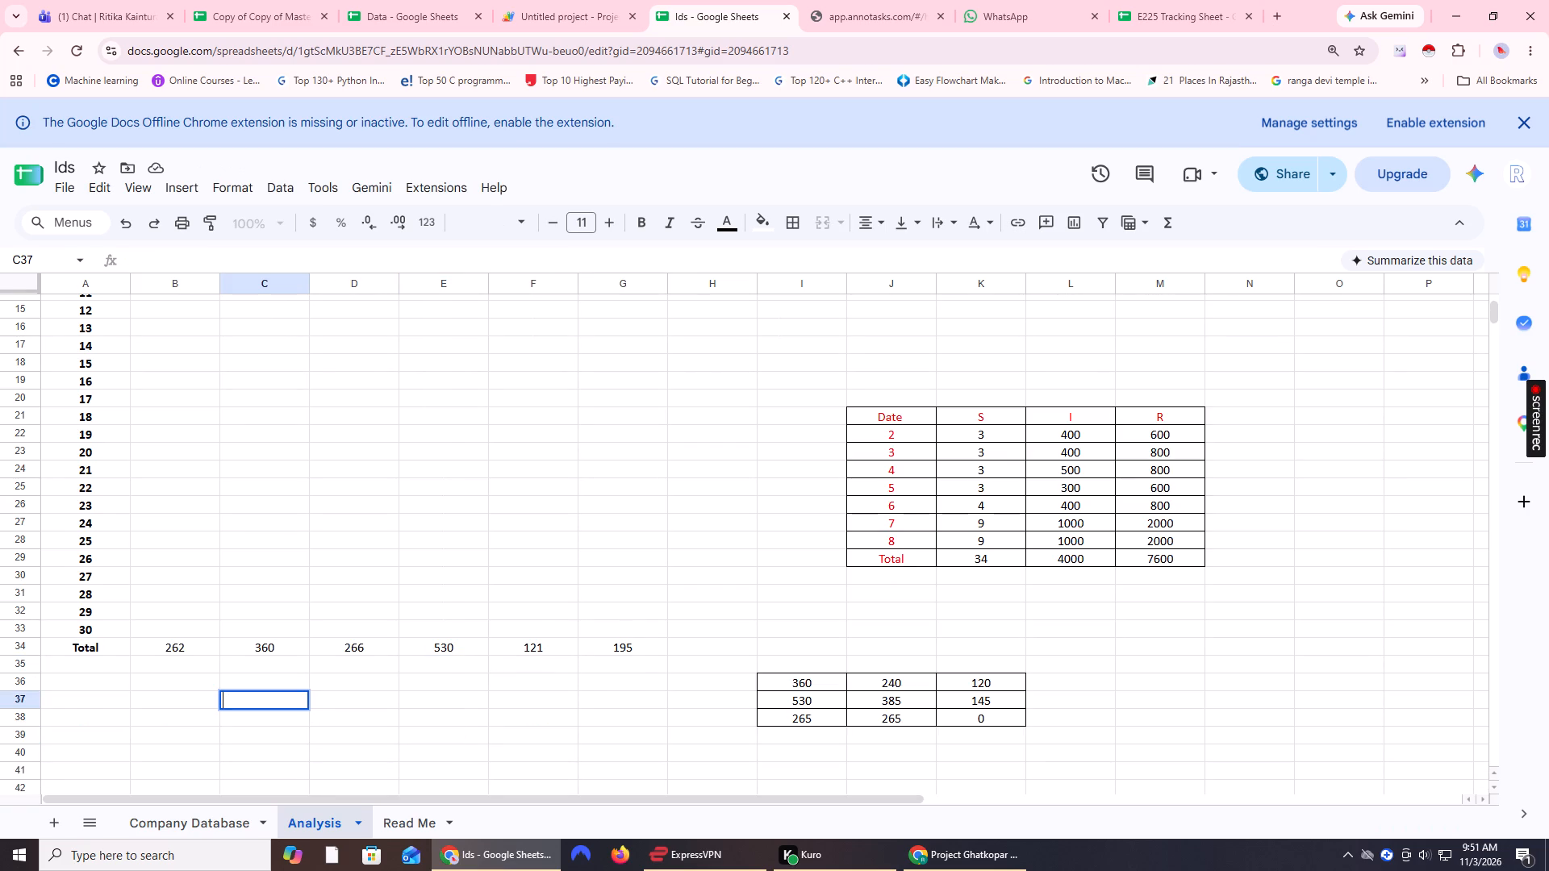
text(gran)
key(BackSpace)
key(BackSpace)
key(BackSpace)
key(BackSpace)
Enter Total I = Sum( in cell C37 below the Total row, and move the Total I label into cell B37.
text(Total)
key(space)
text(I =)
key(space)
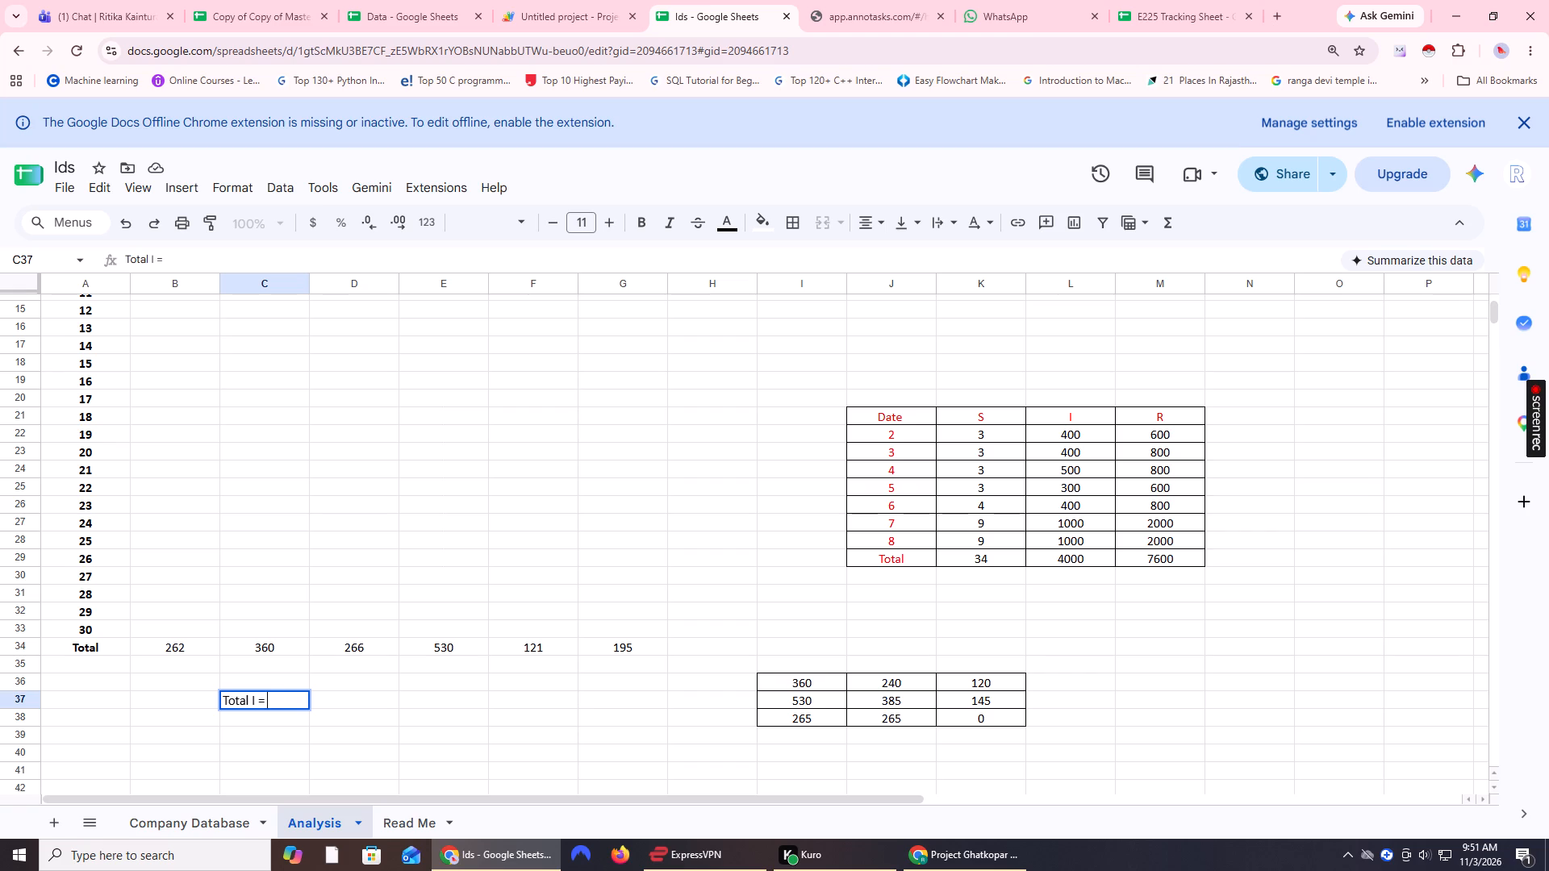
text(Sum)
key(shift+parenleft)
drag(257, 698, 226, 698)
drag(226, 698, 218, 698)
key(ctrl+x)
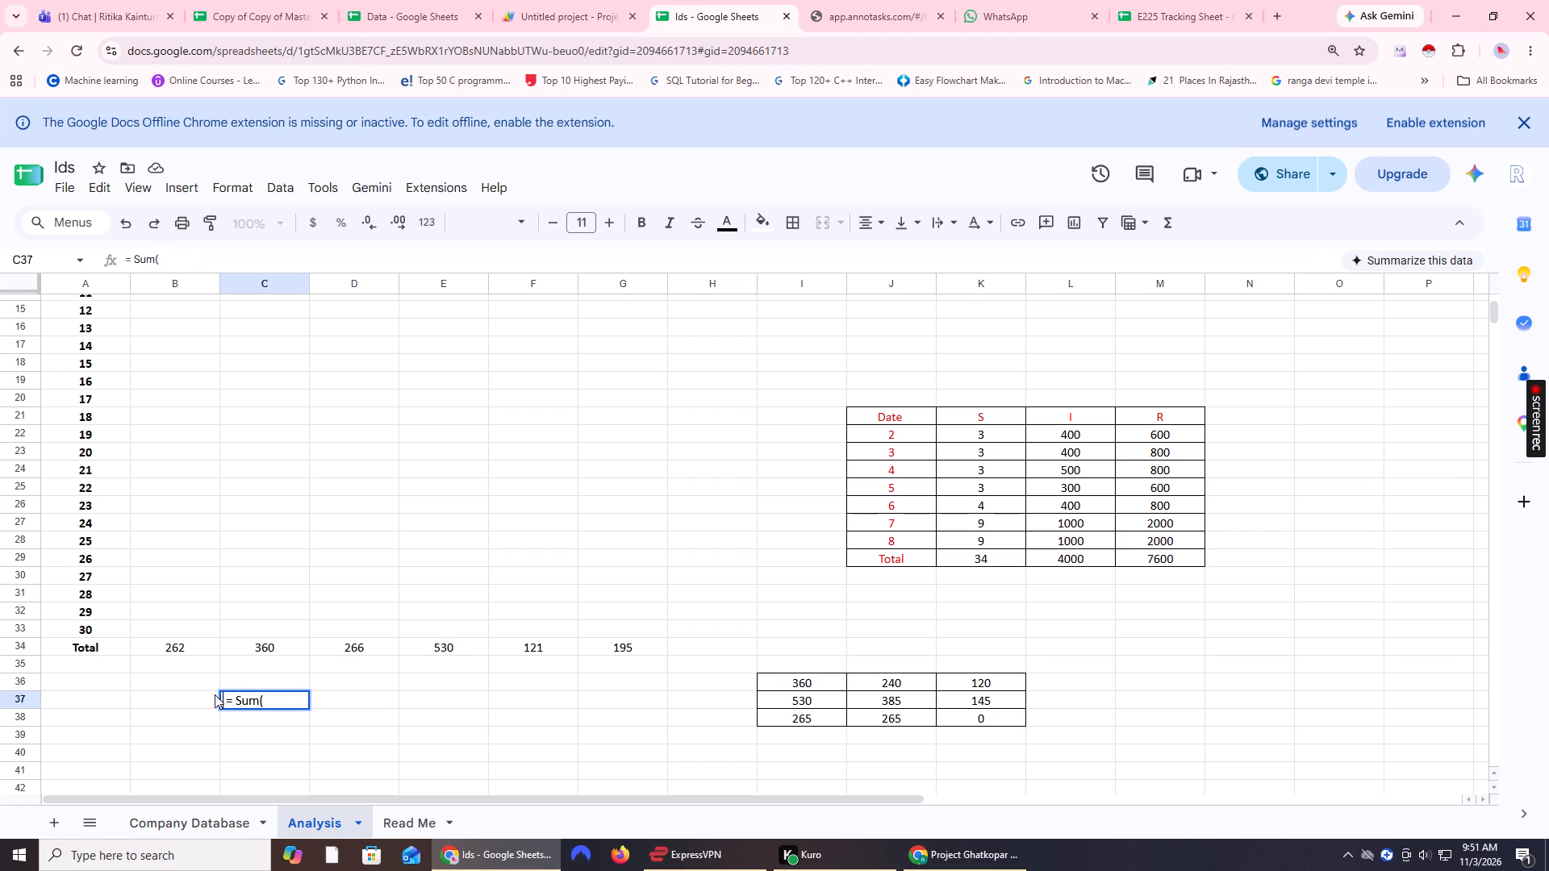
click(190, 696)
key(ctrl+v)
Complete the Total I formula in cell C37 as = Sum(B34+D34+F34), adding the I totals of groups A, B and C.
click(235, 696)
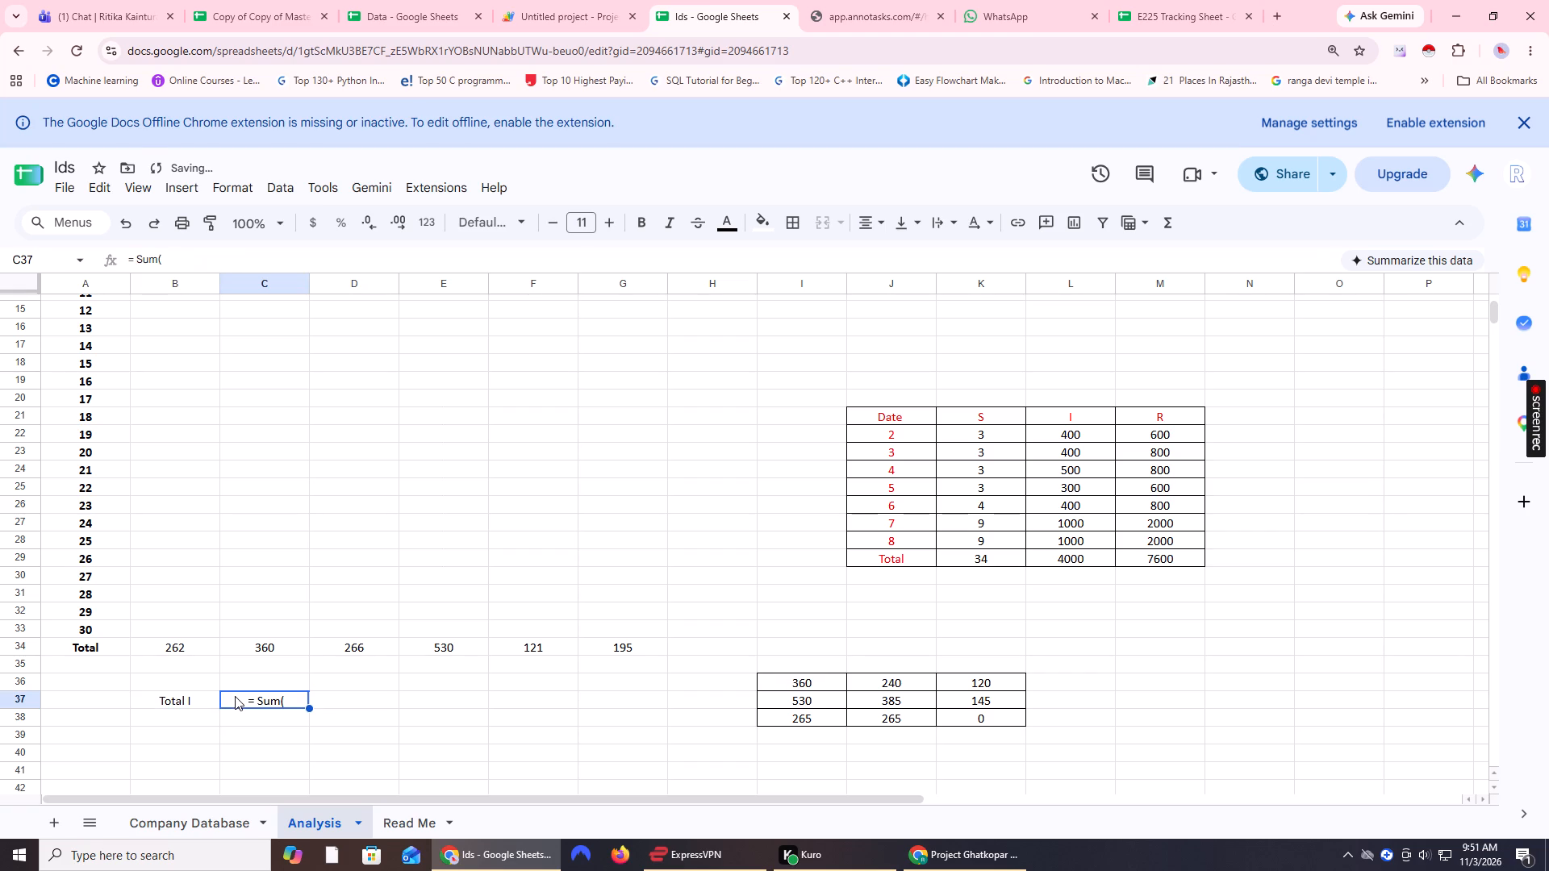
click(127, 260)
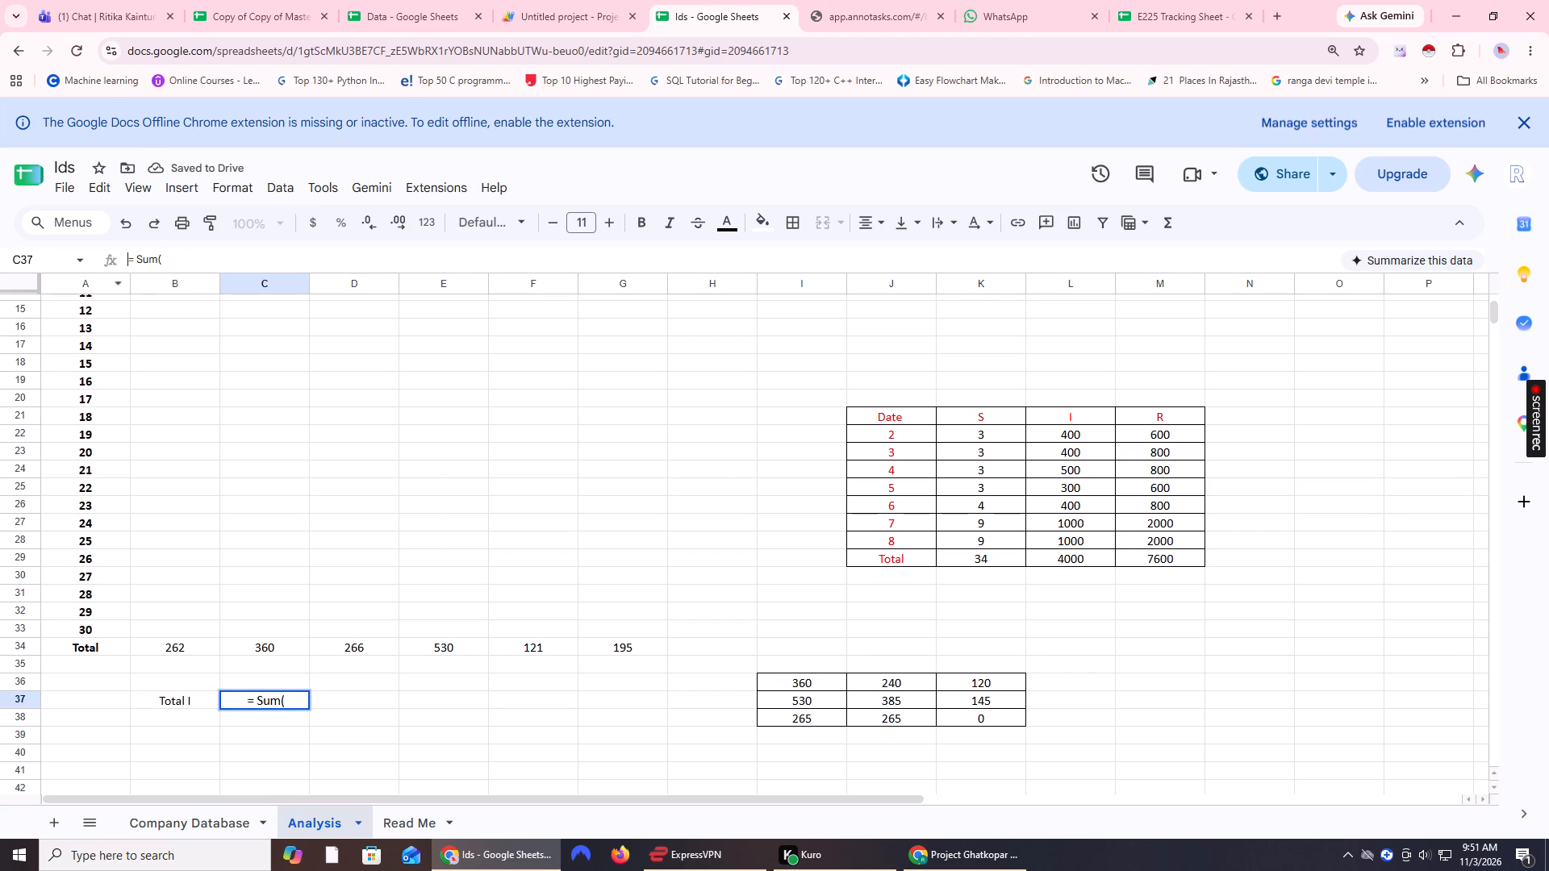
key(BackSpace)
key(BackSpace)
key(BackSpace)
click(189, 260)
click(289, 702)
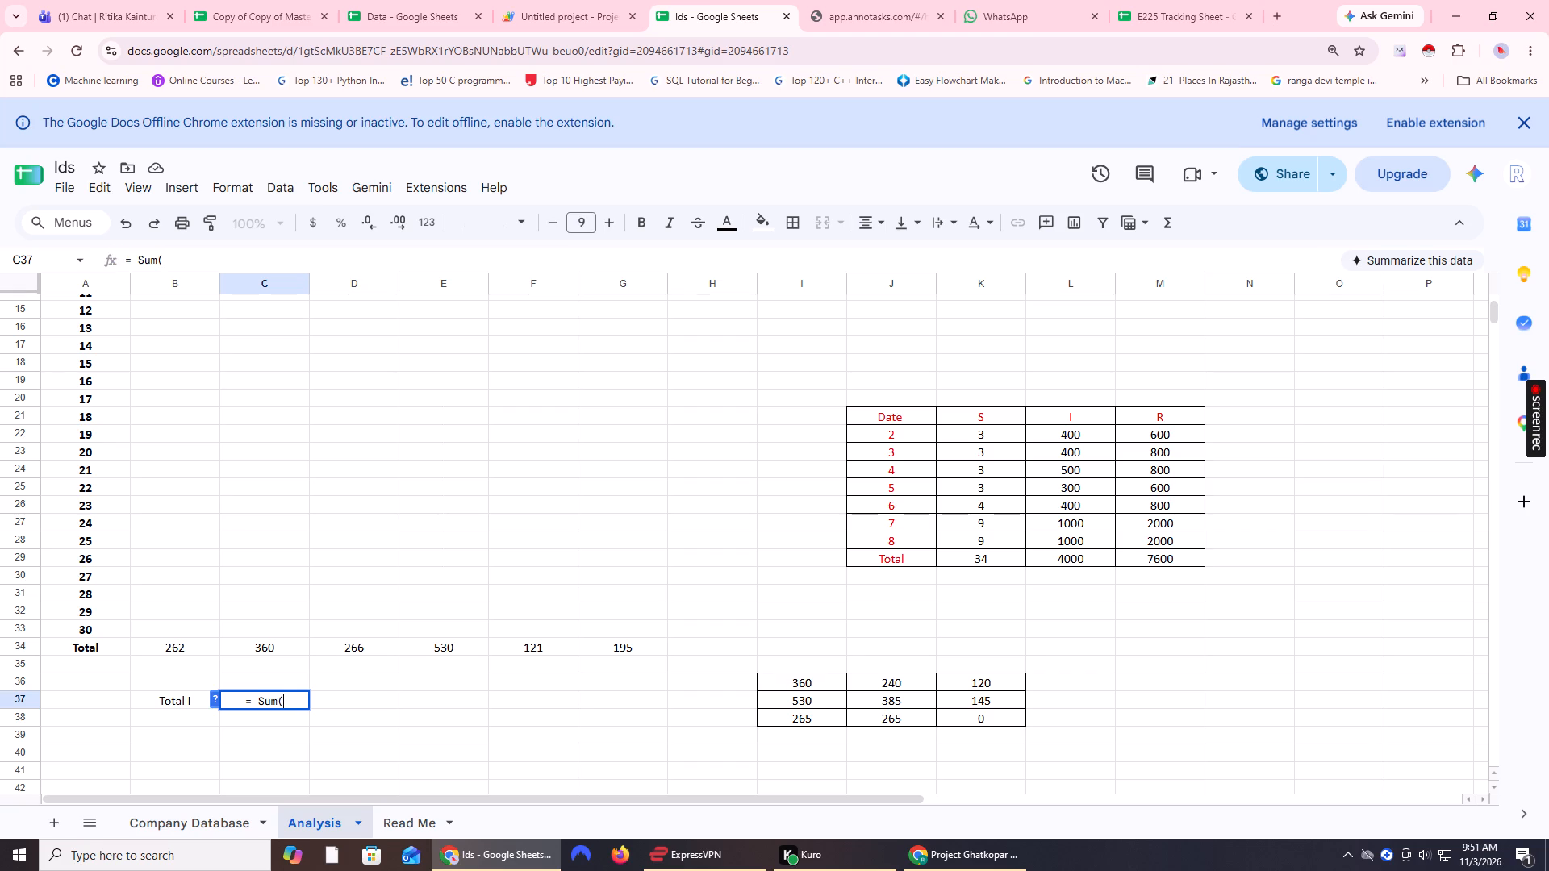
key(shift+b)
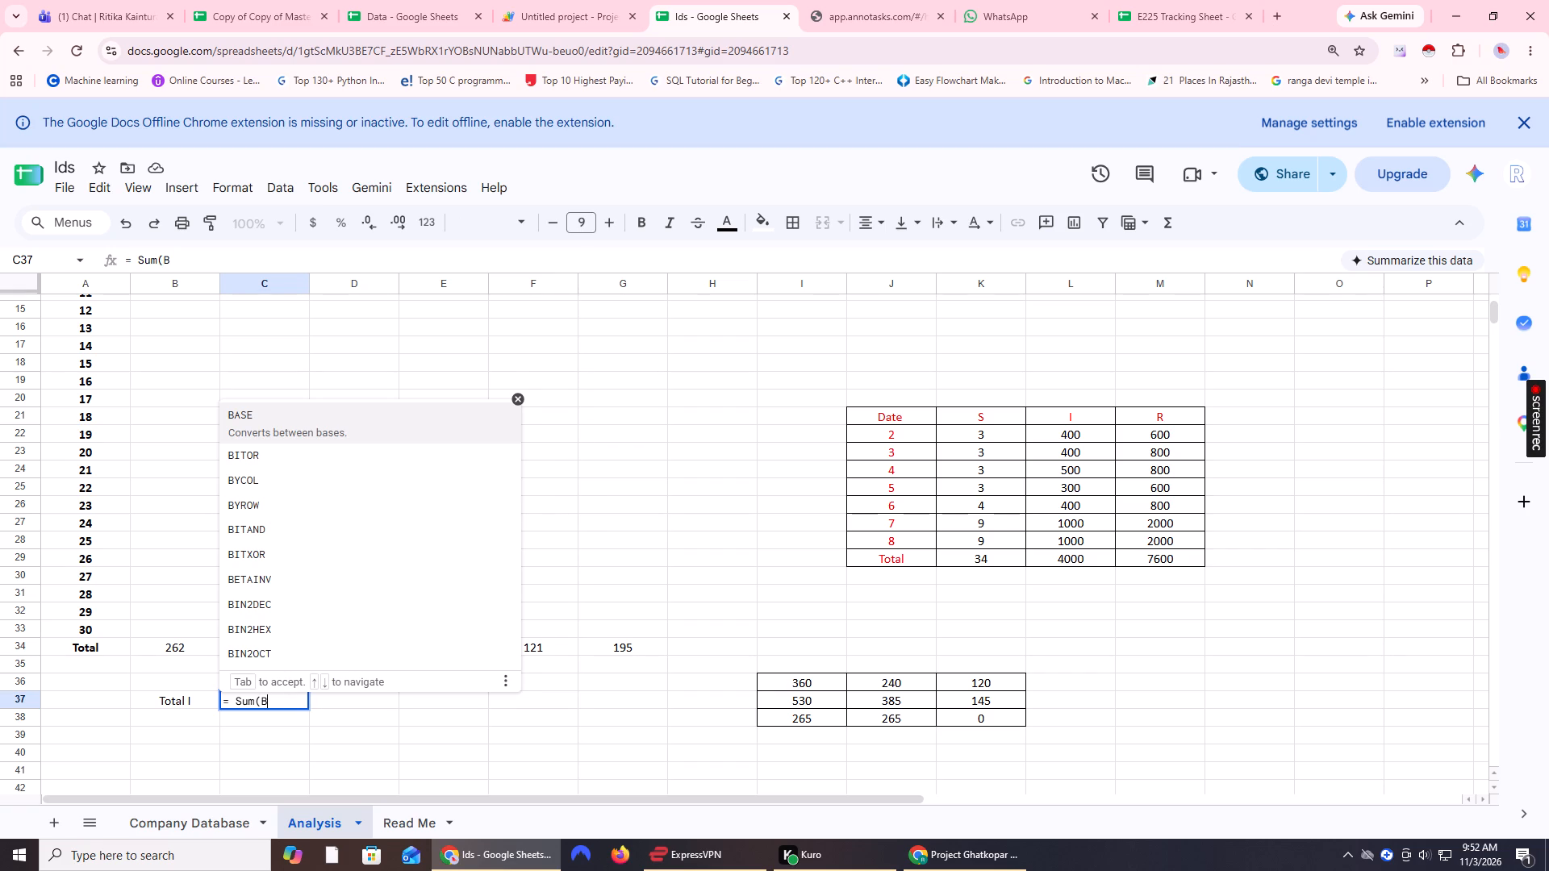
key(3)
key(4)
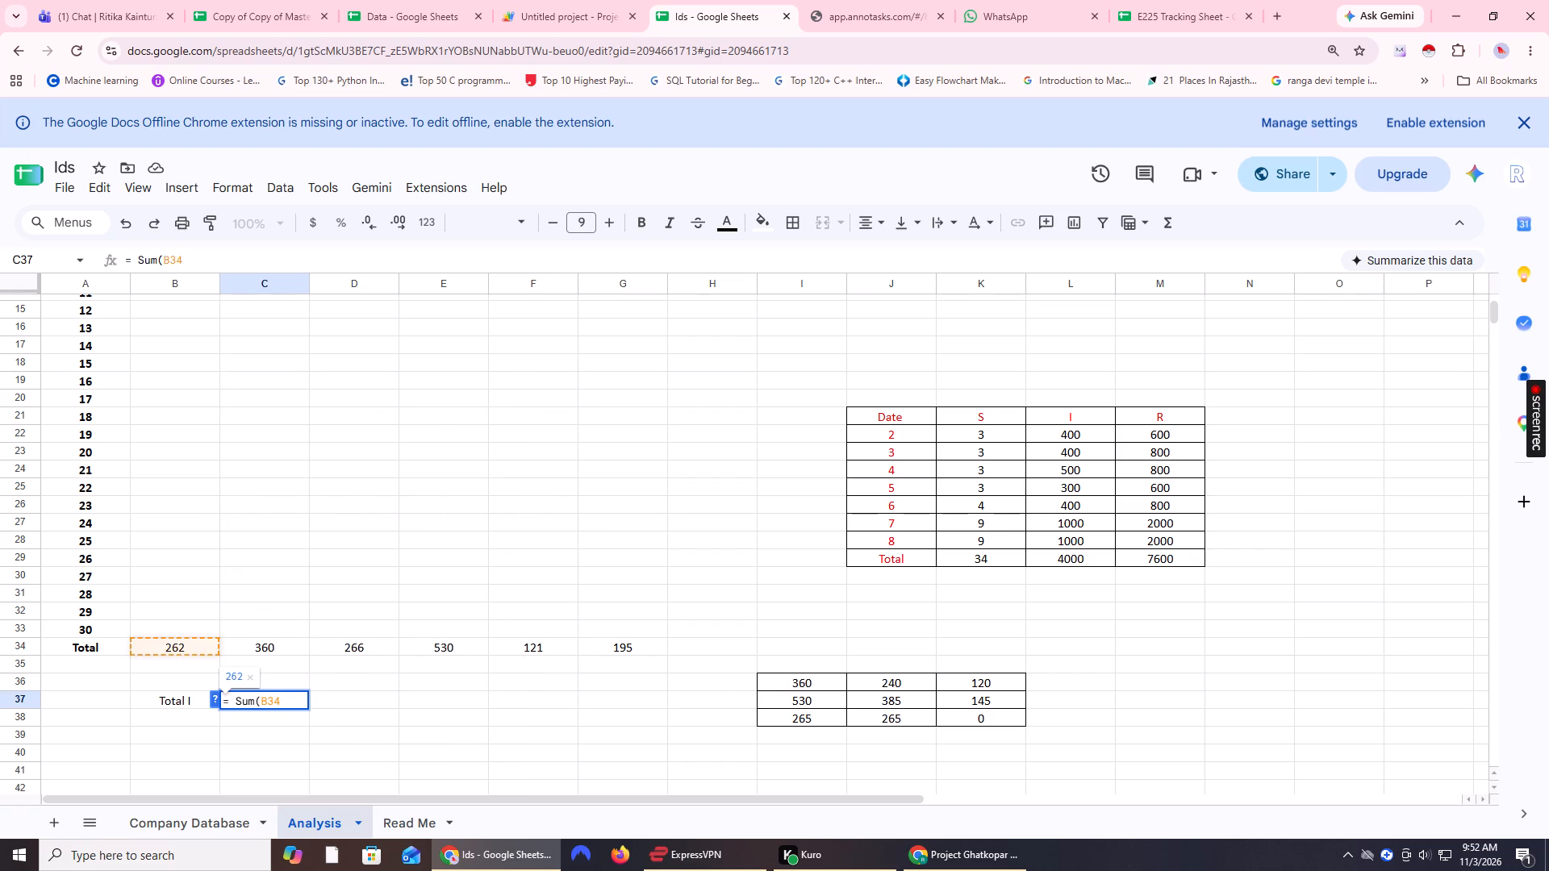
key(plus)
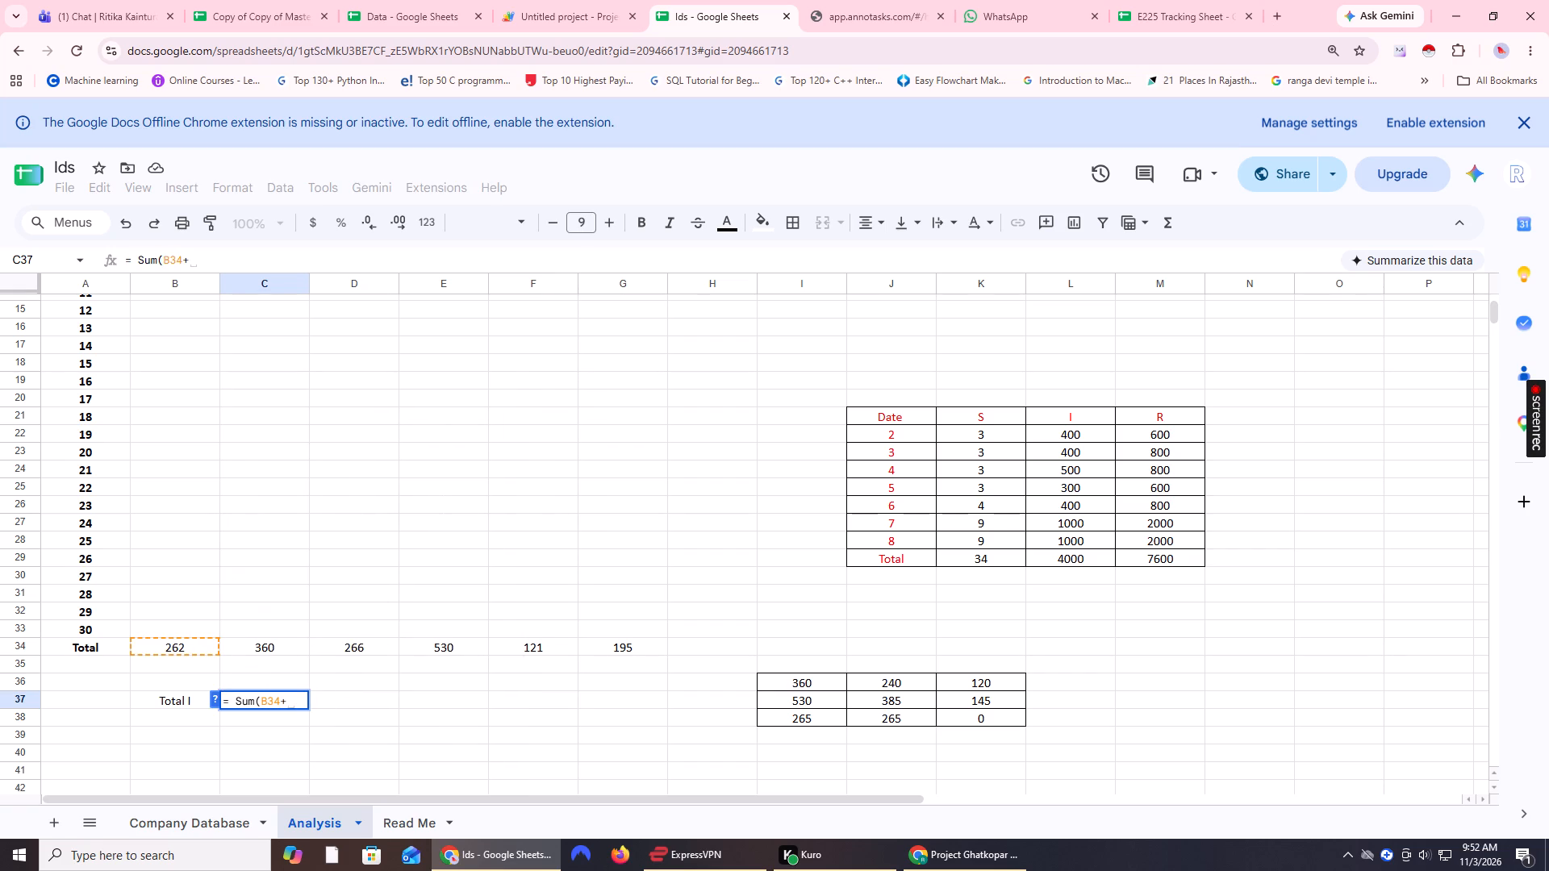
text(D34)
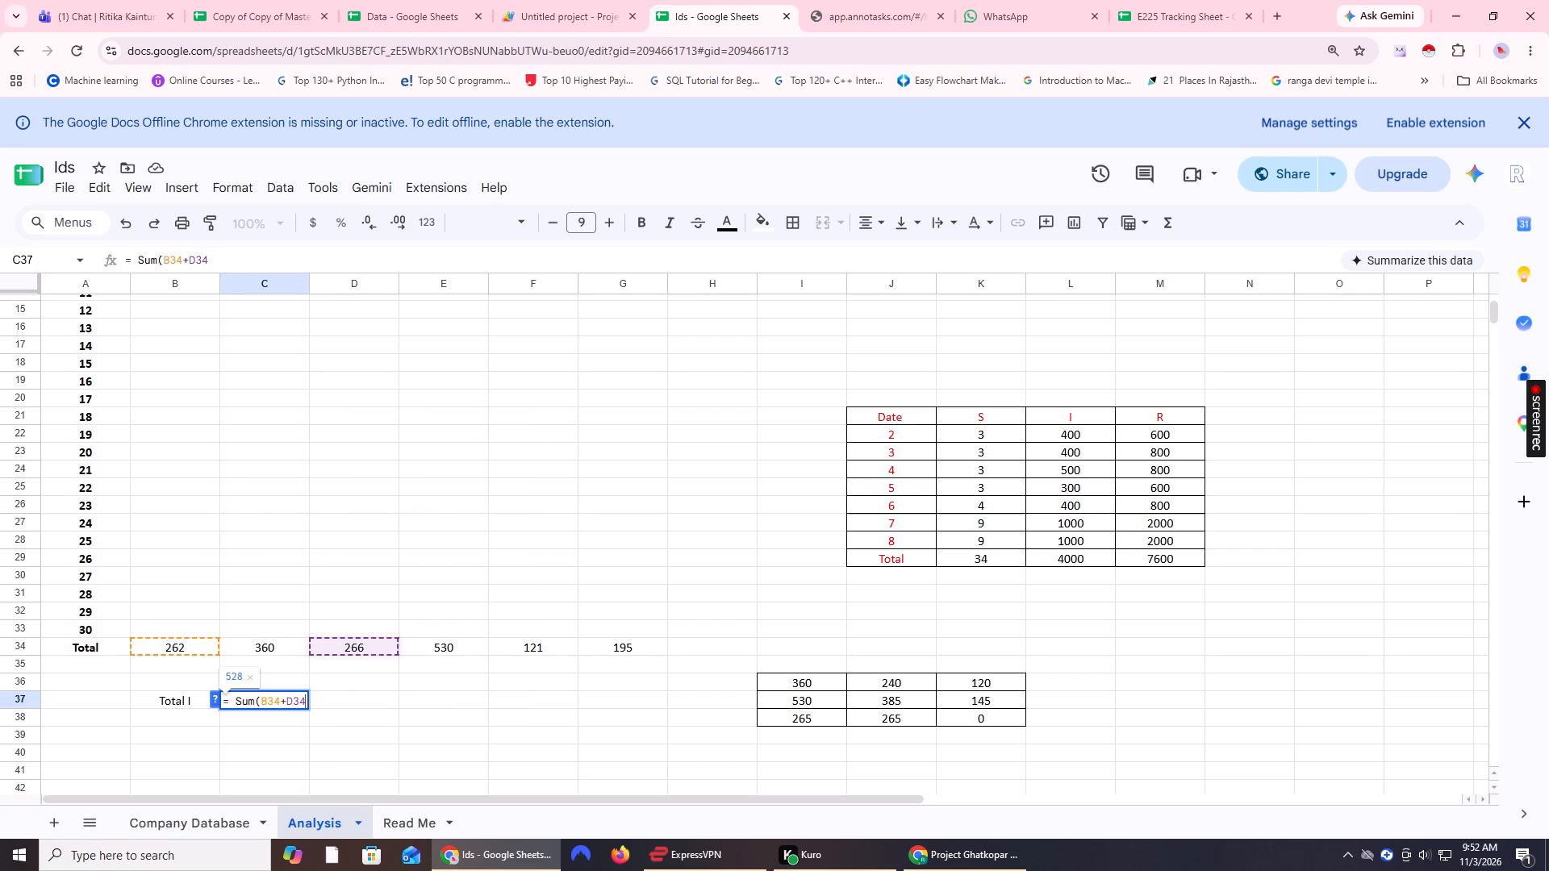
key(plus)
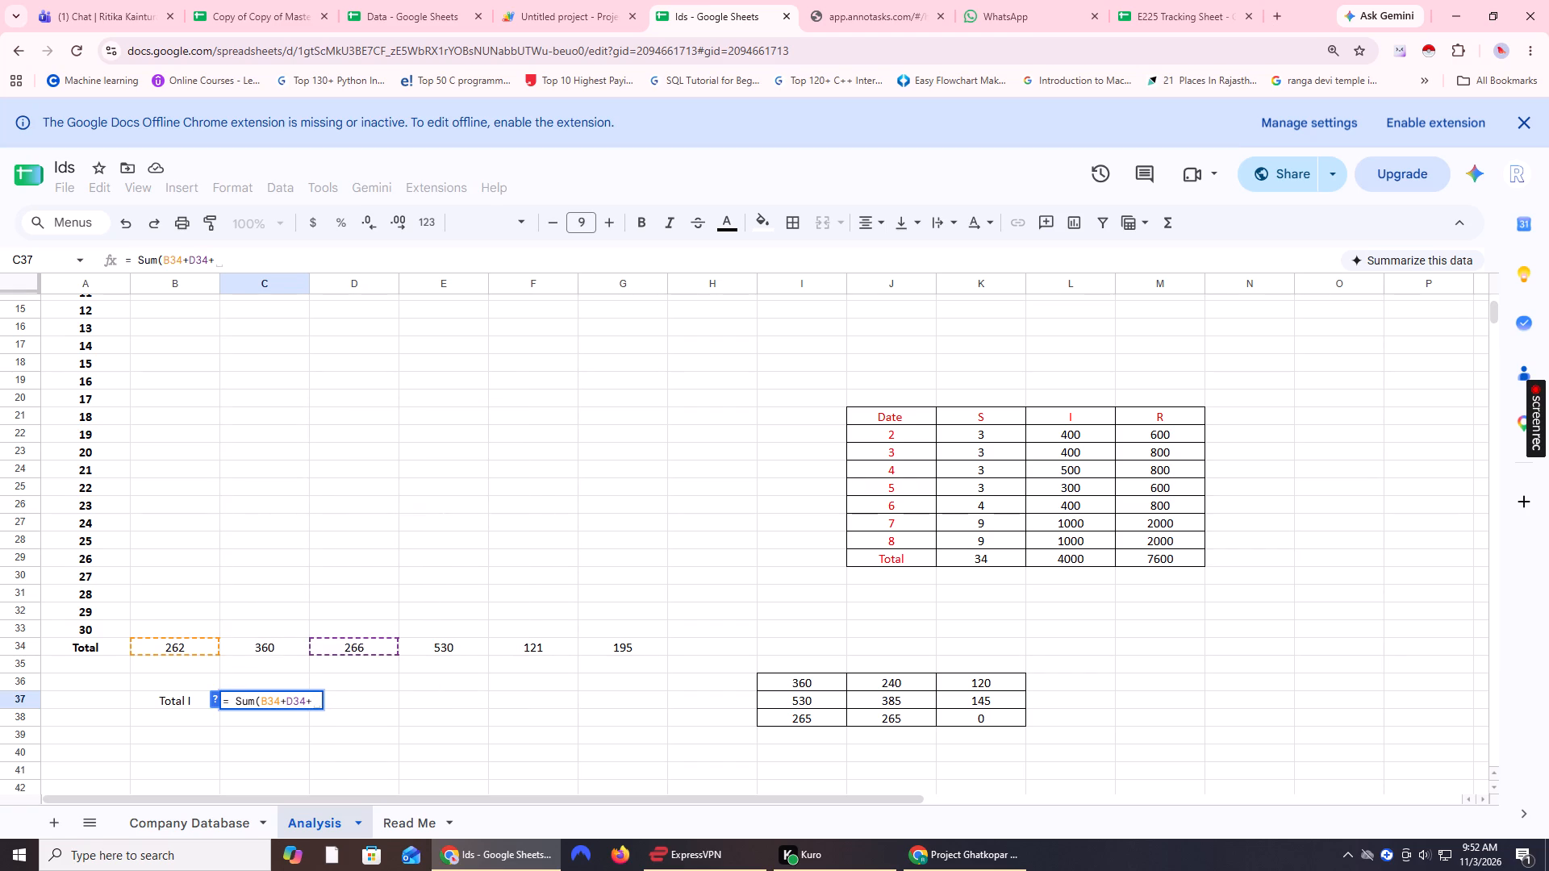
key(shift+f)
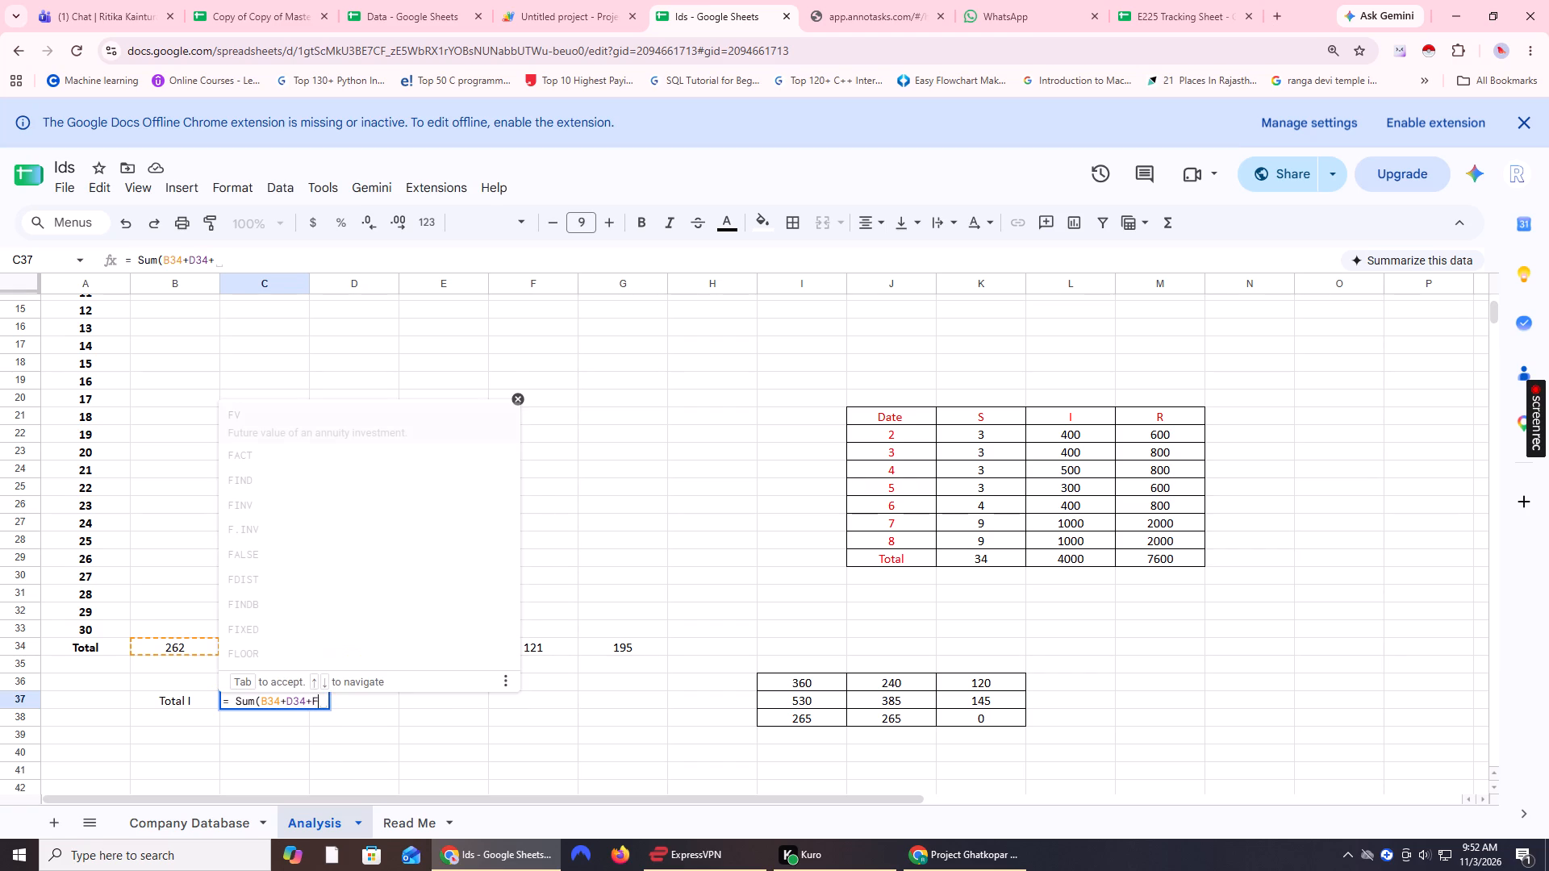
text(34)
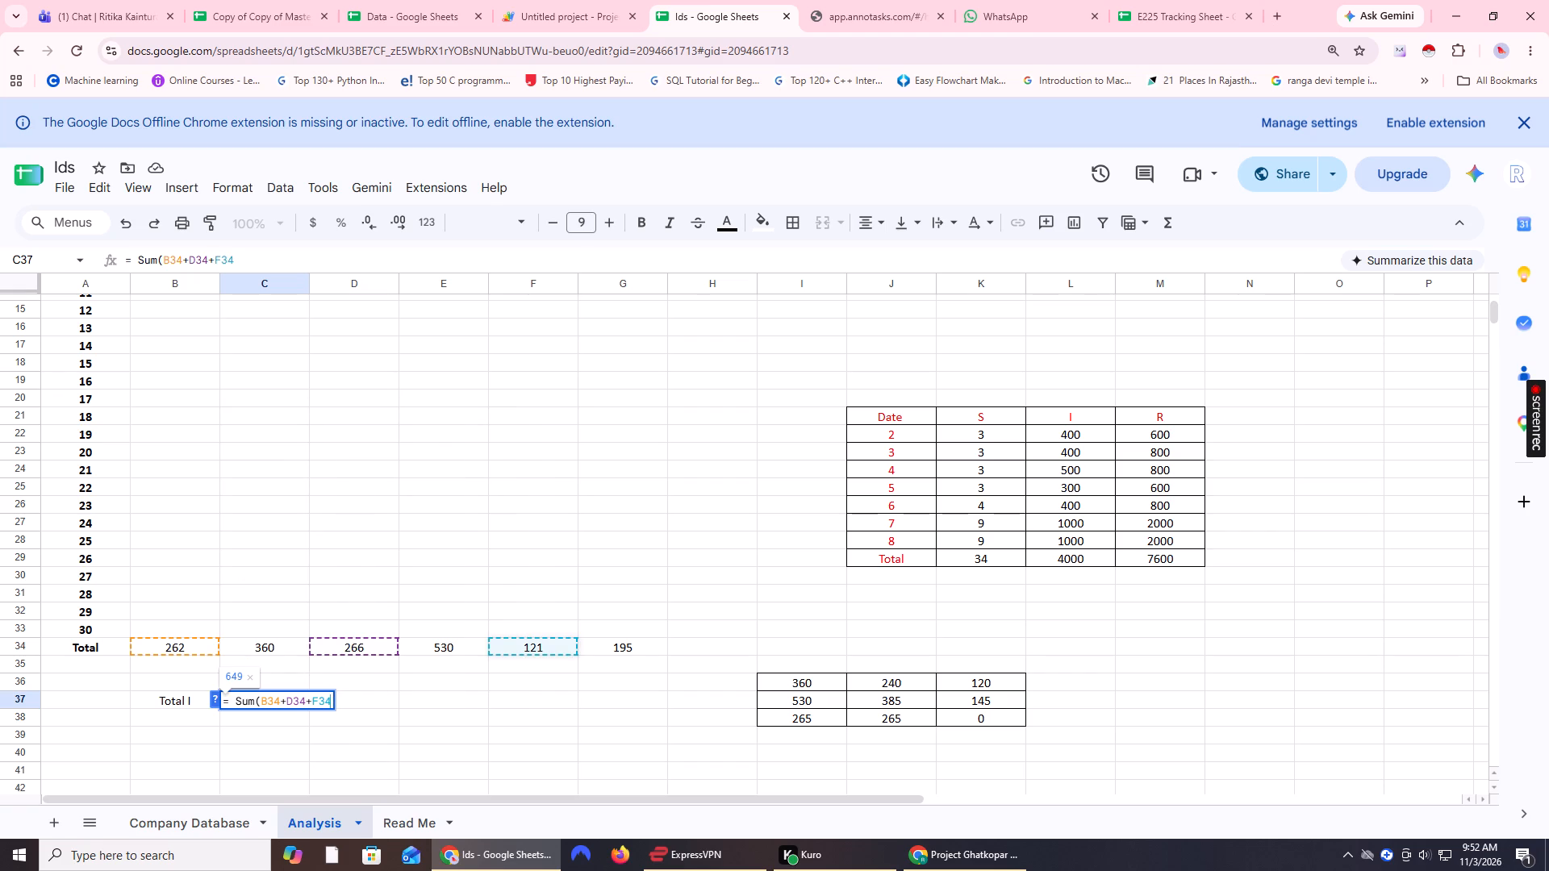
key(shift+parenright)
key(Return)
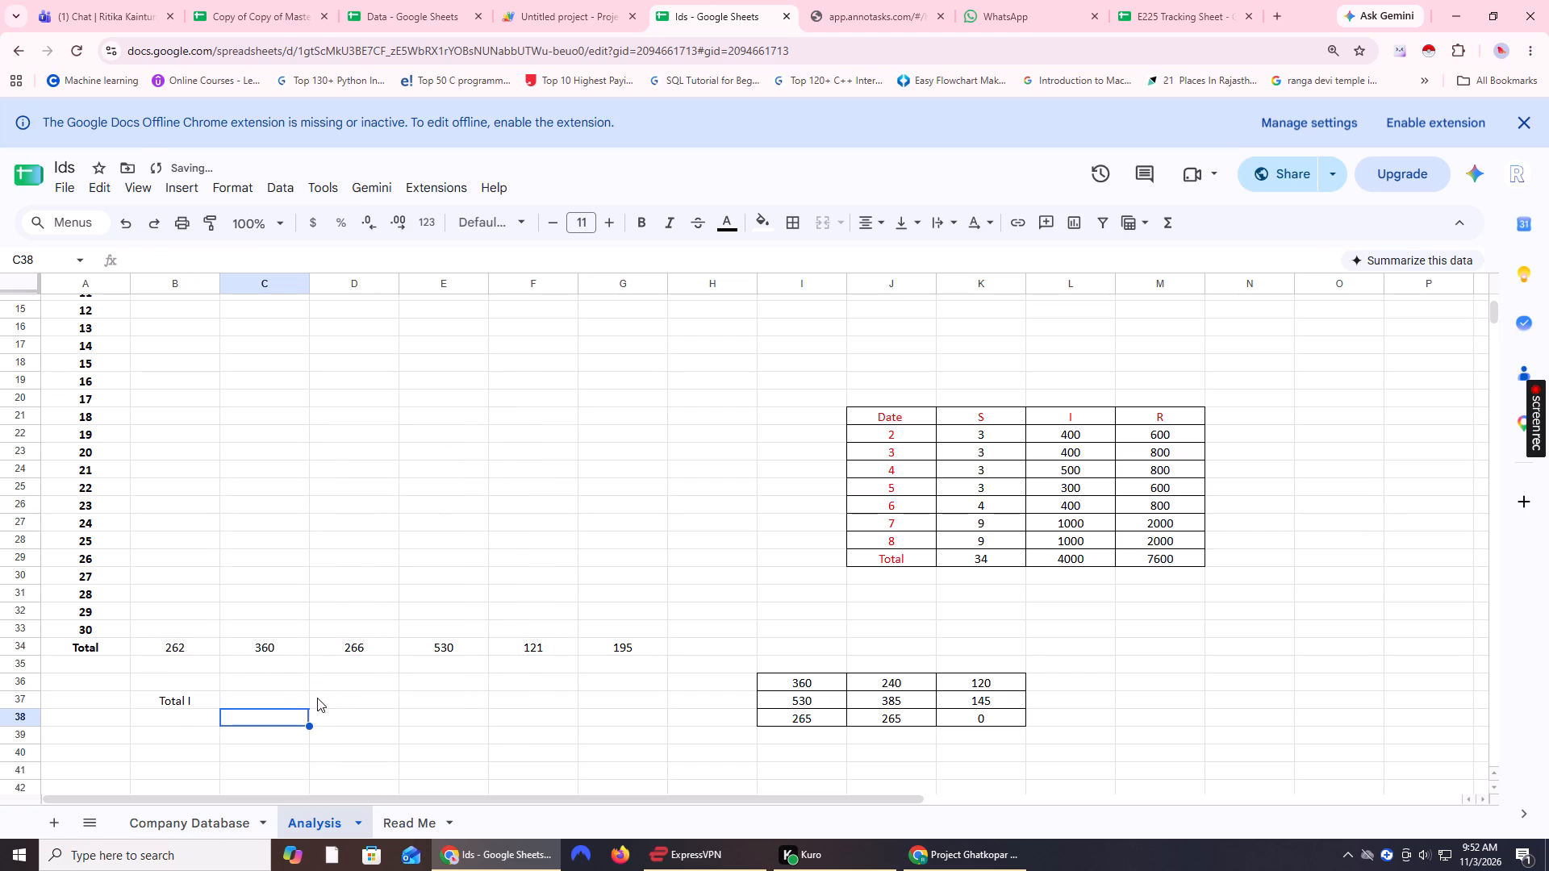
Label cell B38, below Total I, as Total R.
click(170, 716)
text(Total)
key(space)
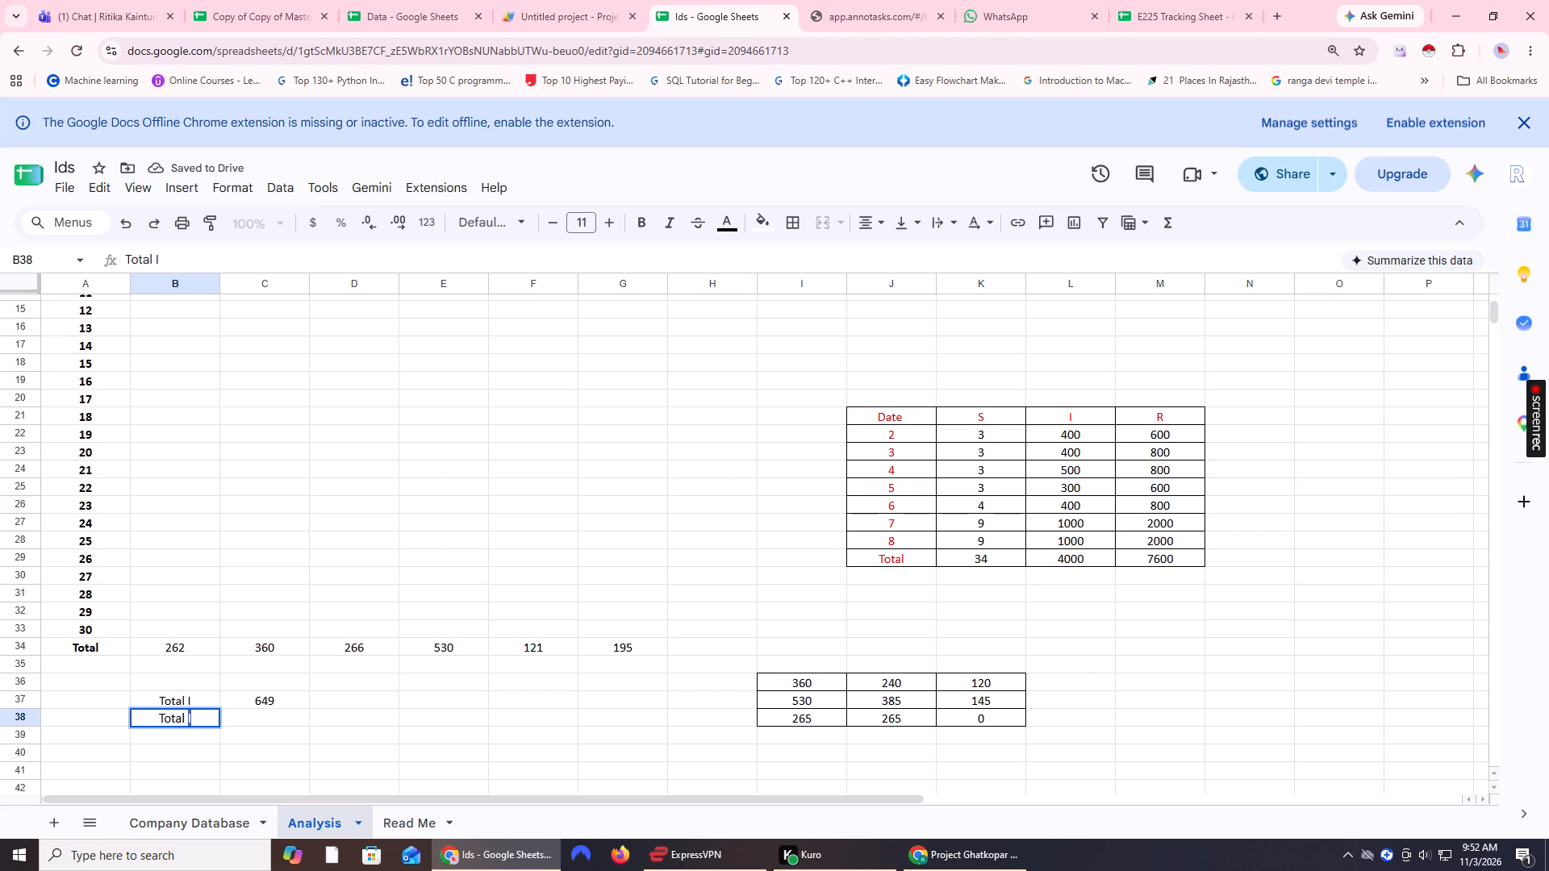
key(shift+r)
key(Right)
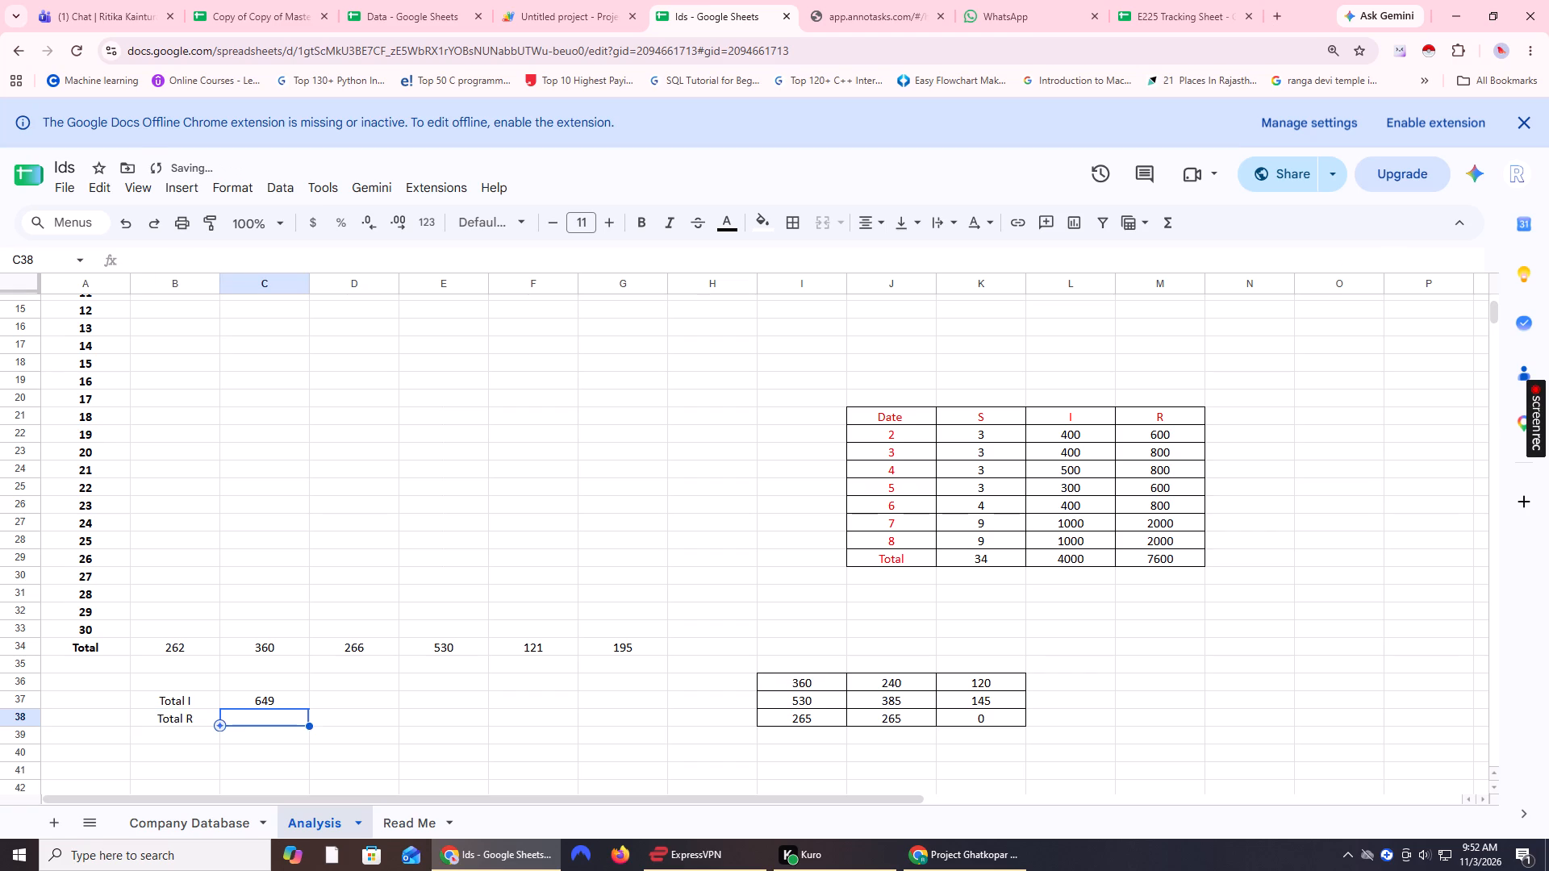
Enter the formula =Sum(C34+E34+G34) in cell C38 to add the R totals of all three groups.
key(equal)
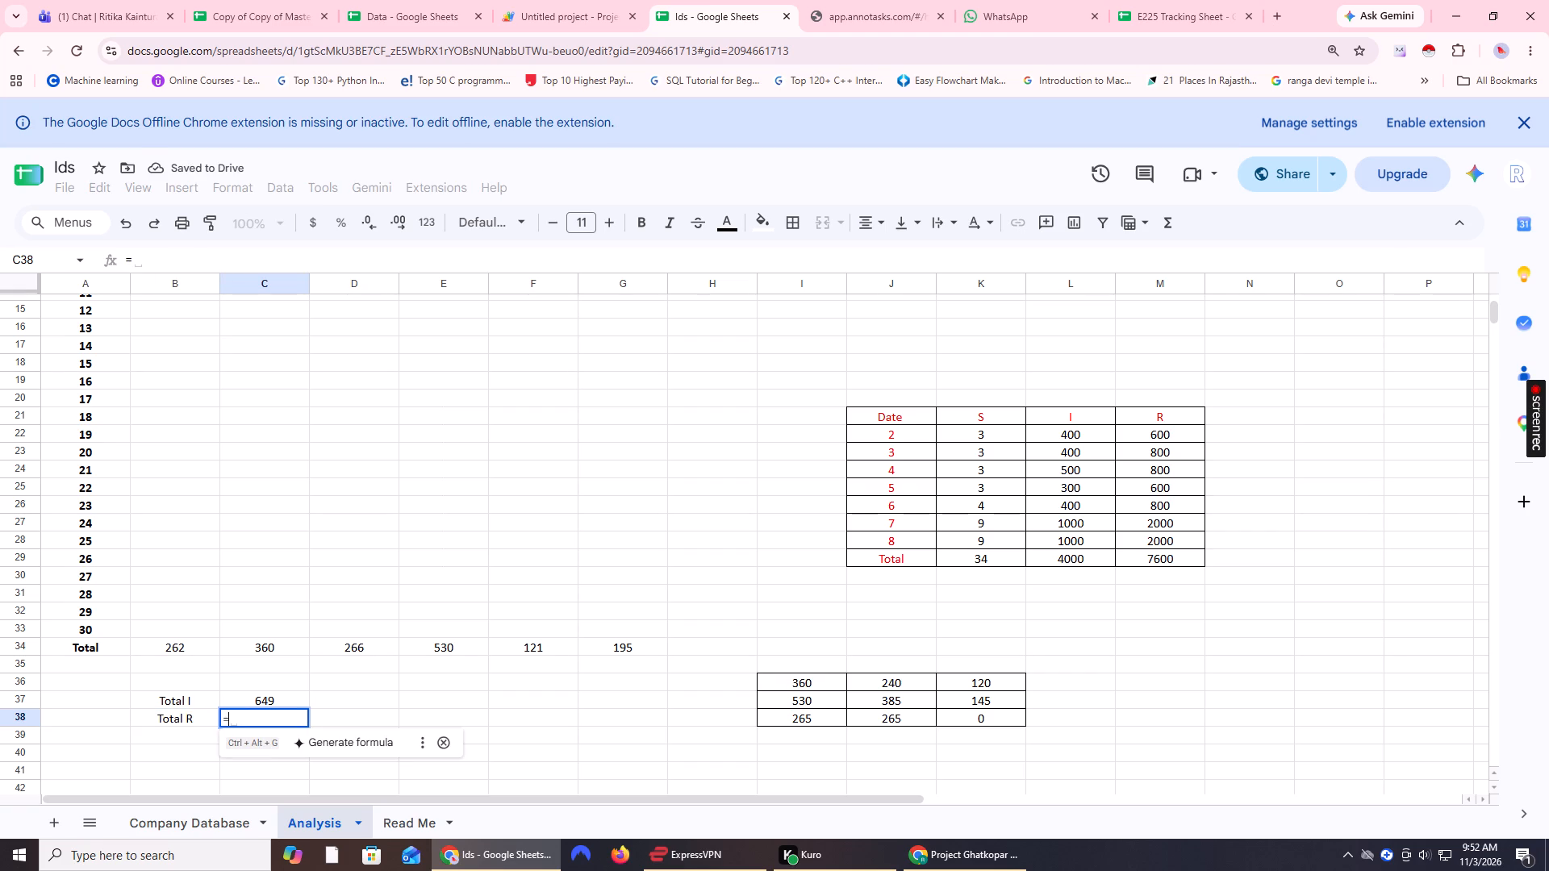
text(Su,)
key(BackSpace)
key(m)
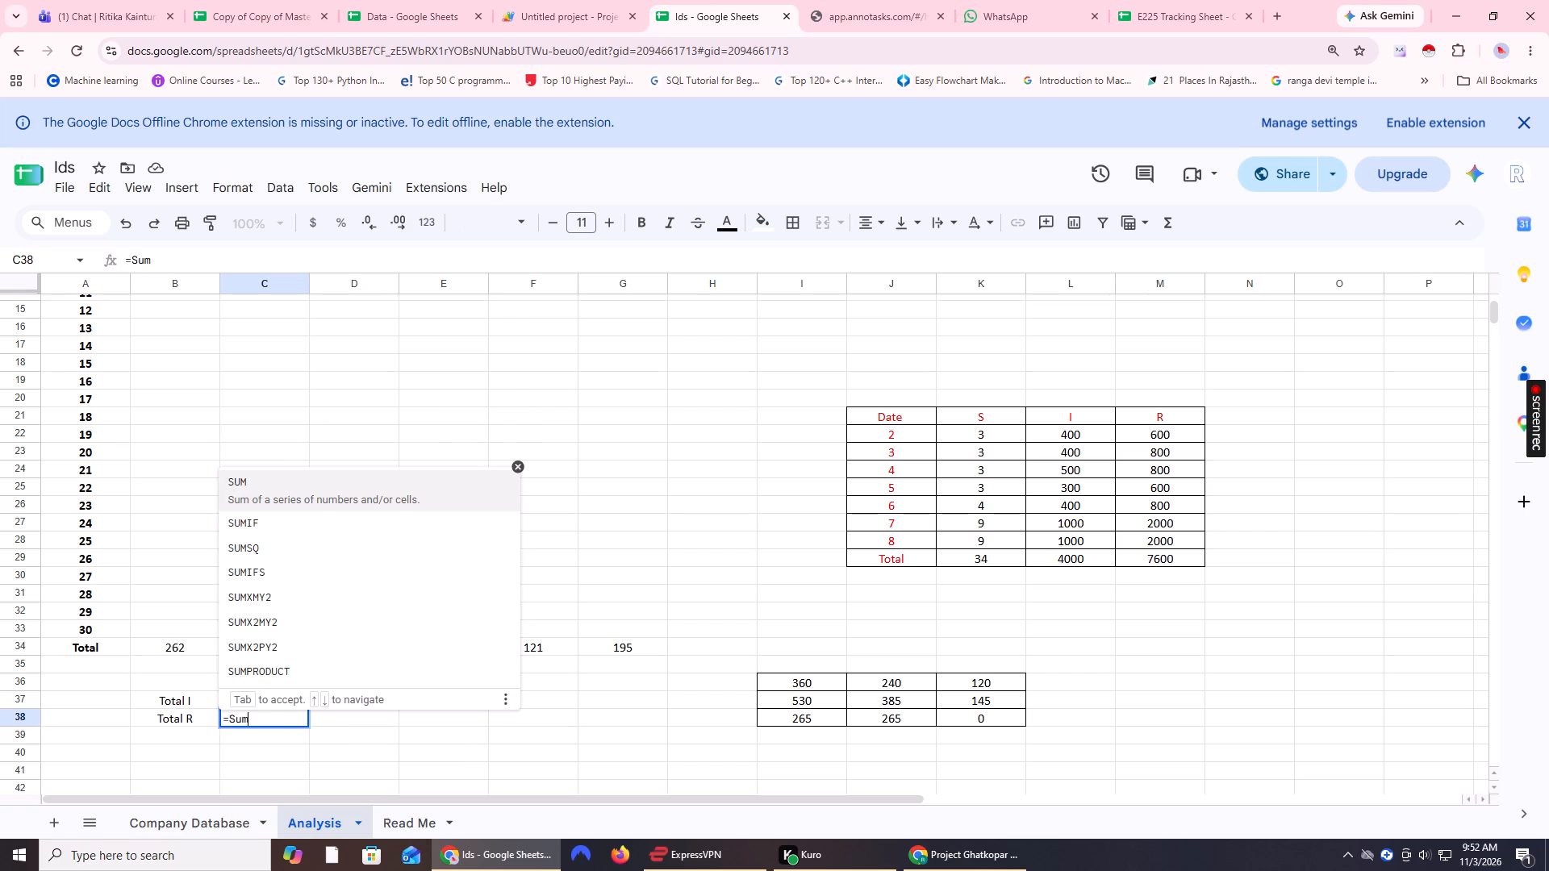
key(shift+parenleft)
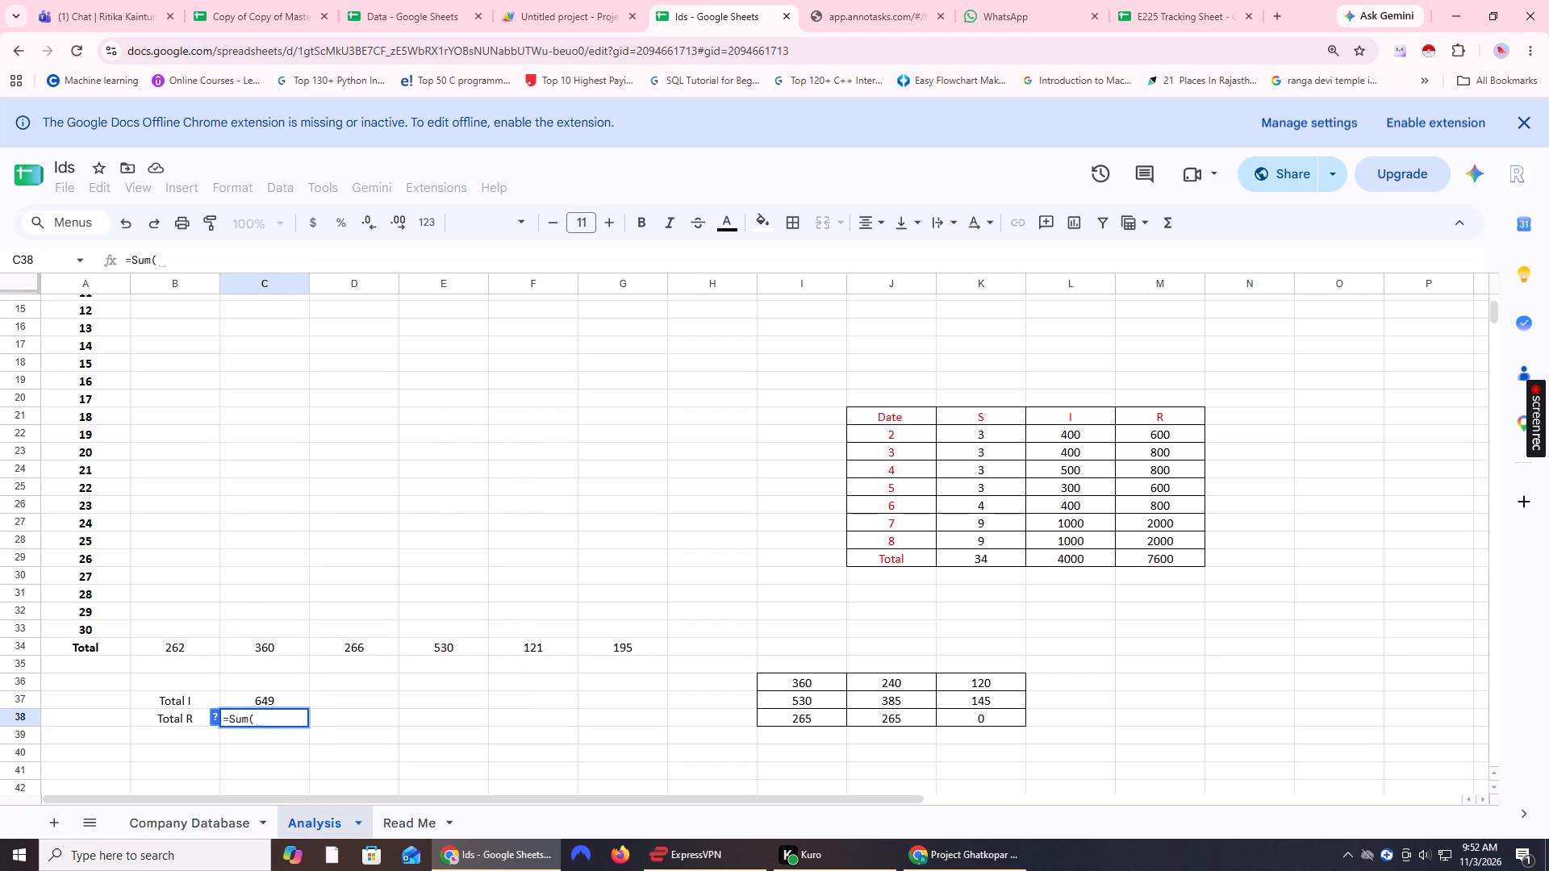
text(C34+)
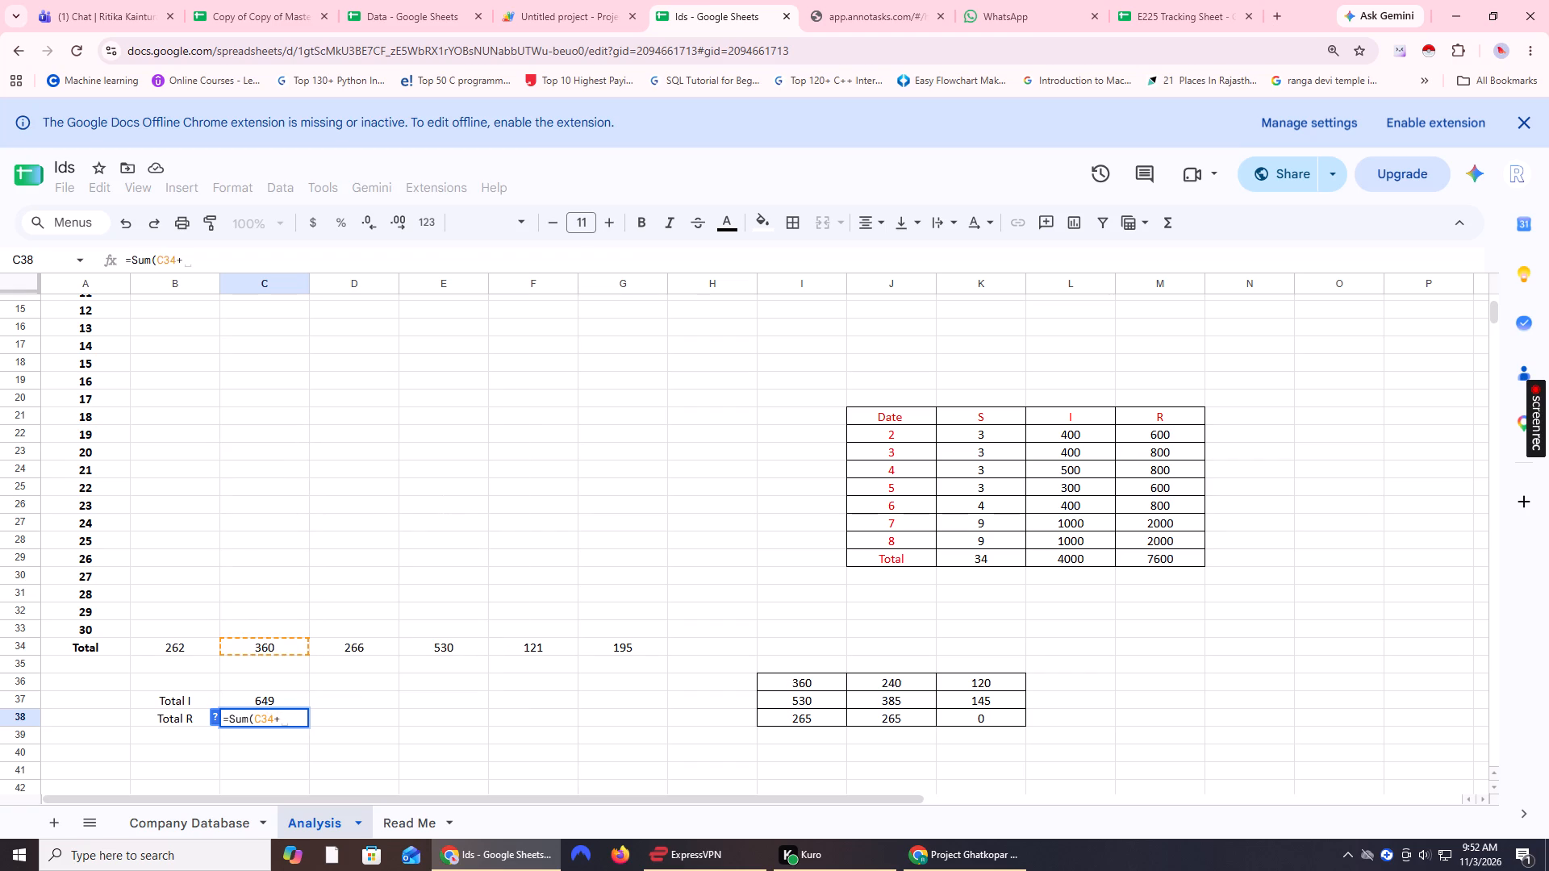
text(E34)
key(plus)
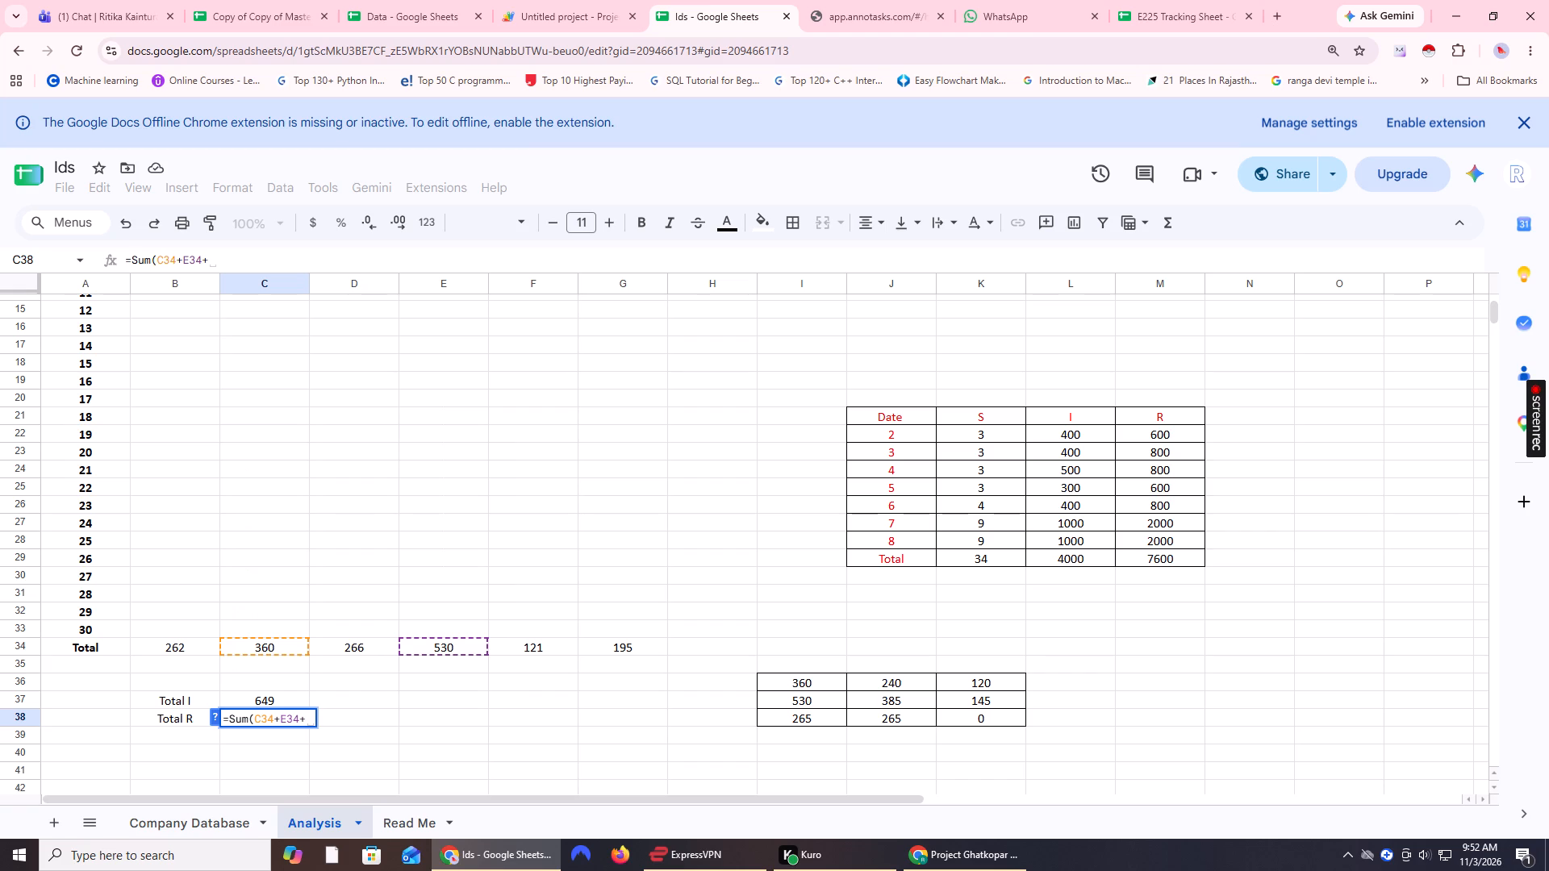
text(G34)
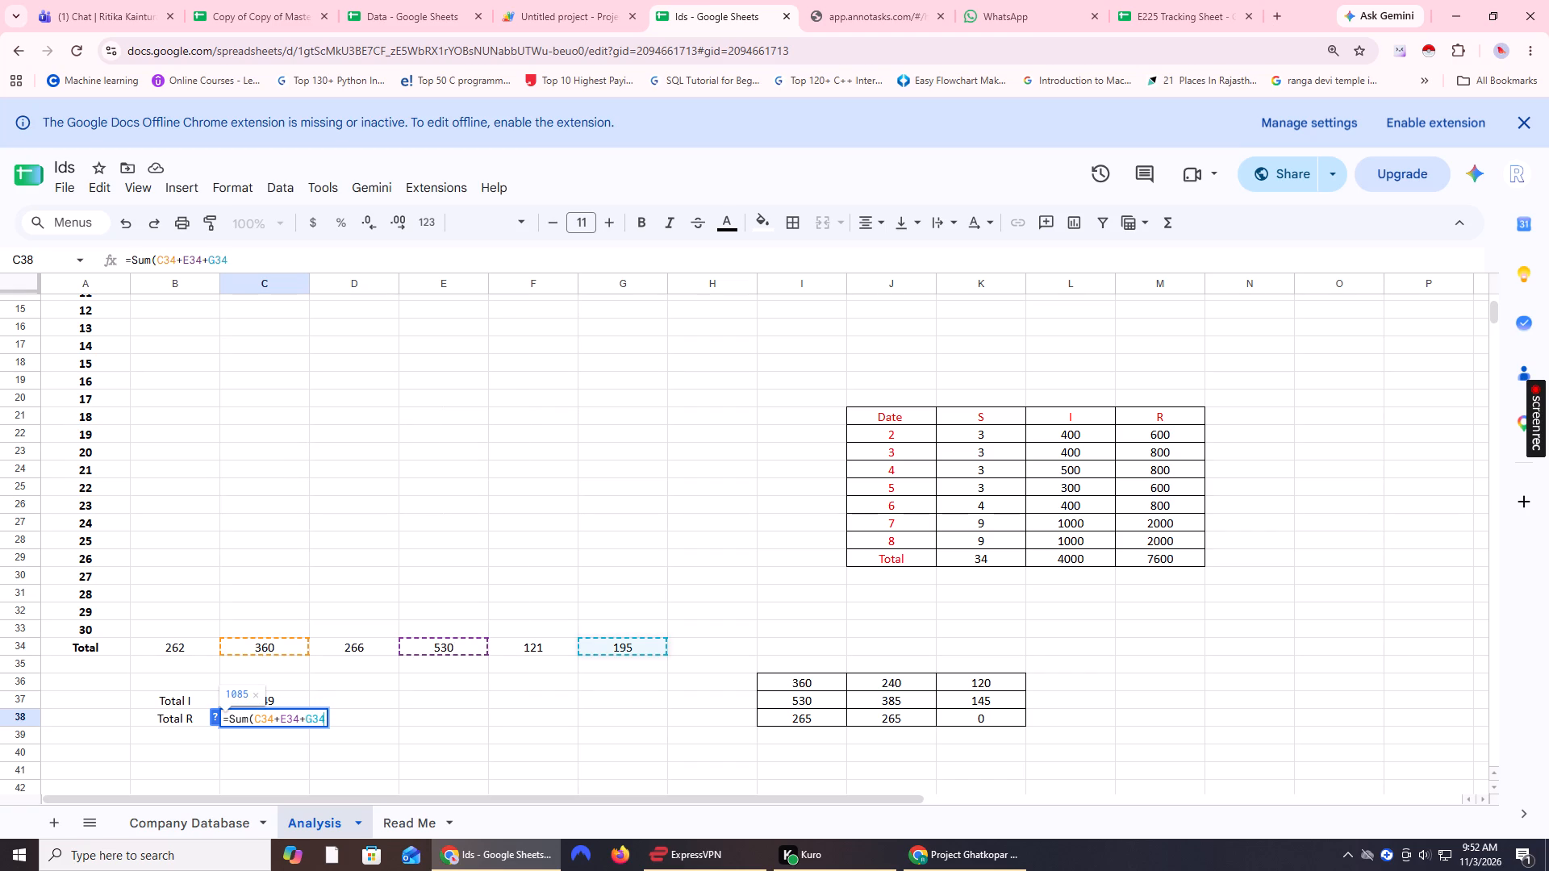
key(shift+parenright)
key(Return)
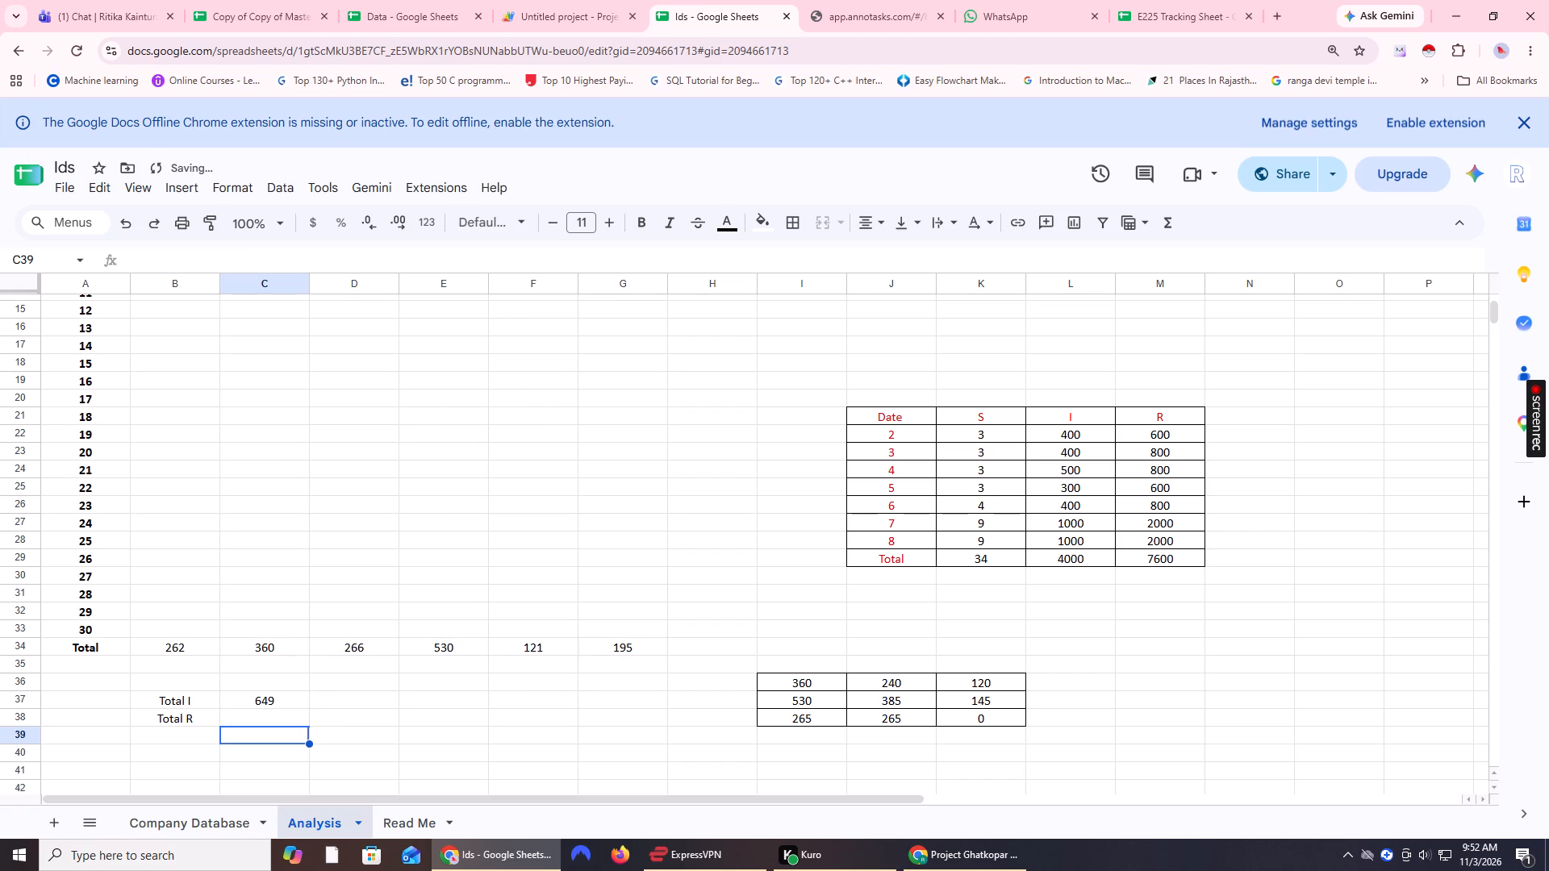
Review the November table and its totals against the B1, B2 and Date tables on the Analysis sheet.
click(374, 723)
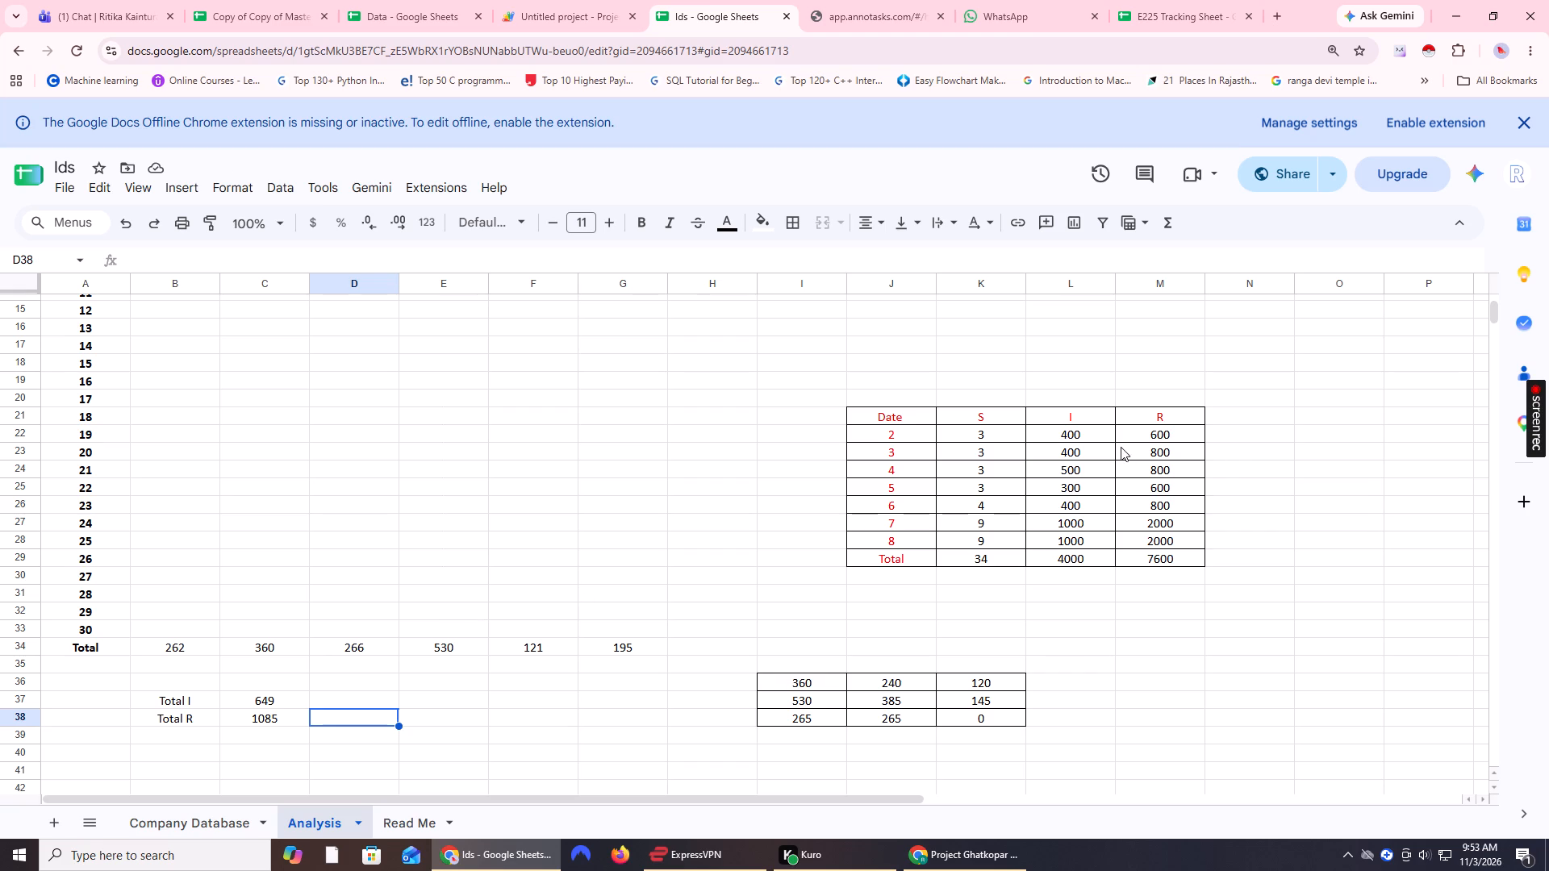
scroll(578, 519, up, 4)
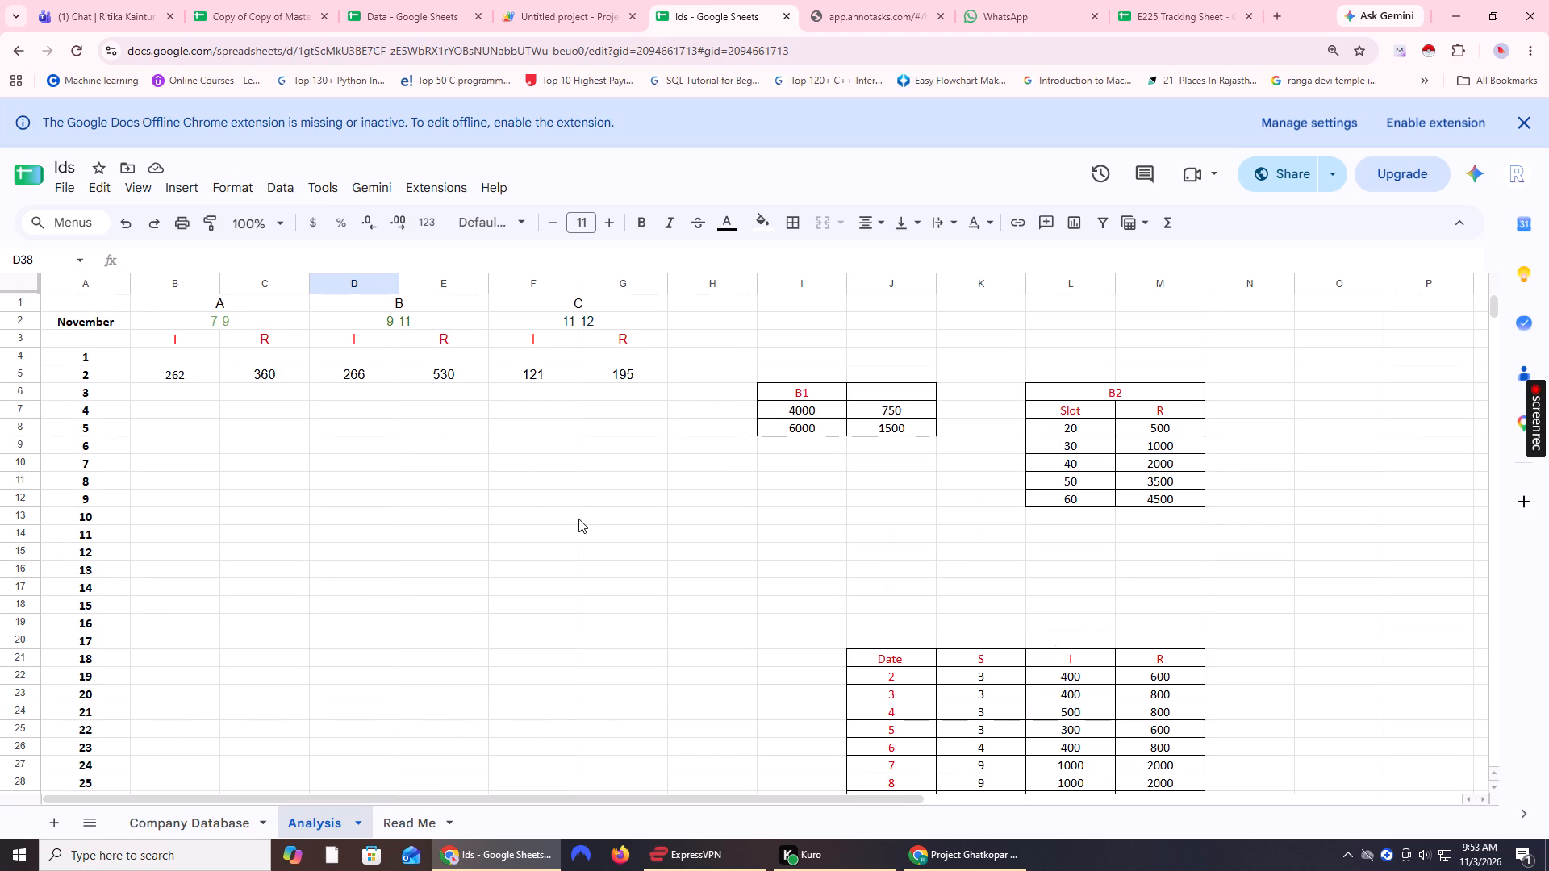
scroll(571, 520, down, 2)
scroll(571, 520, up, 2)
scroll(779, 505, down, 2)
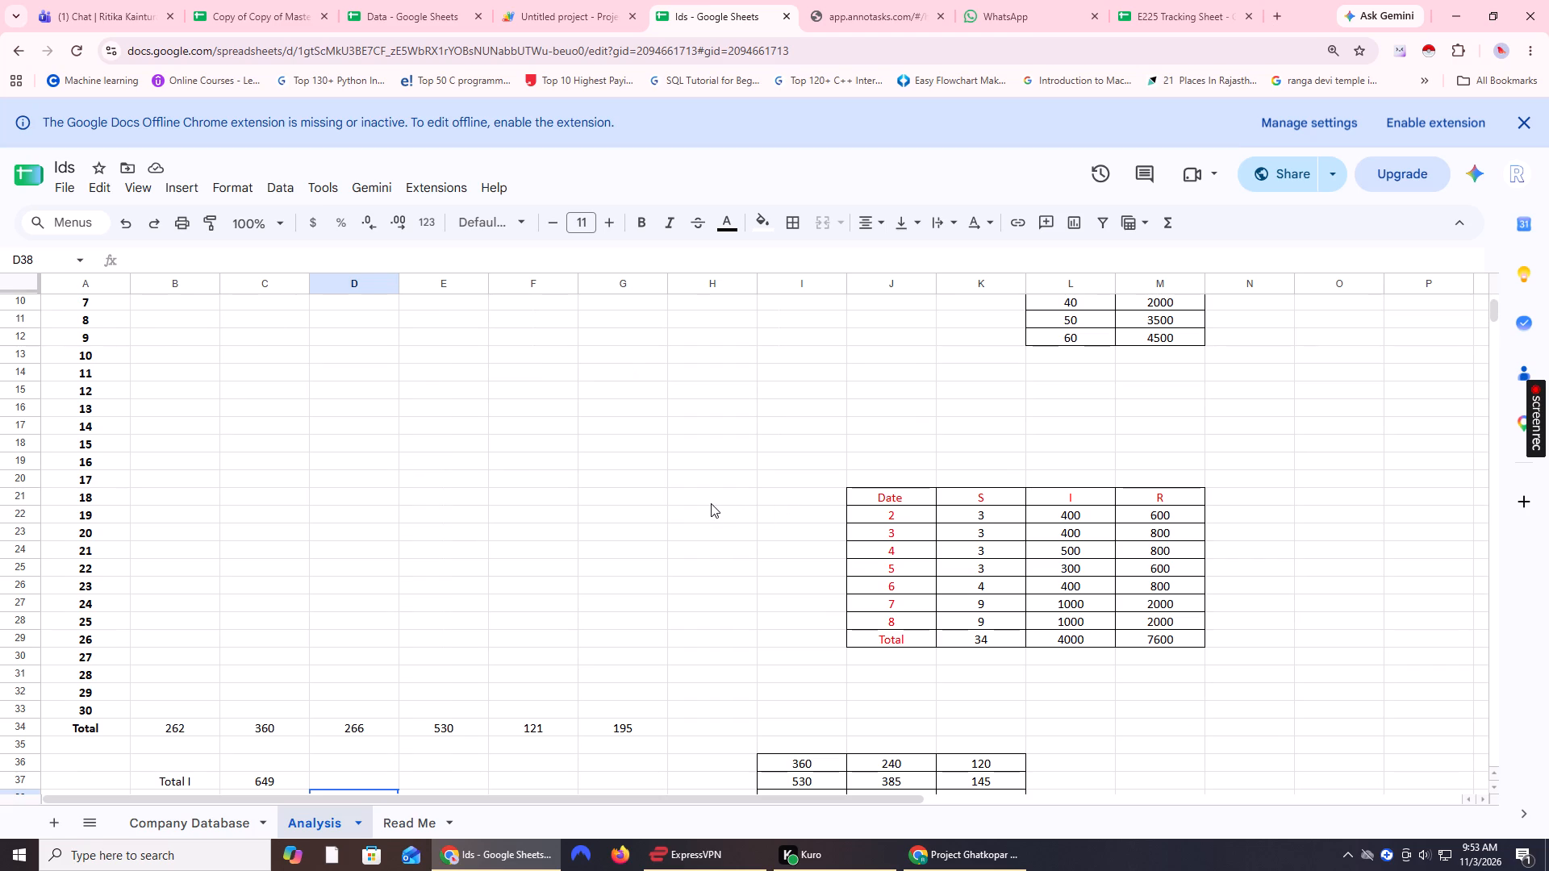
scroll(839, 516, down, 1)
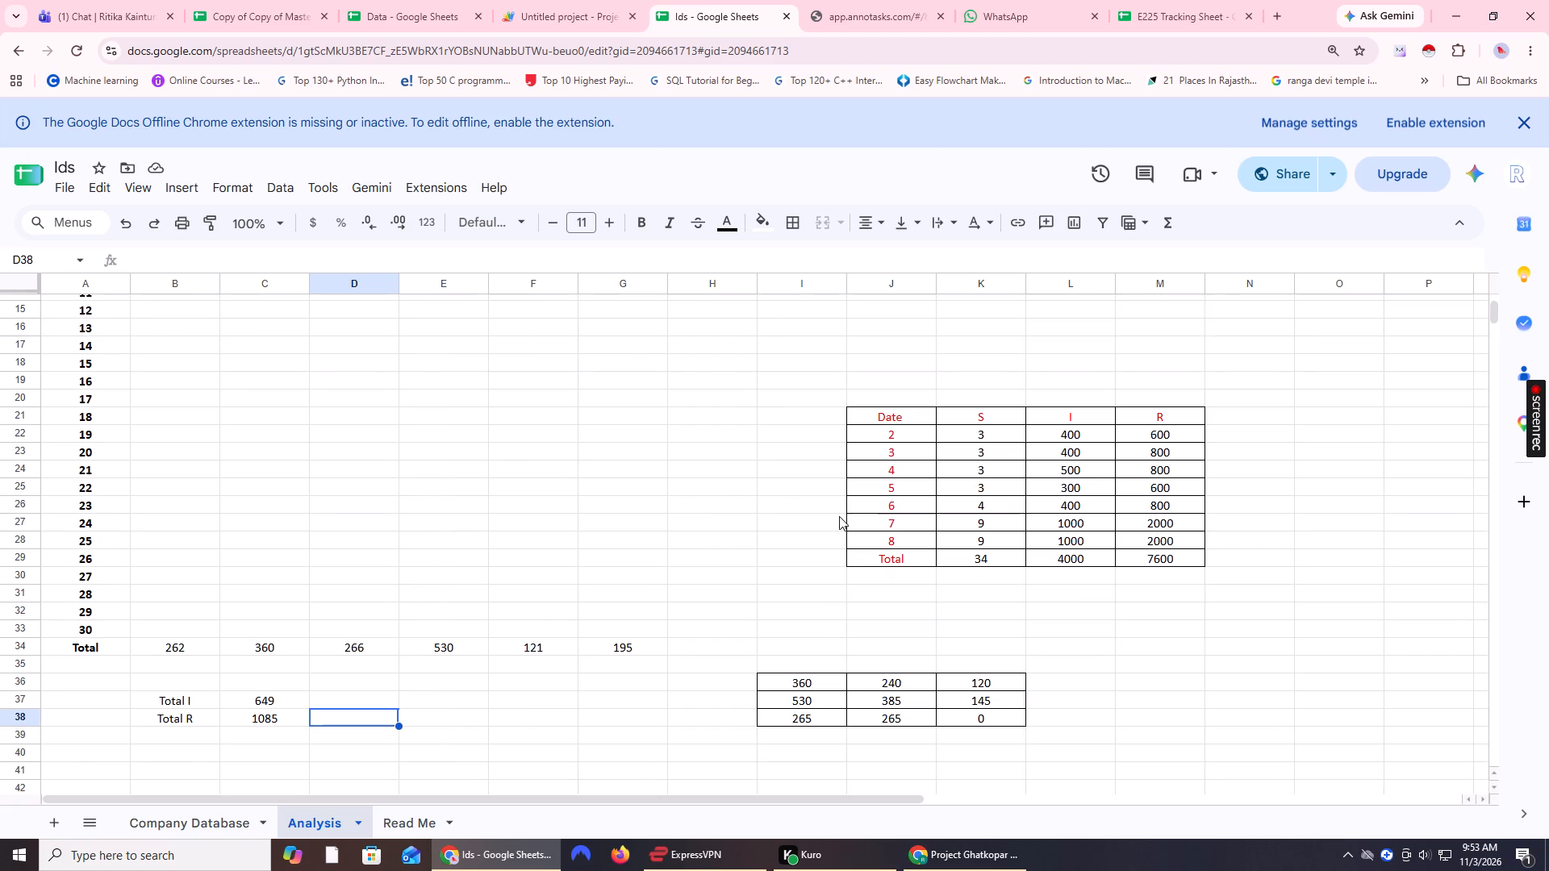
scroll(839, 516, up, 3)
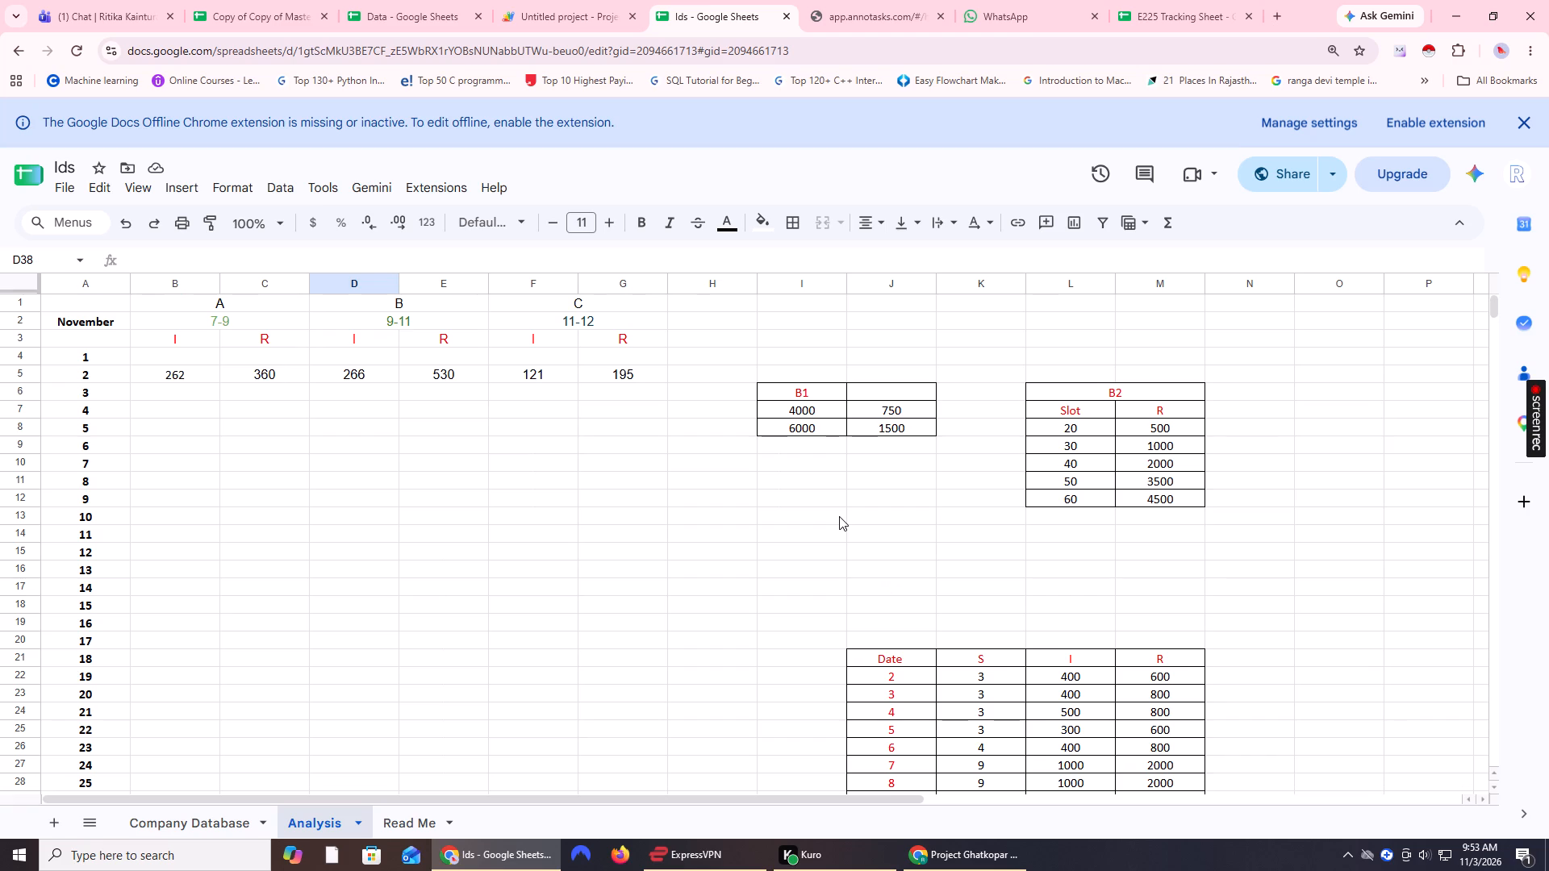
Add the column headings RS7 in cell I35 and PTM N in cell J35 above the small three-row table.
scroll(839, 516, down, 3)
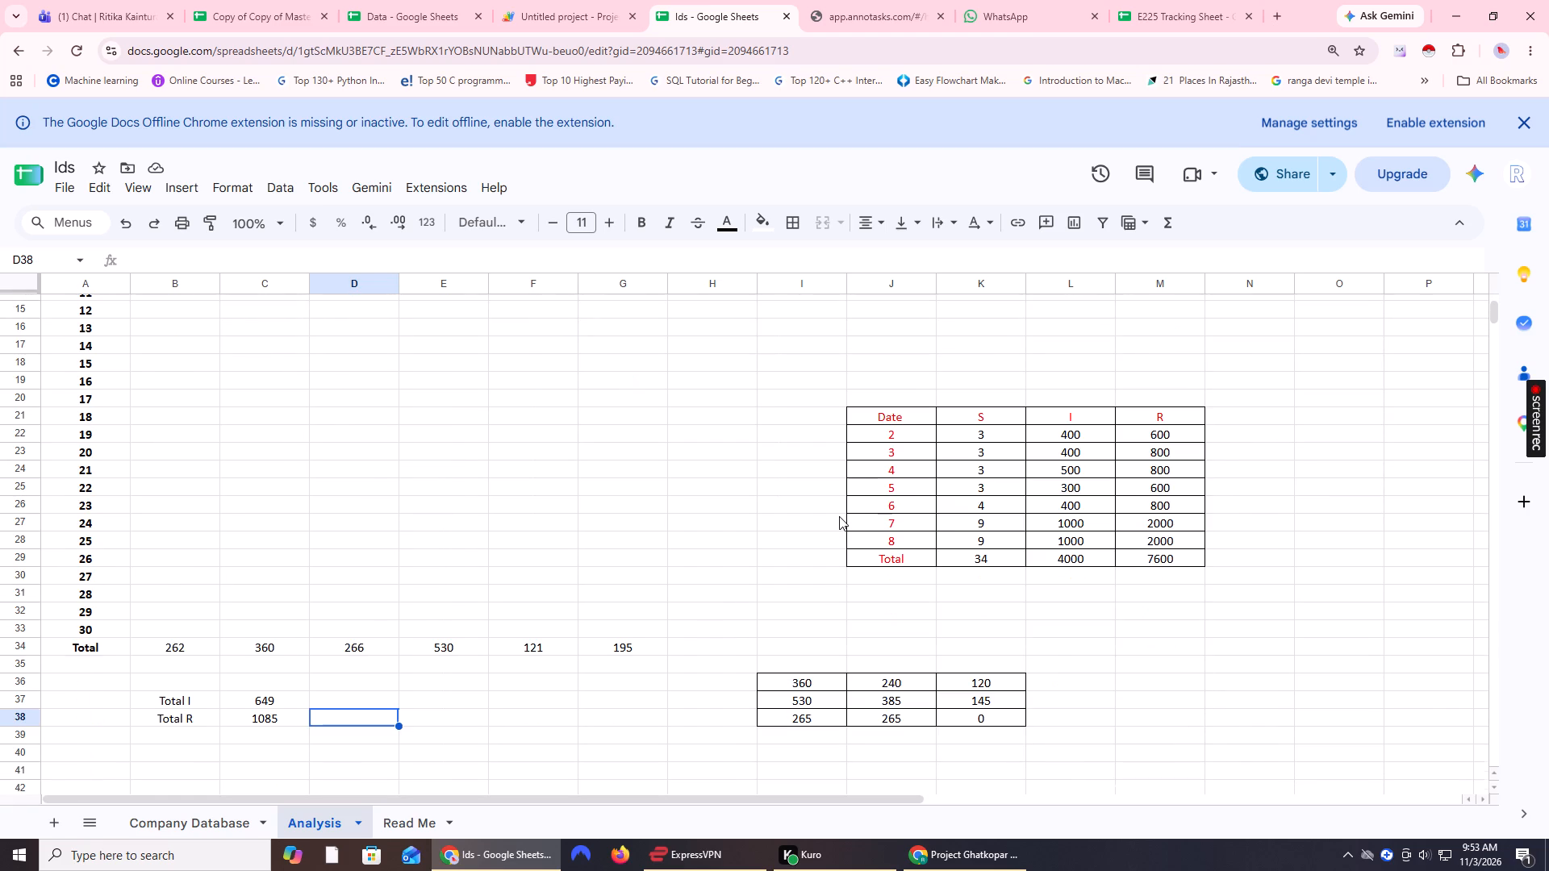
scroll(839, 516, up, 2)
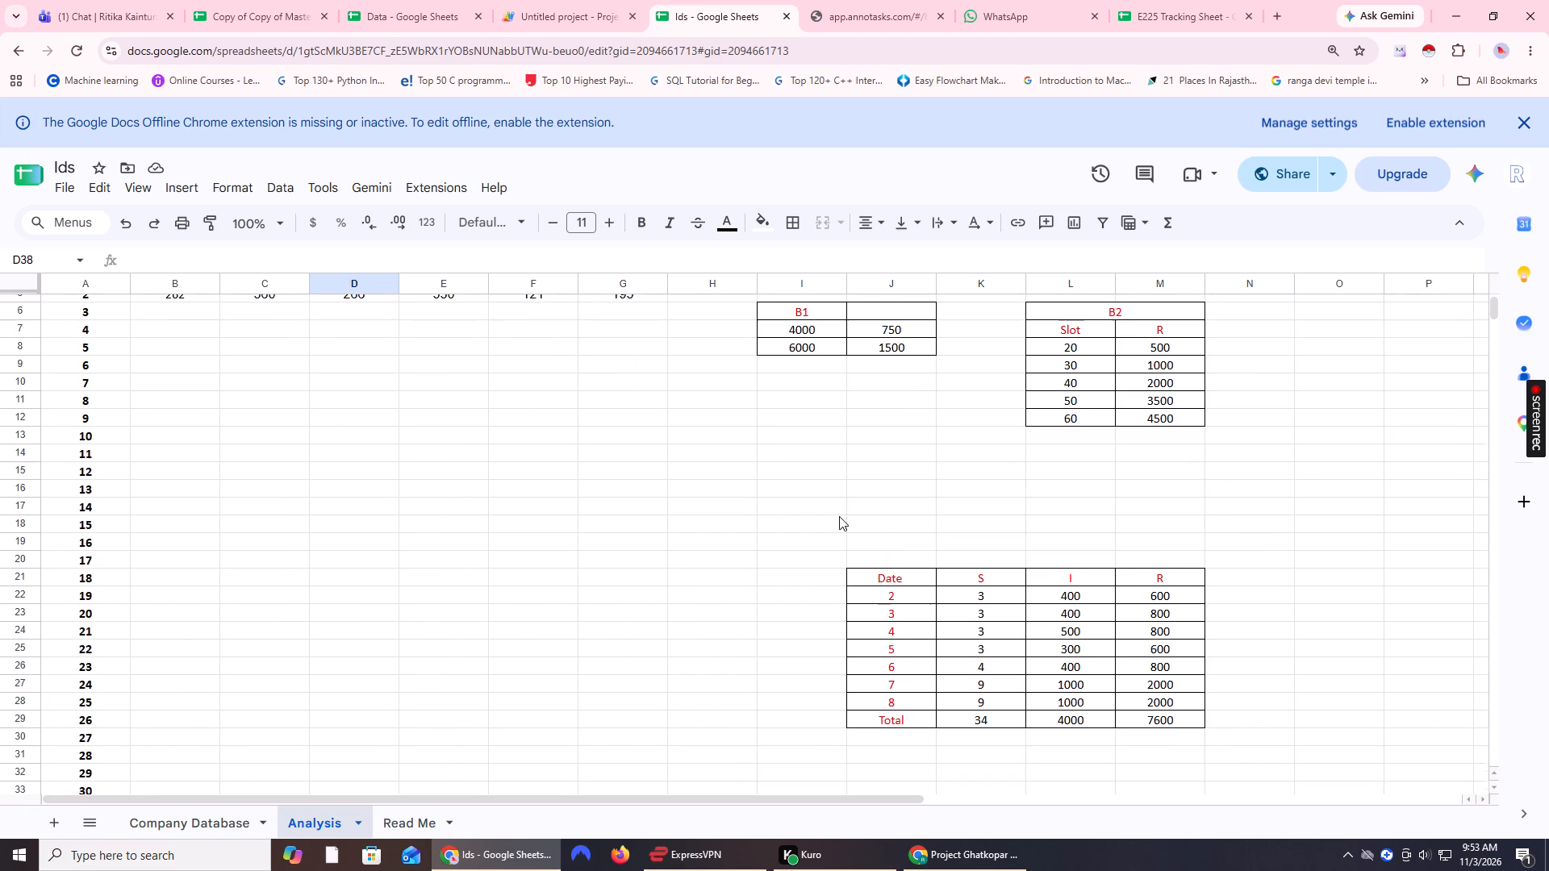
scroll(839, 516, down, 2)
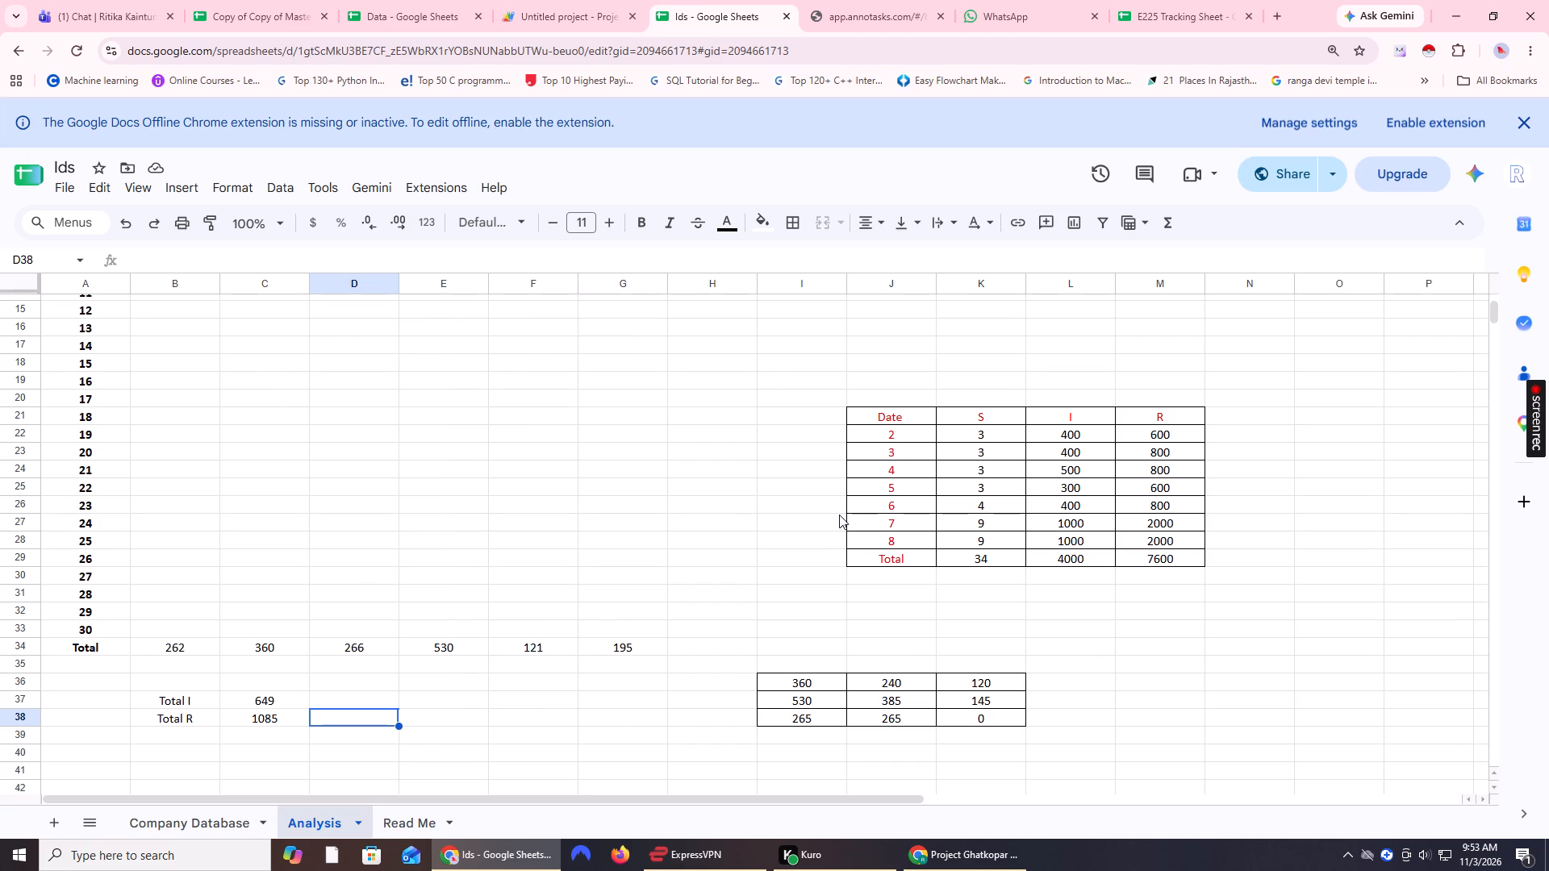
click(798, 685)
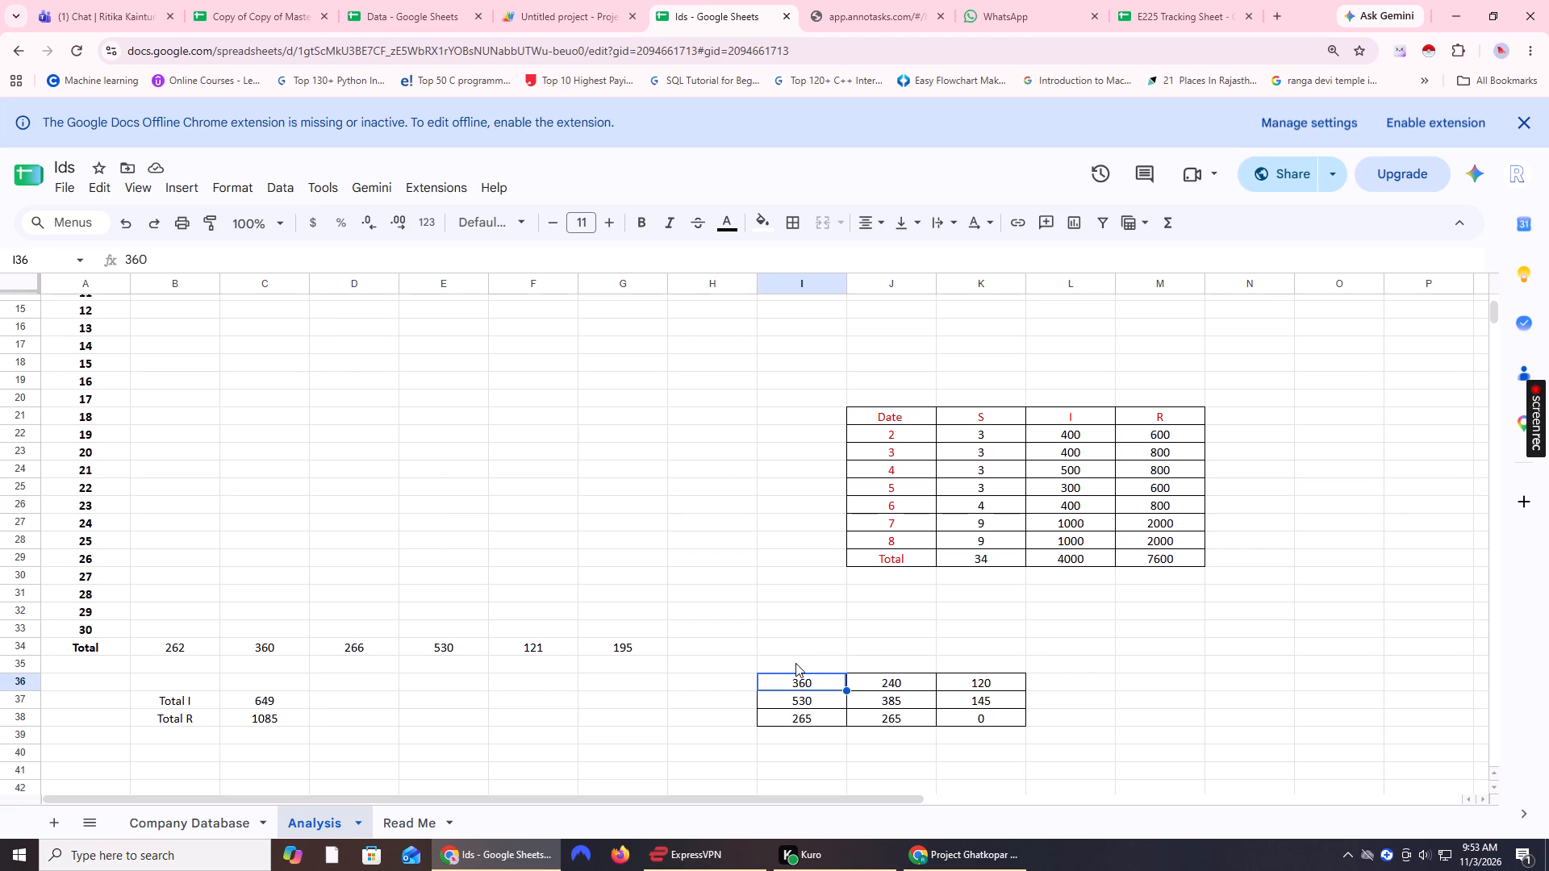
click(795, 662)
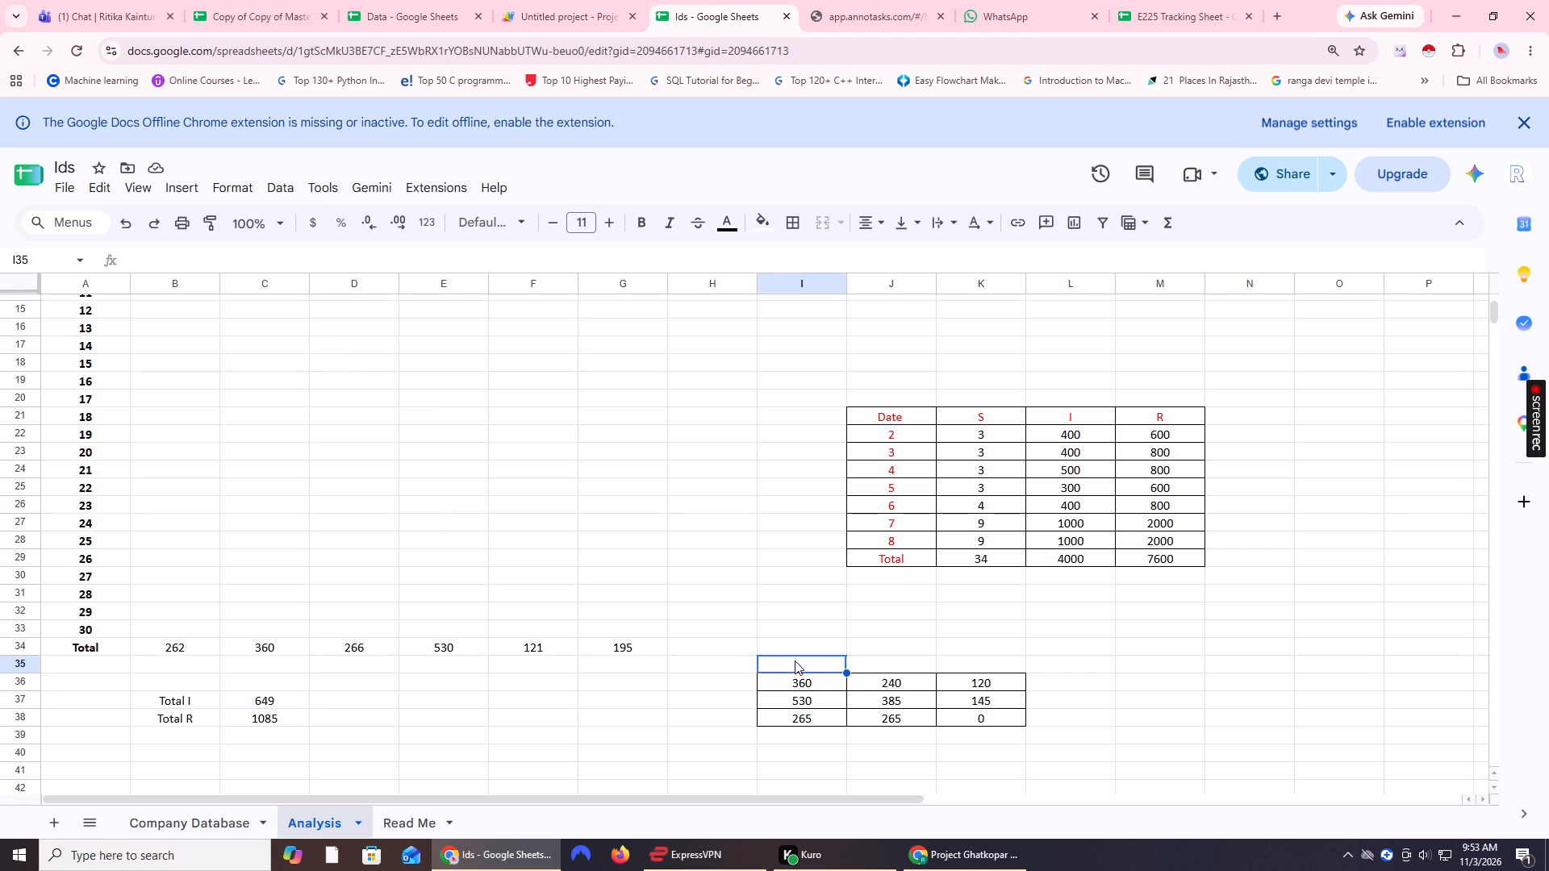
text(RS)
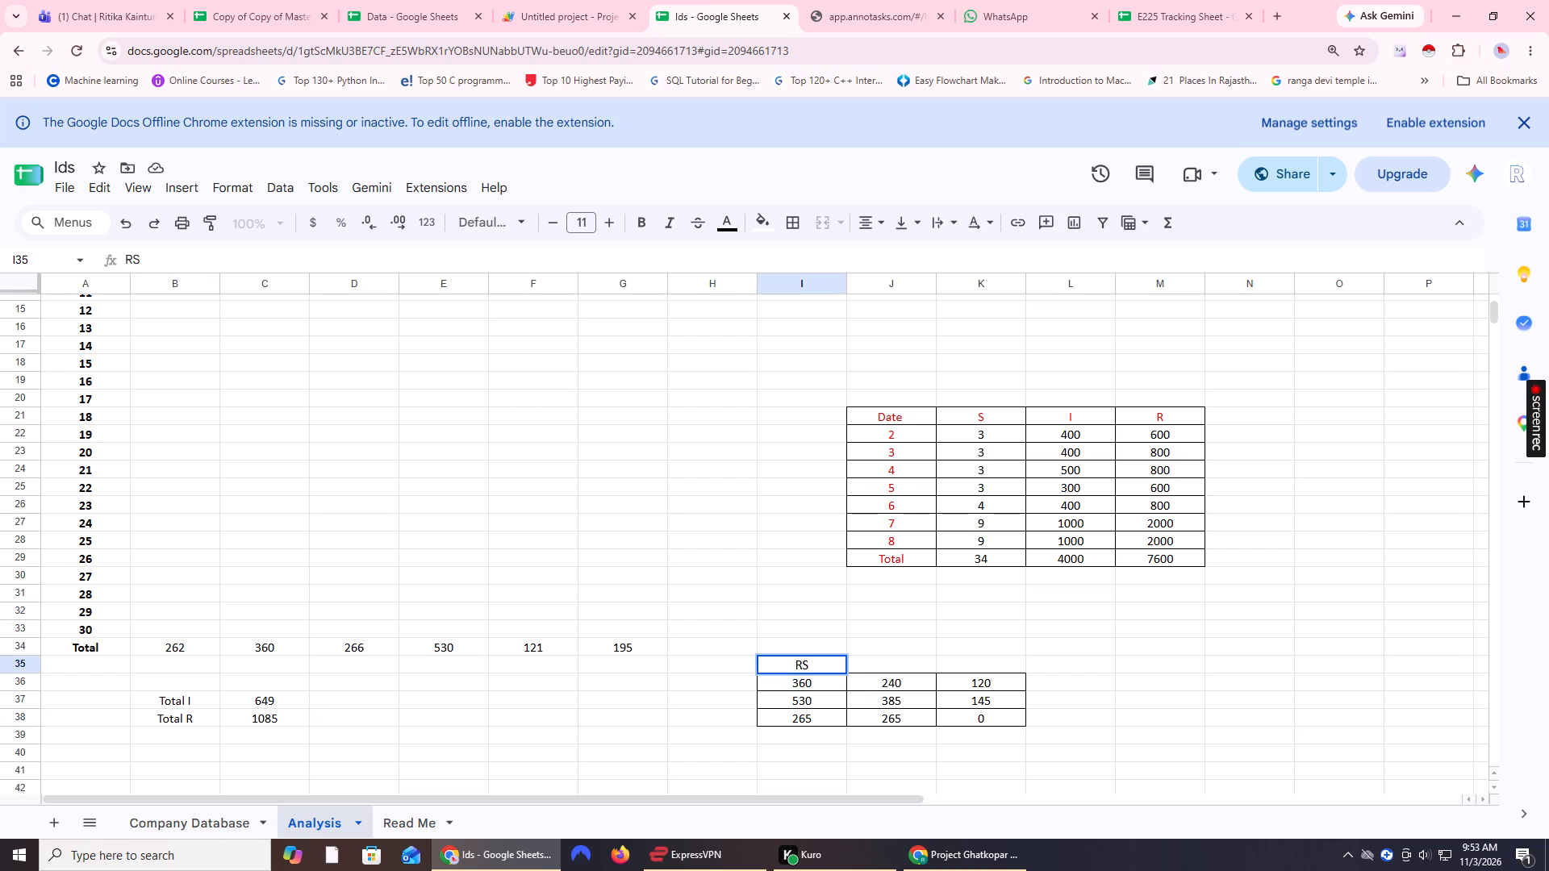
key(7)
click(874, 660)
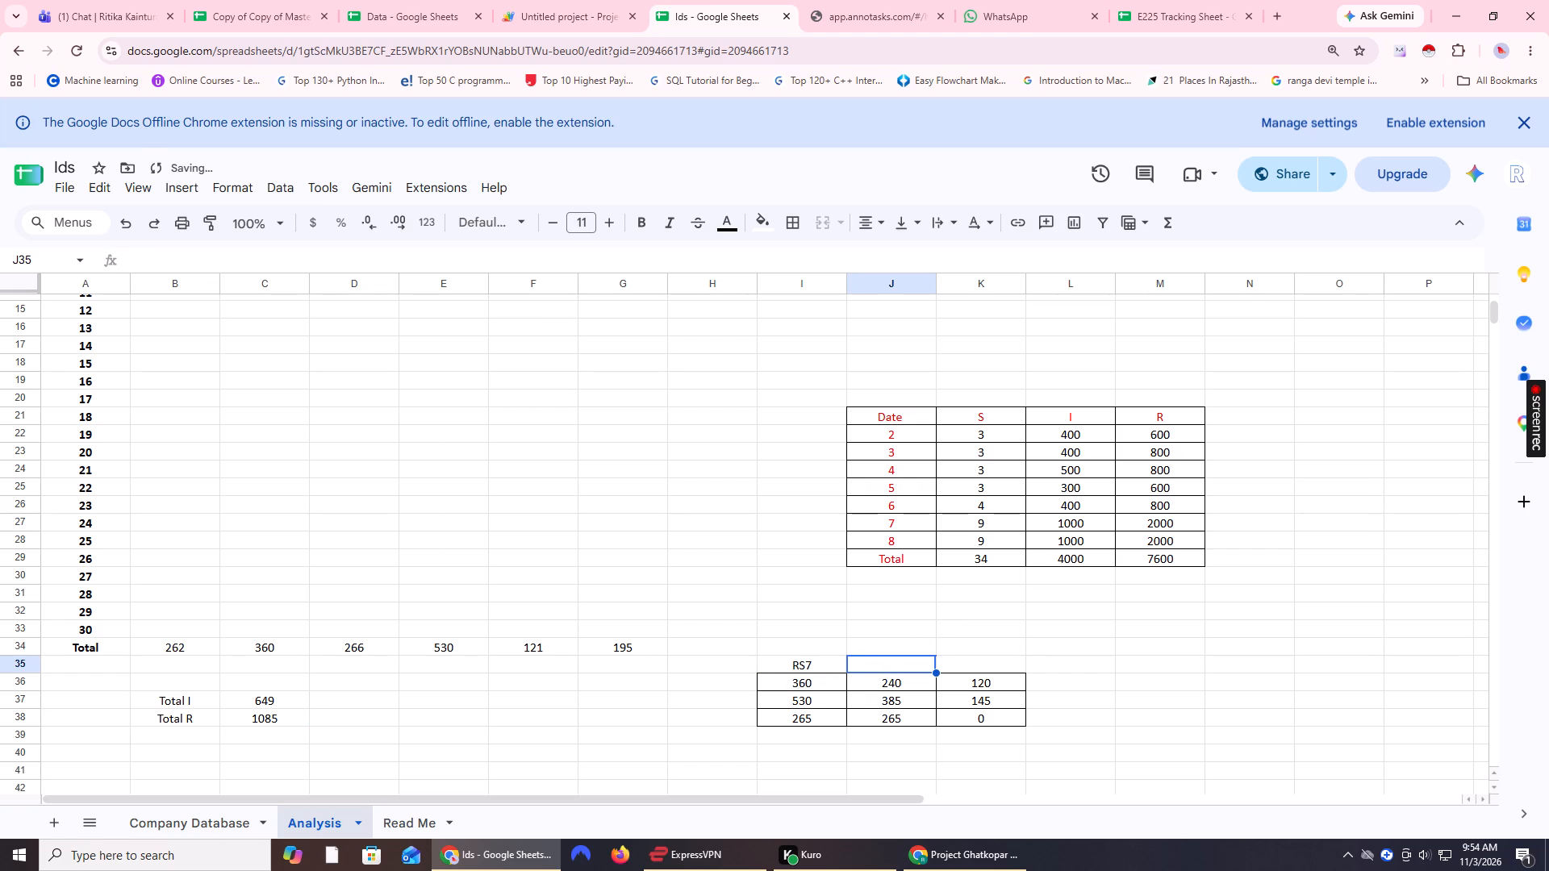
text(PTM)
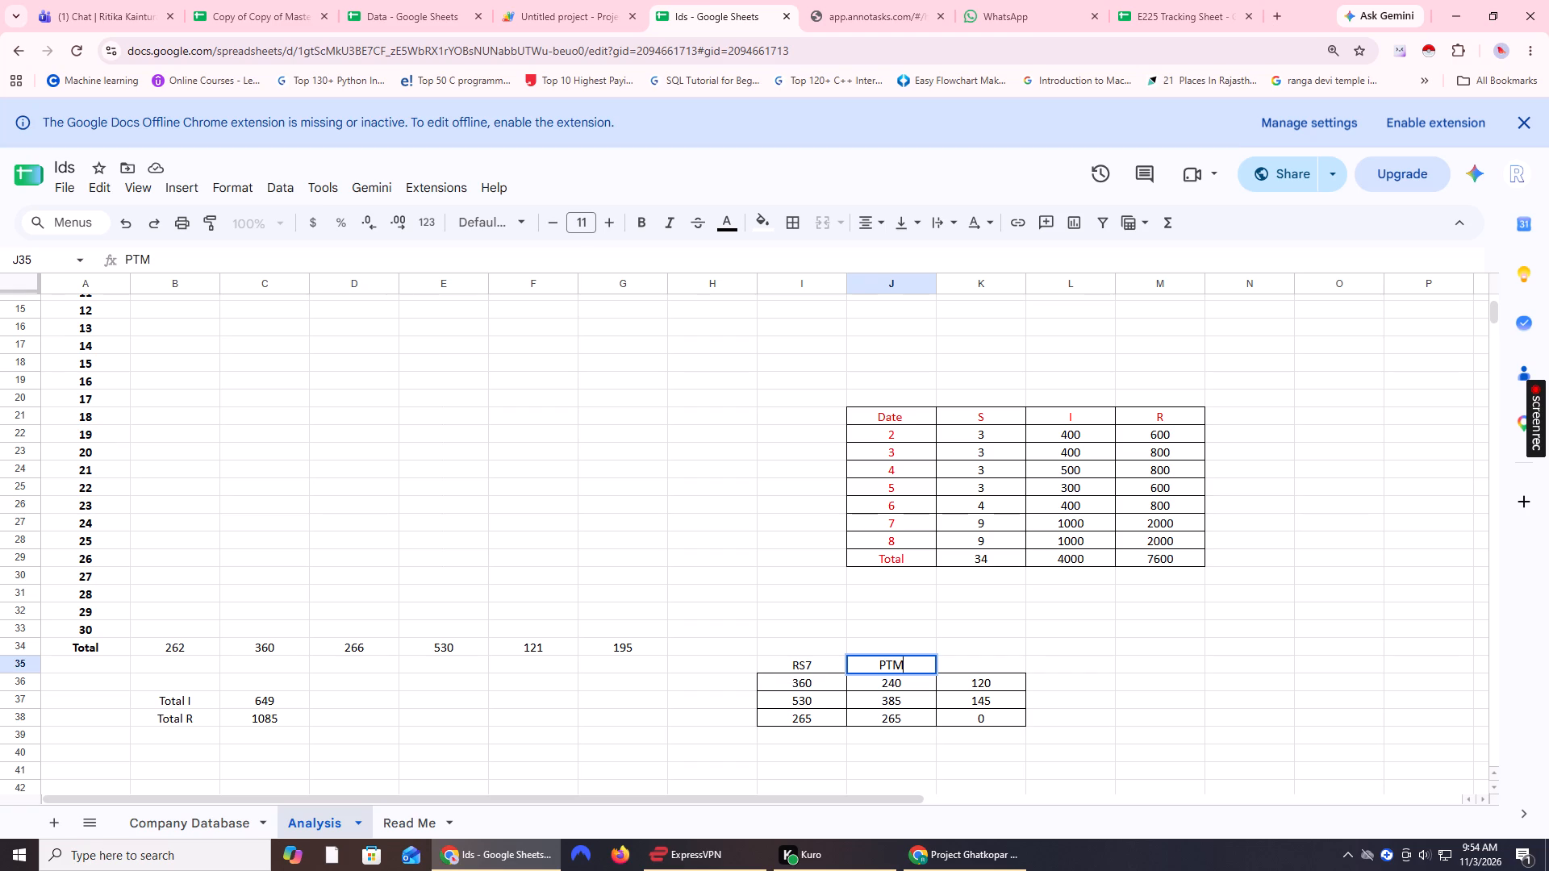
key(space)
key(shift+n)
key(Return)
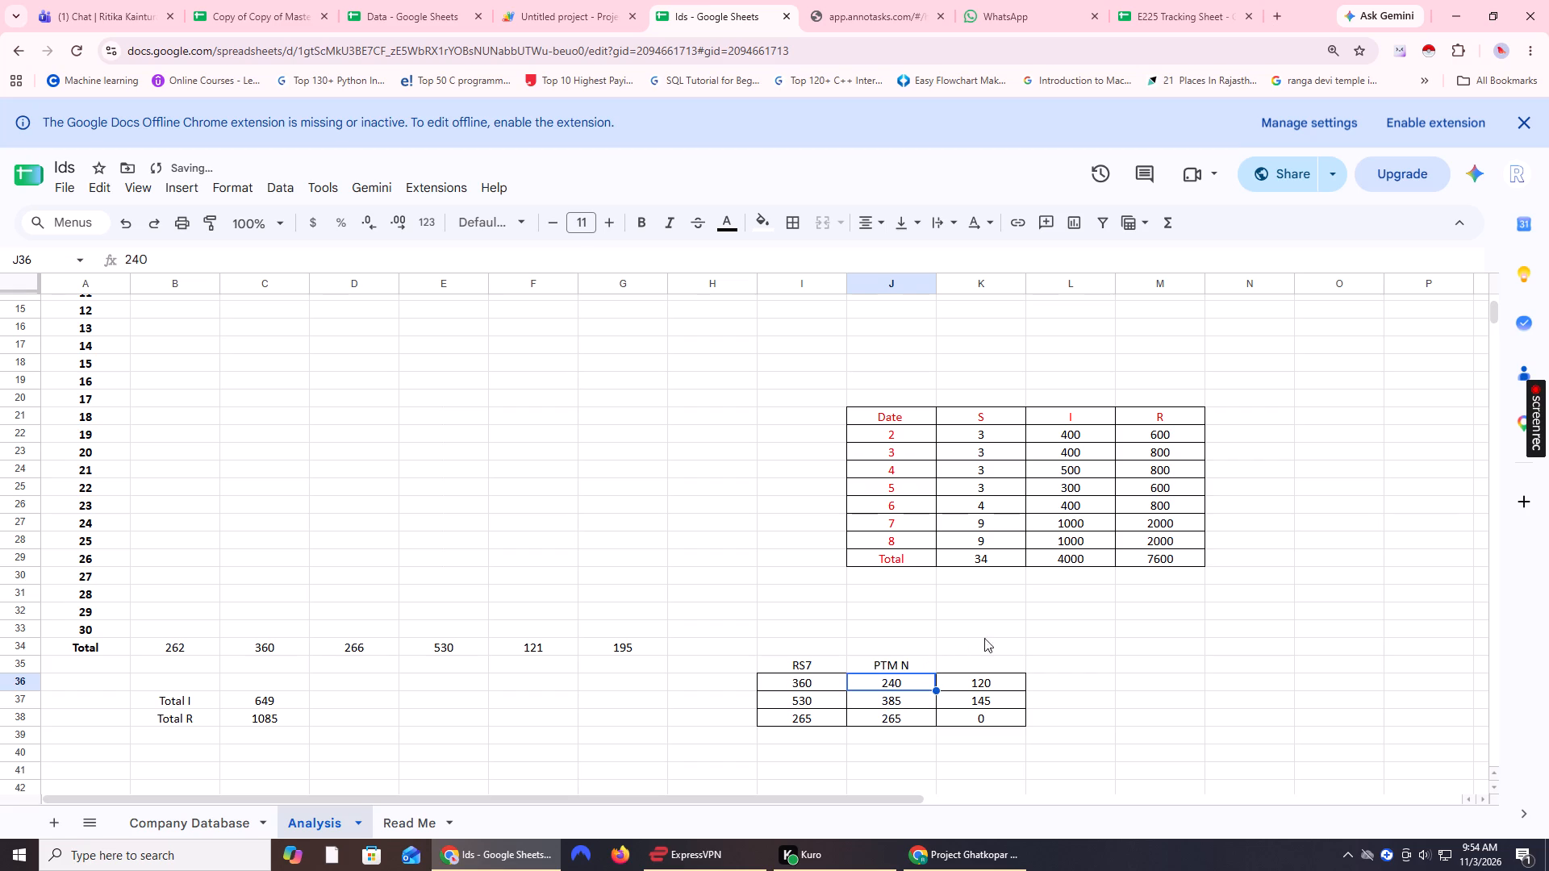
Look through the Leaves Count, E225 Nov Leaves Count and Shift Tracker sheets in the E225 Tracking Sheet, returning to the Ids spreadsheet.
click(1139, 0)
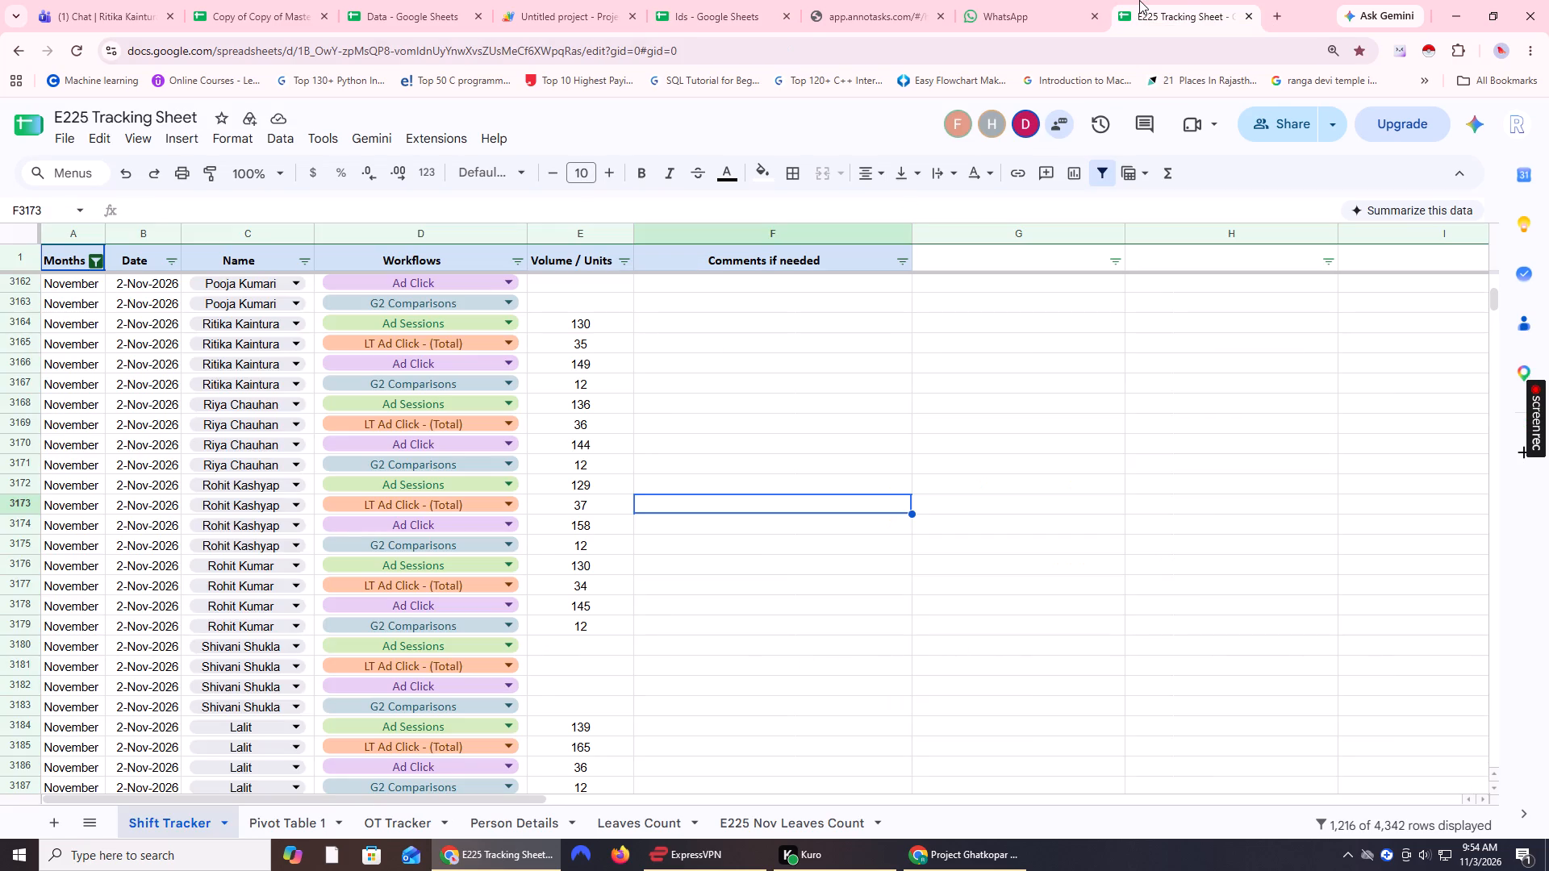
click(619, 819)
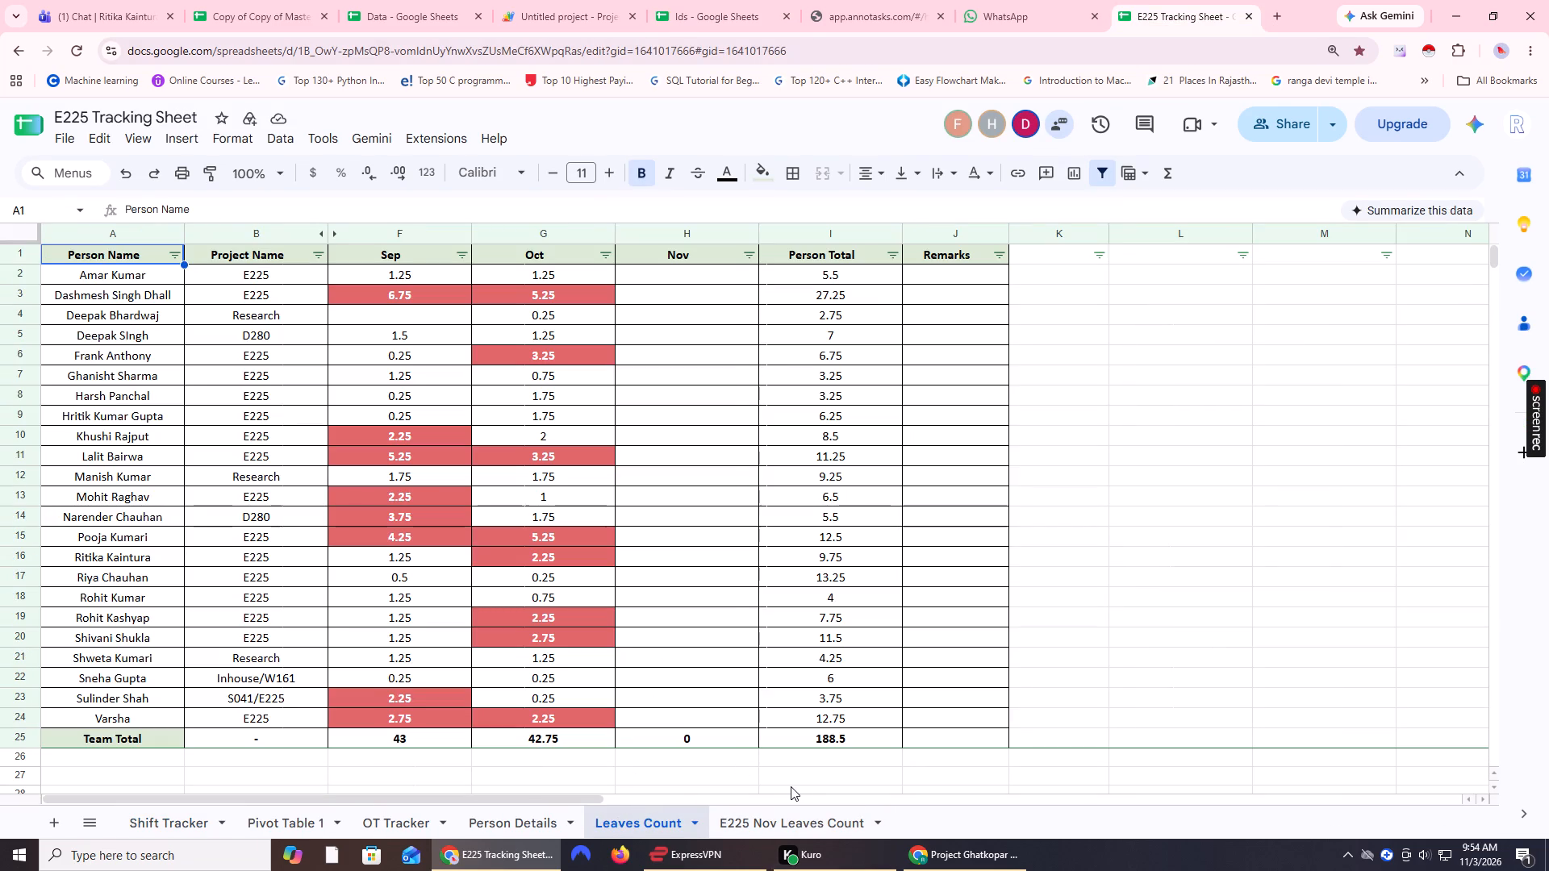
click(787, 814)
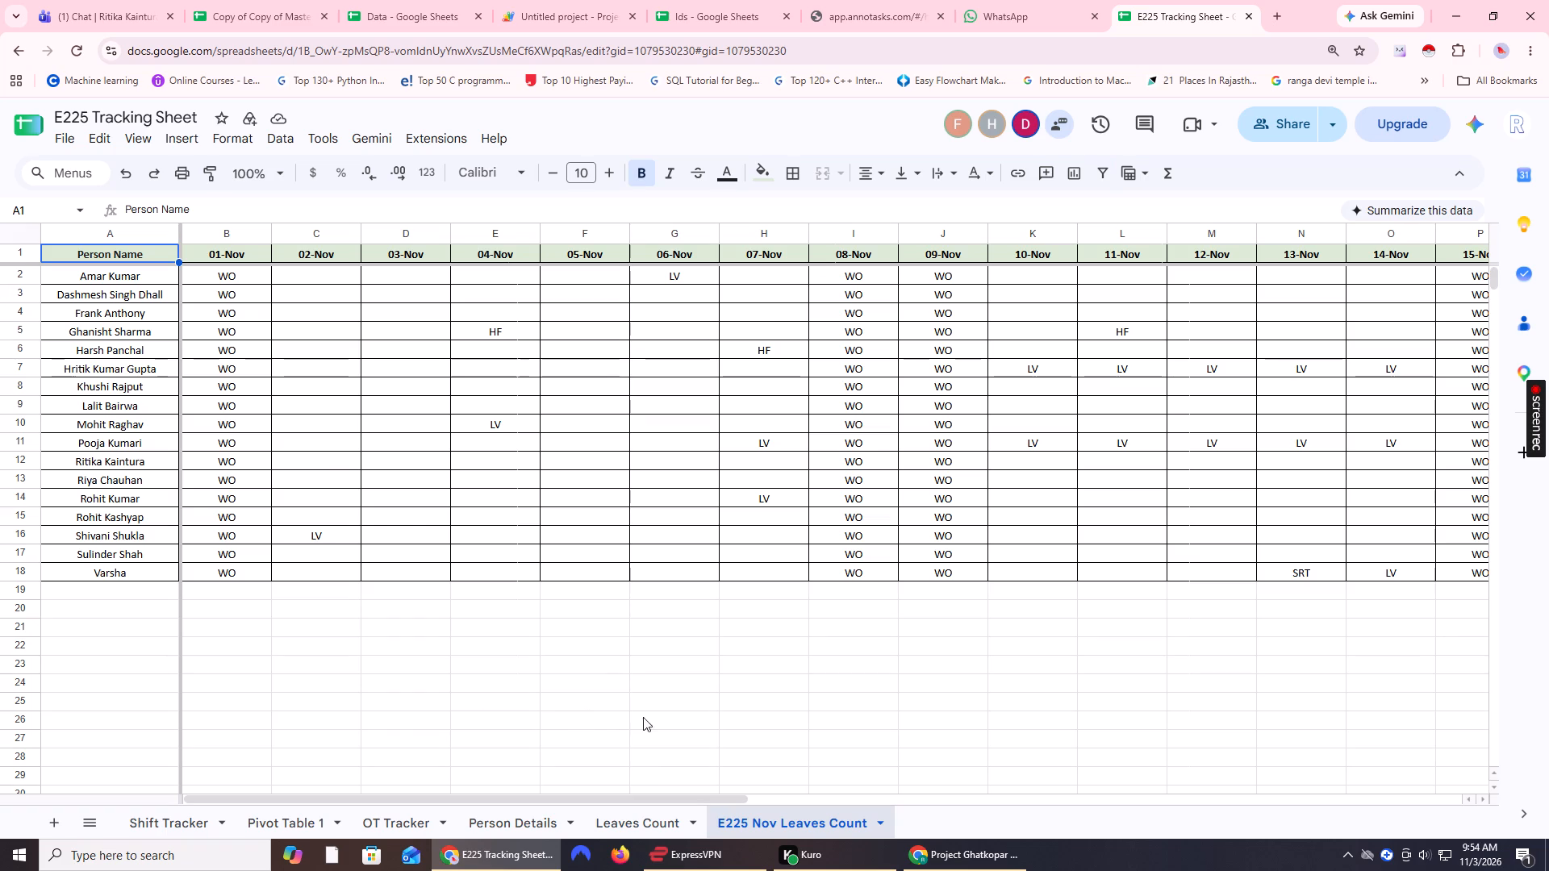
click(156, 831)
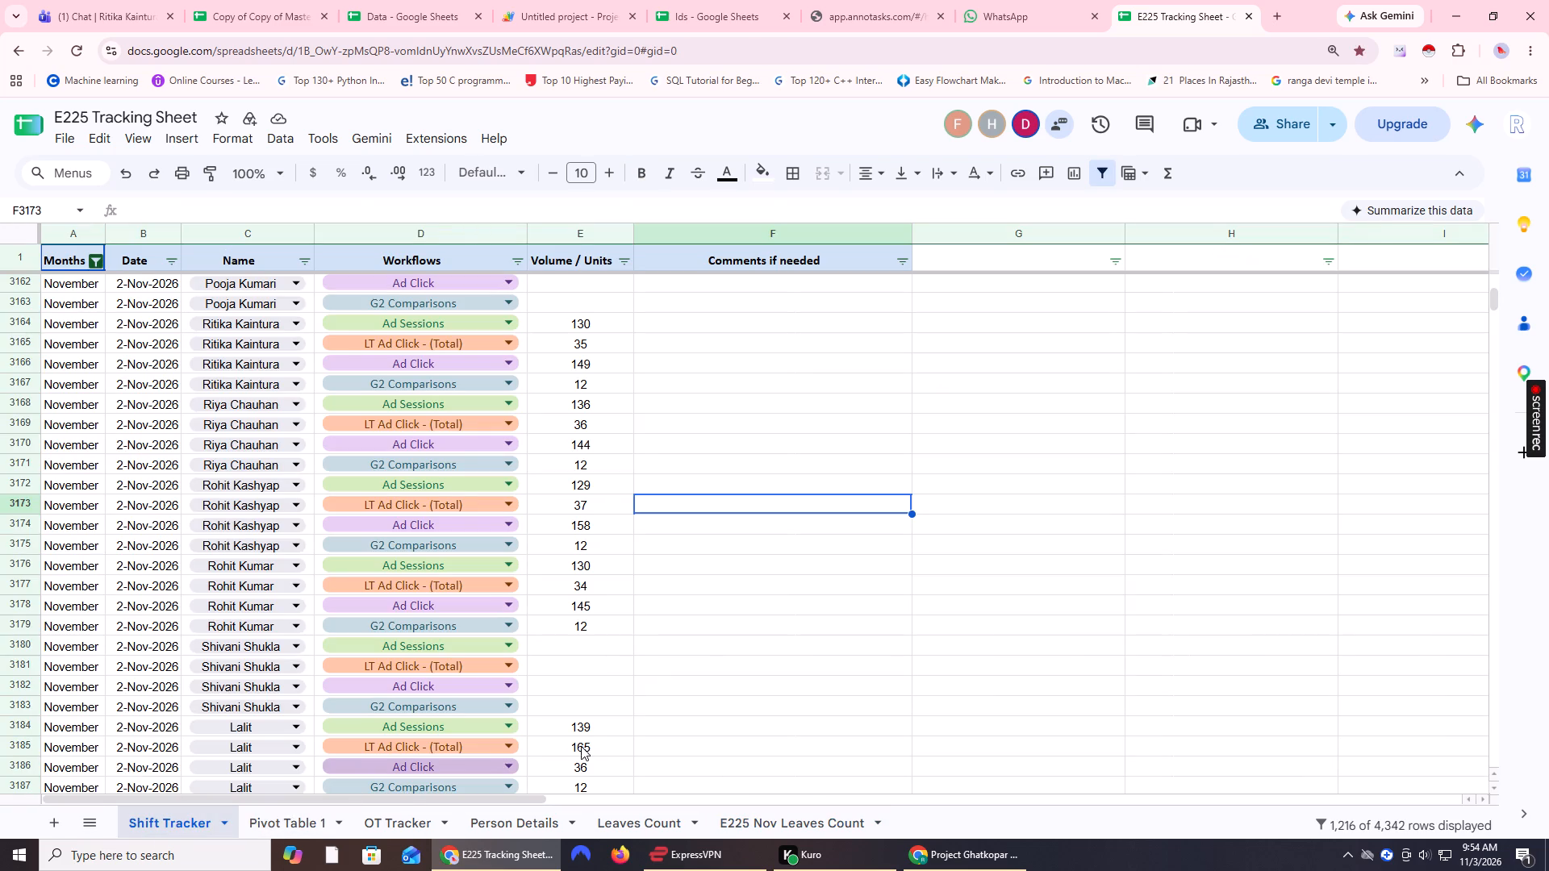
click(727, 0)
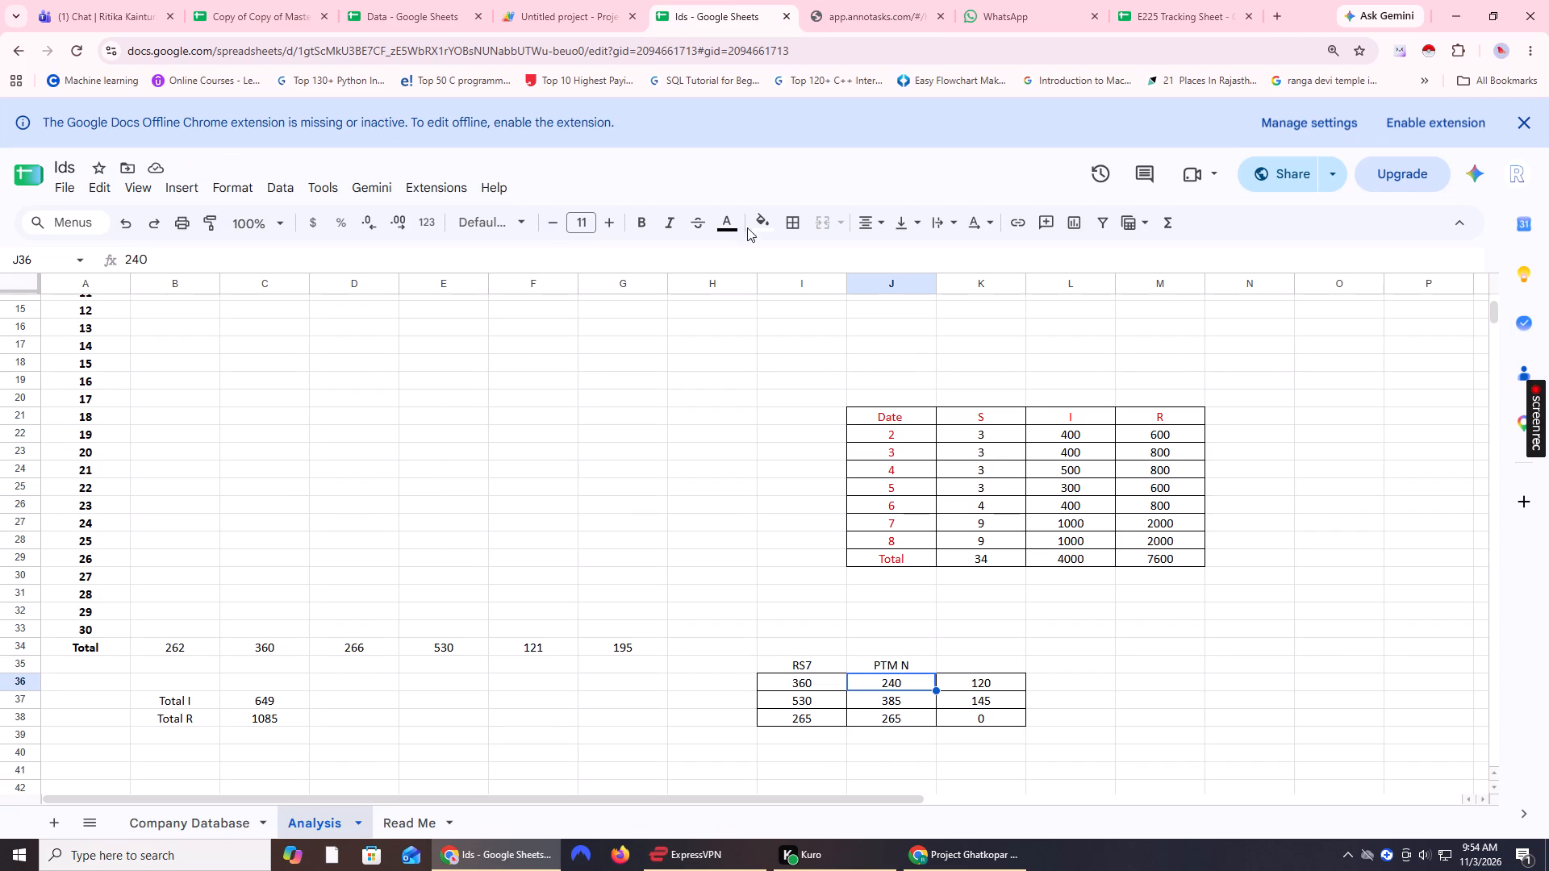
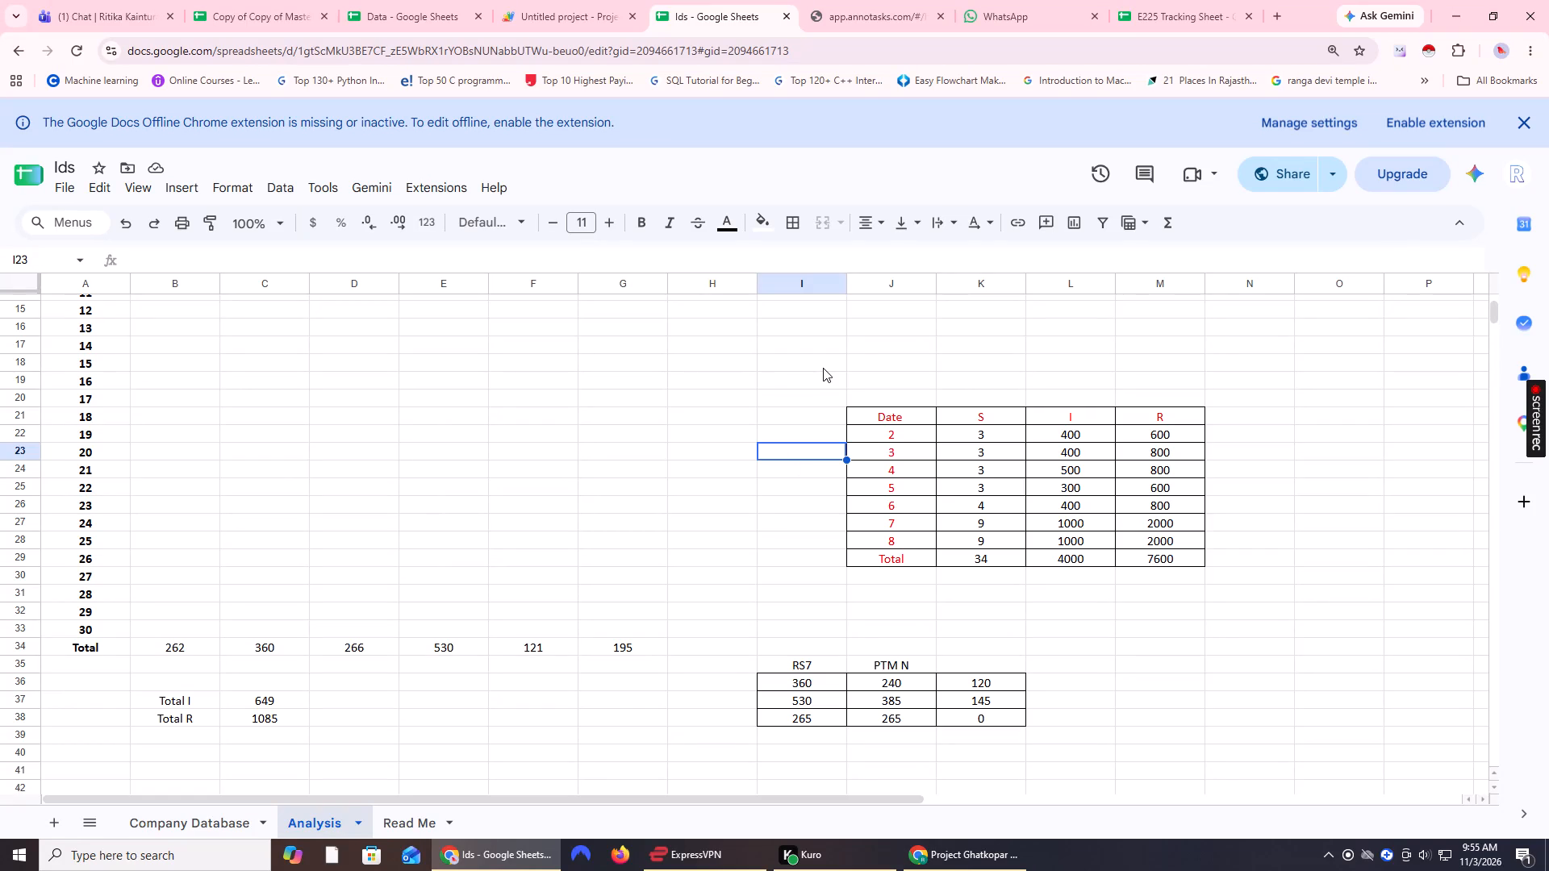
Enter 669 in cell D37, beside the Total I value.
click(324, 699)
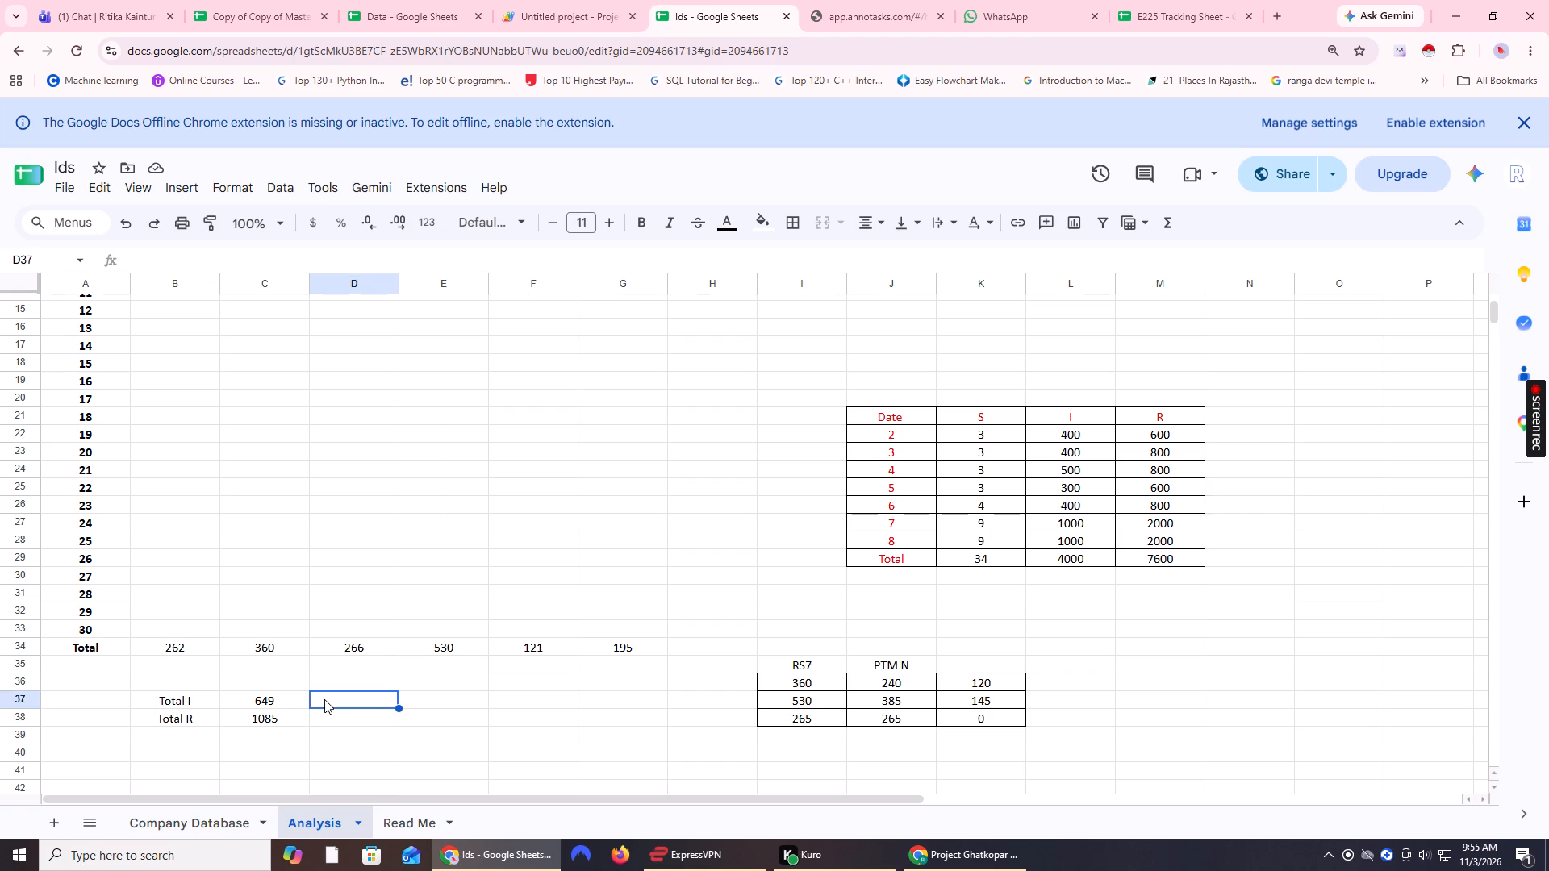
text(669)
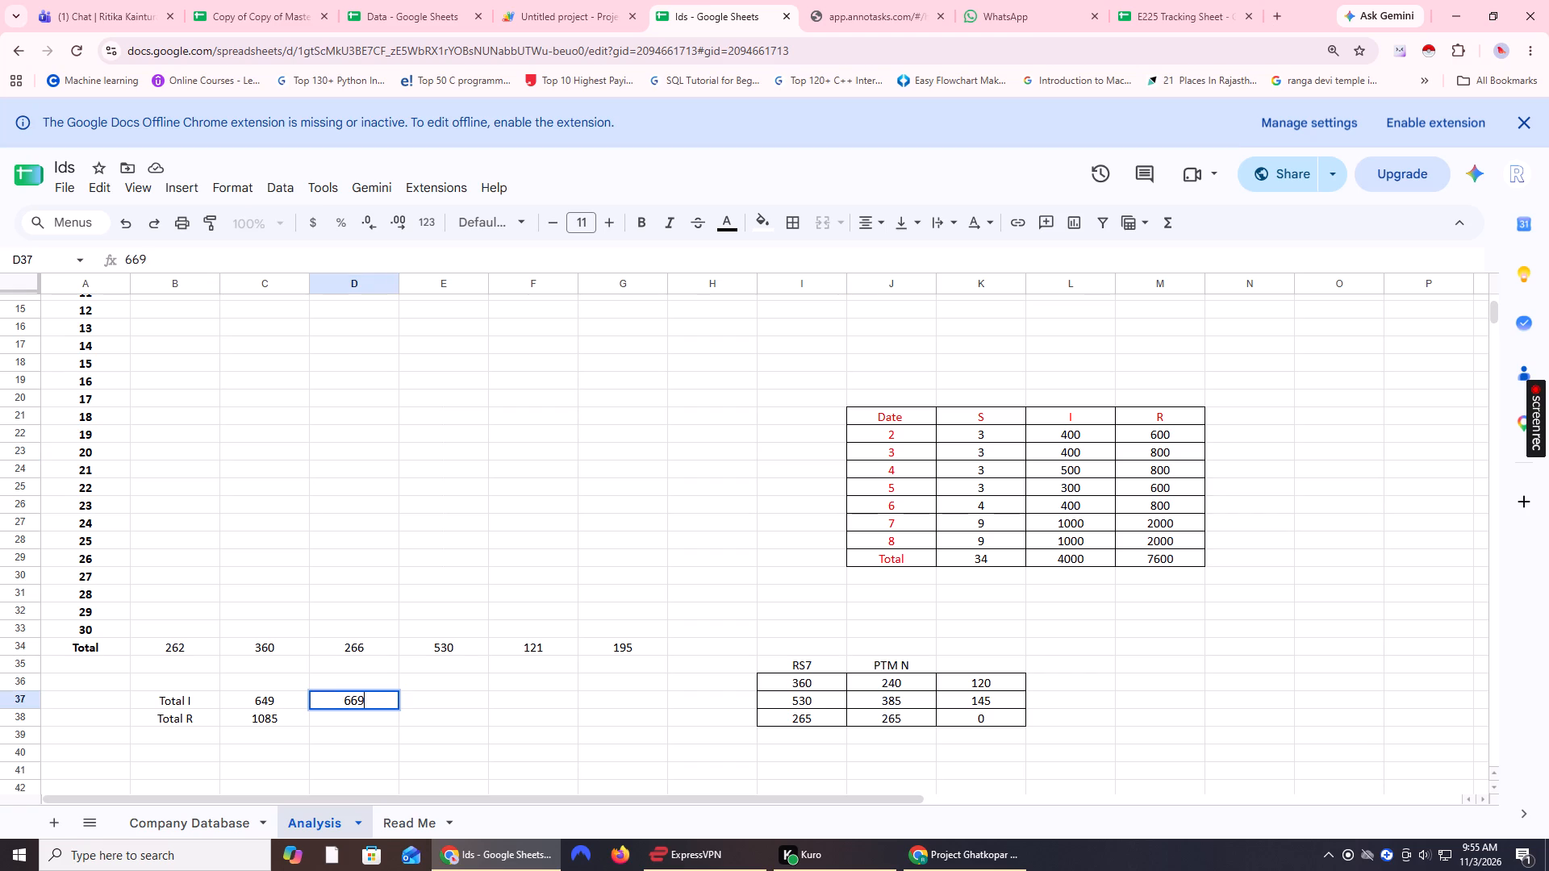
key(Return)
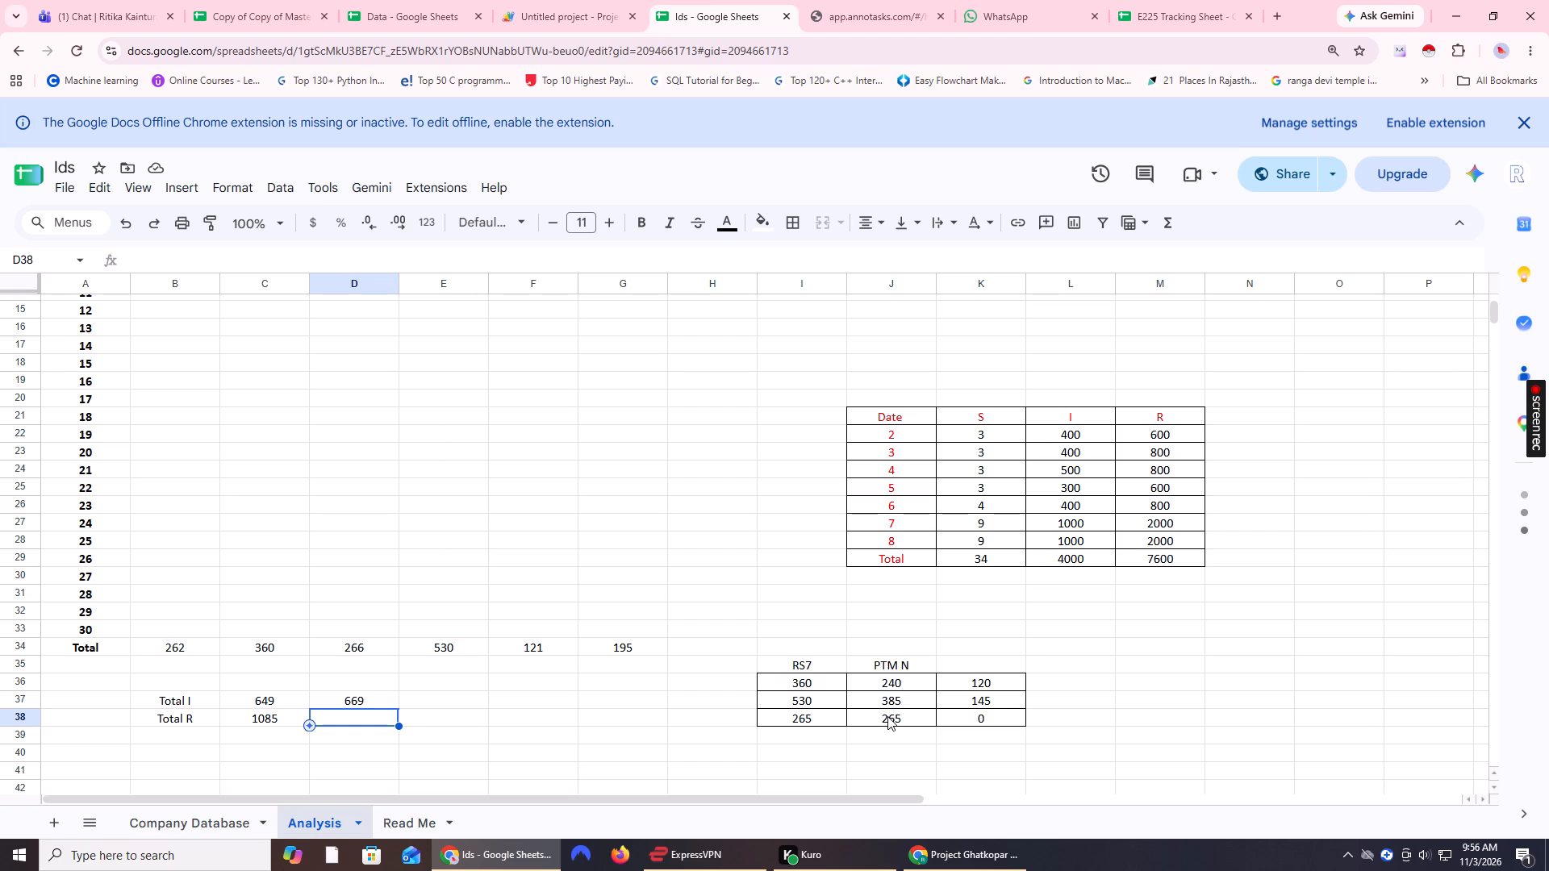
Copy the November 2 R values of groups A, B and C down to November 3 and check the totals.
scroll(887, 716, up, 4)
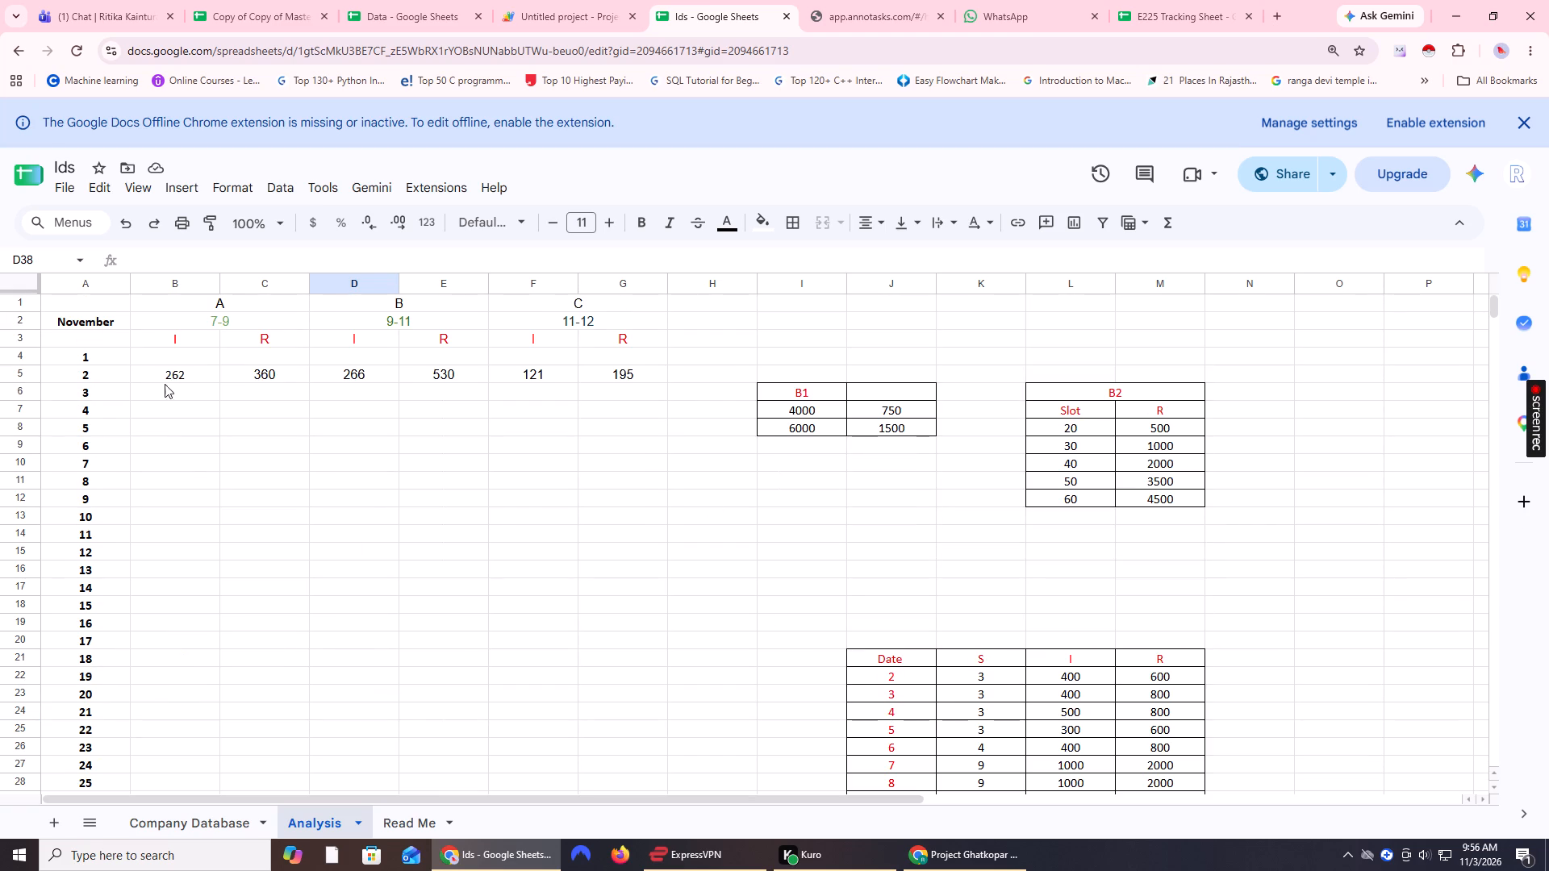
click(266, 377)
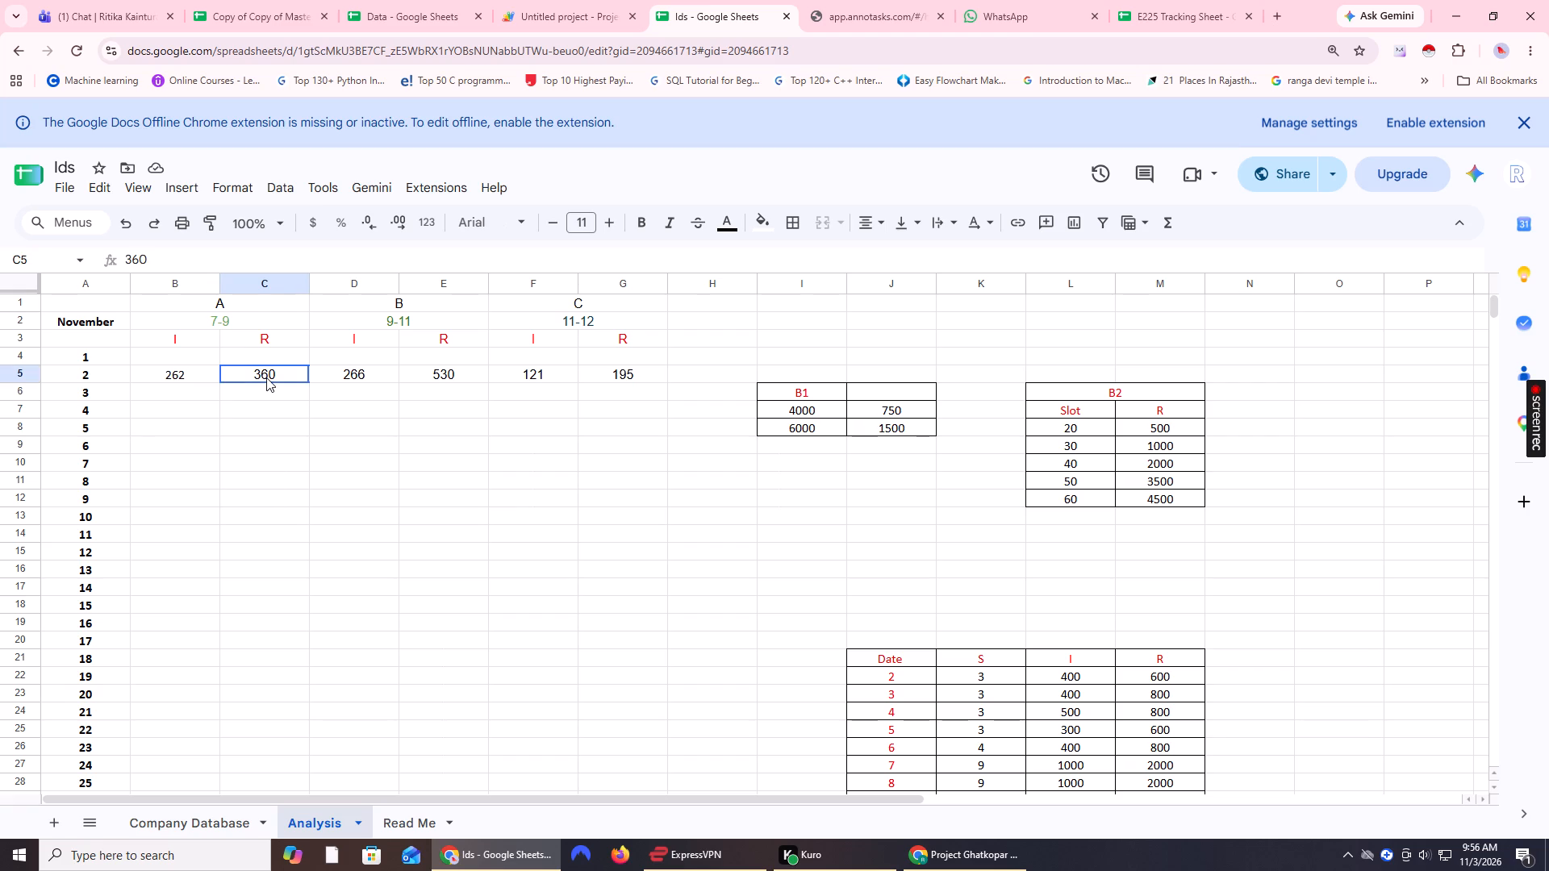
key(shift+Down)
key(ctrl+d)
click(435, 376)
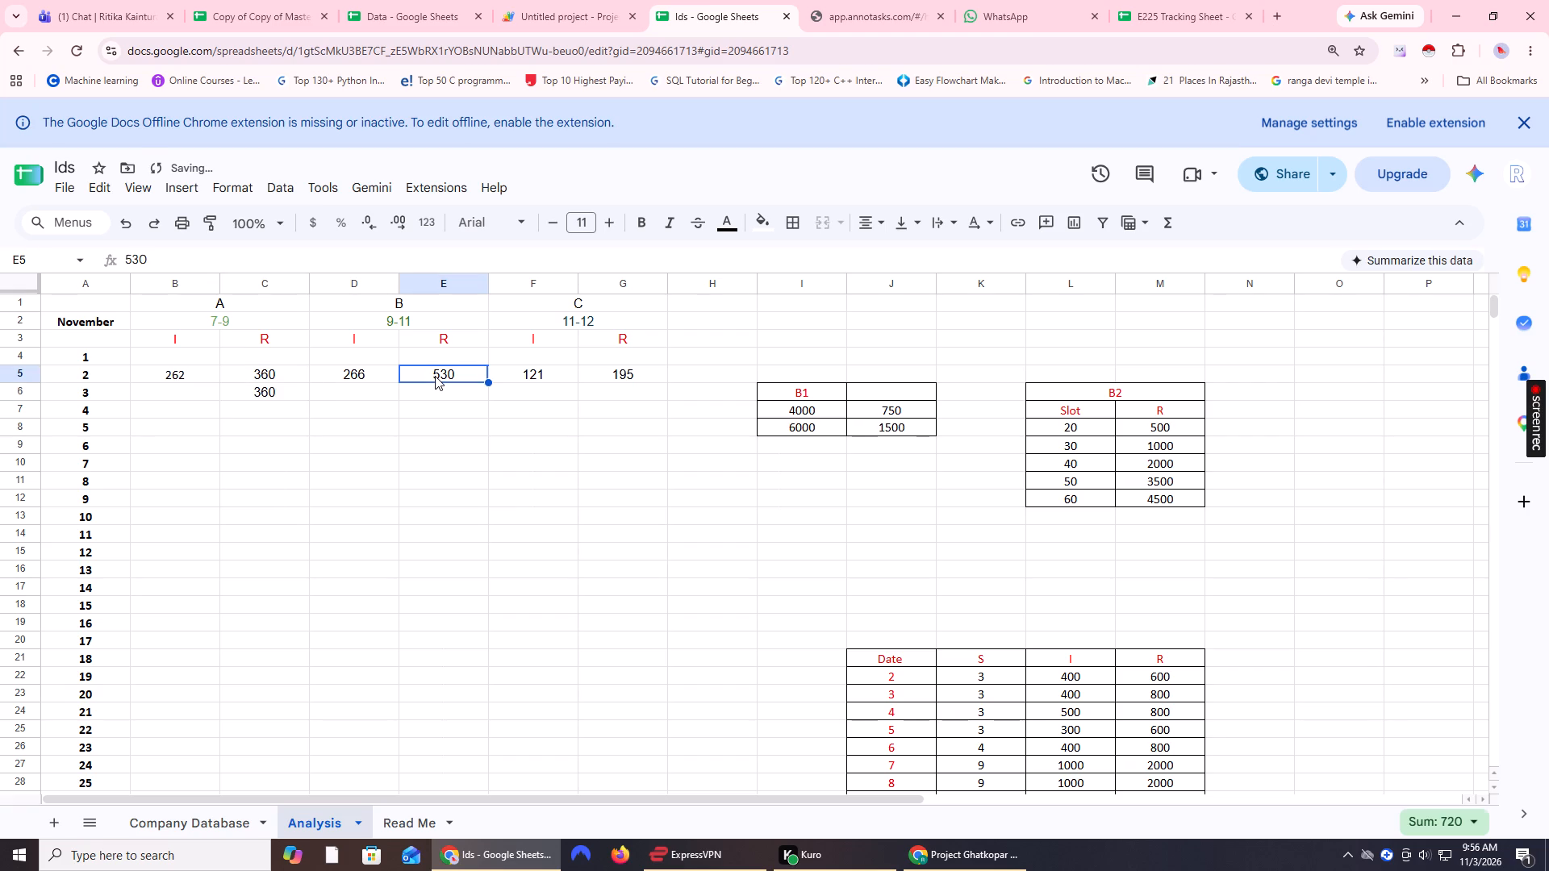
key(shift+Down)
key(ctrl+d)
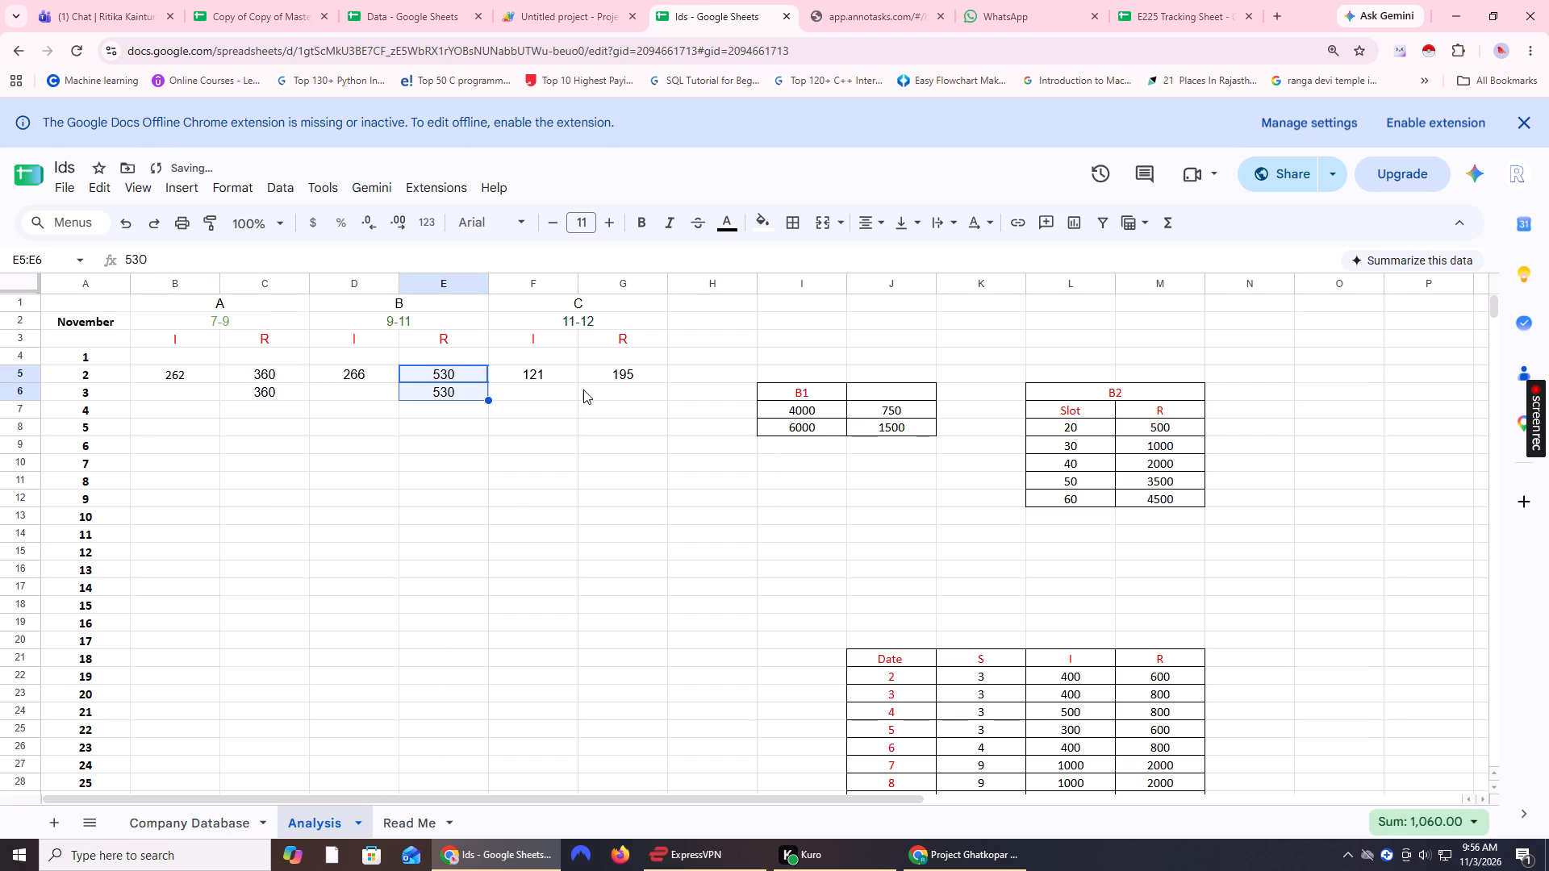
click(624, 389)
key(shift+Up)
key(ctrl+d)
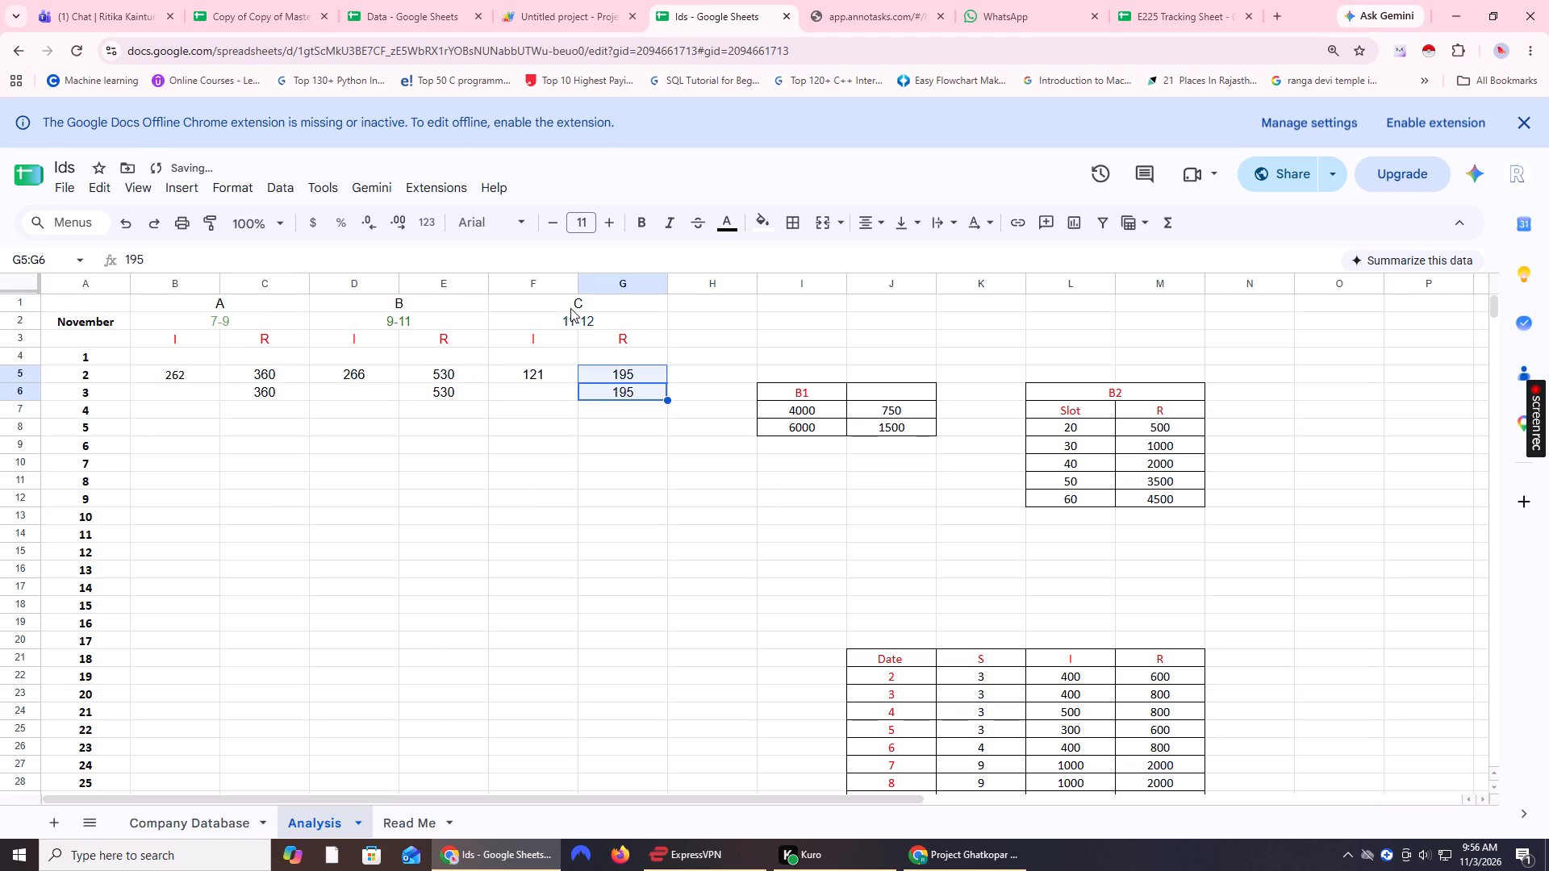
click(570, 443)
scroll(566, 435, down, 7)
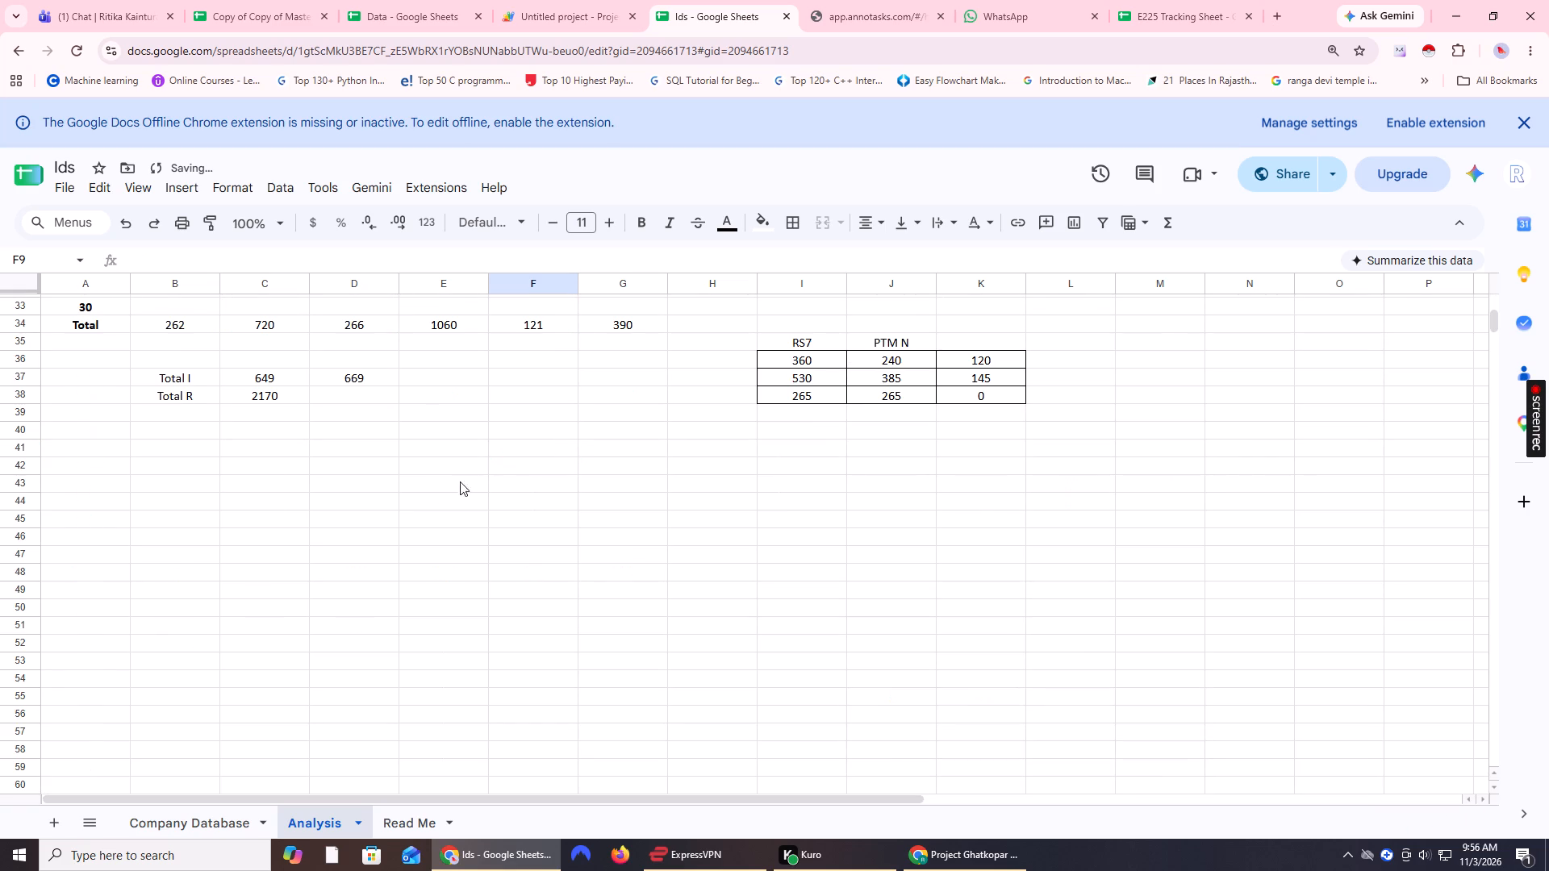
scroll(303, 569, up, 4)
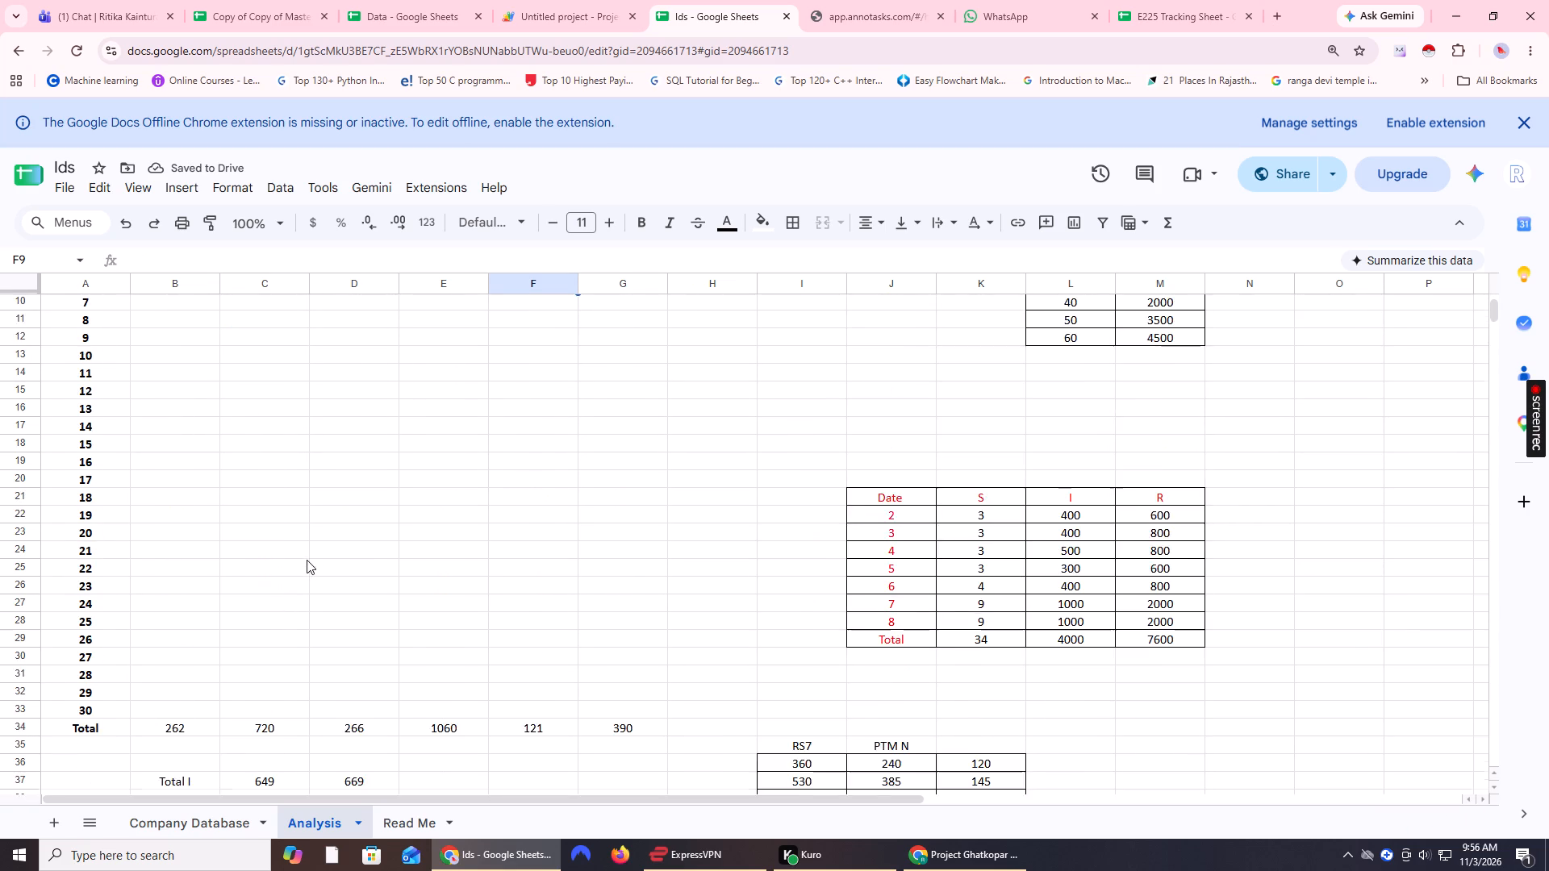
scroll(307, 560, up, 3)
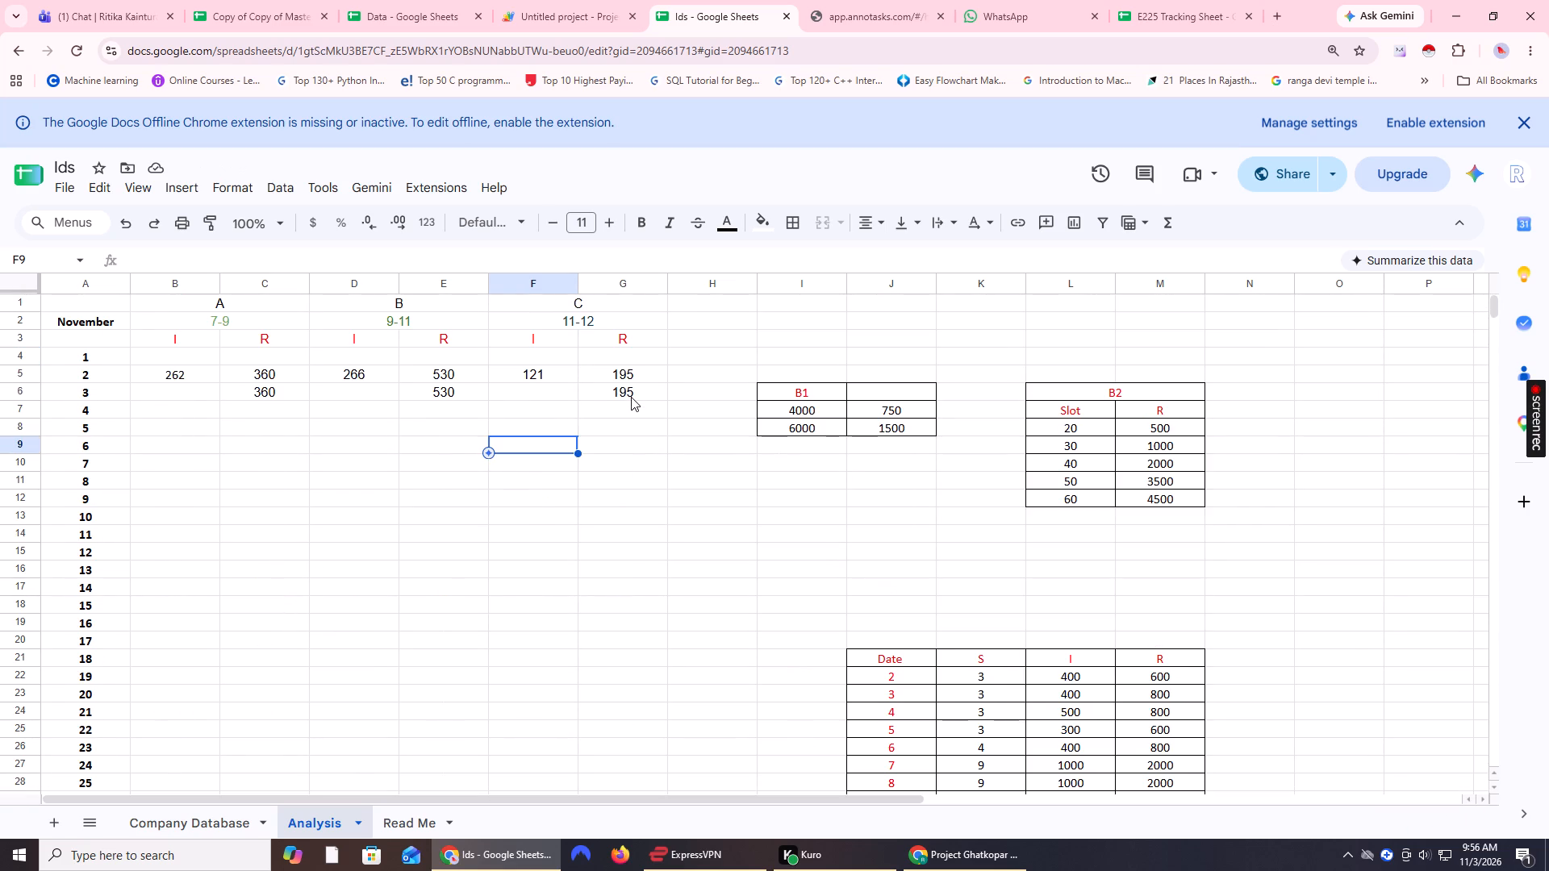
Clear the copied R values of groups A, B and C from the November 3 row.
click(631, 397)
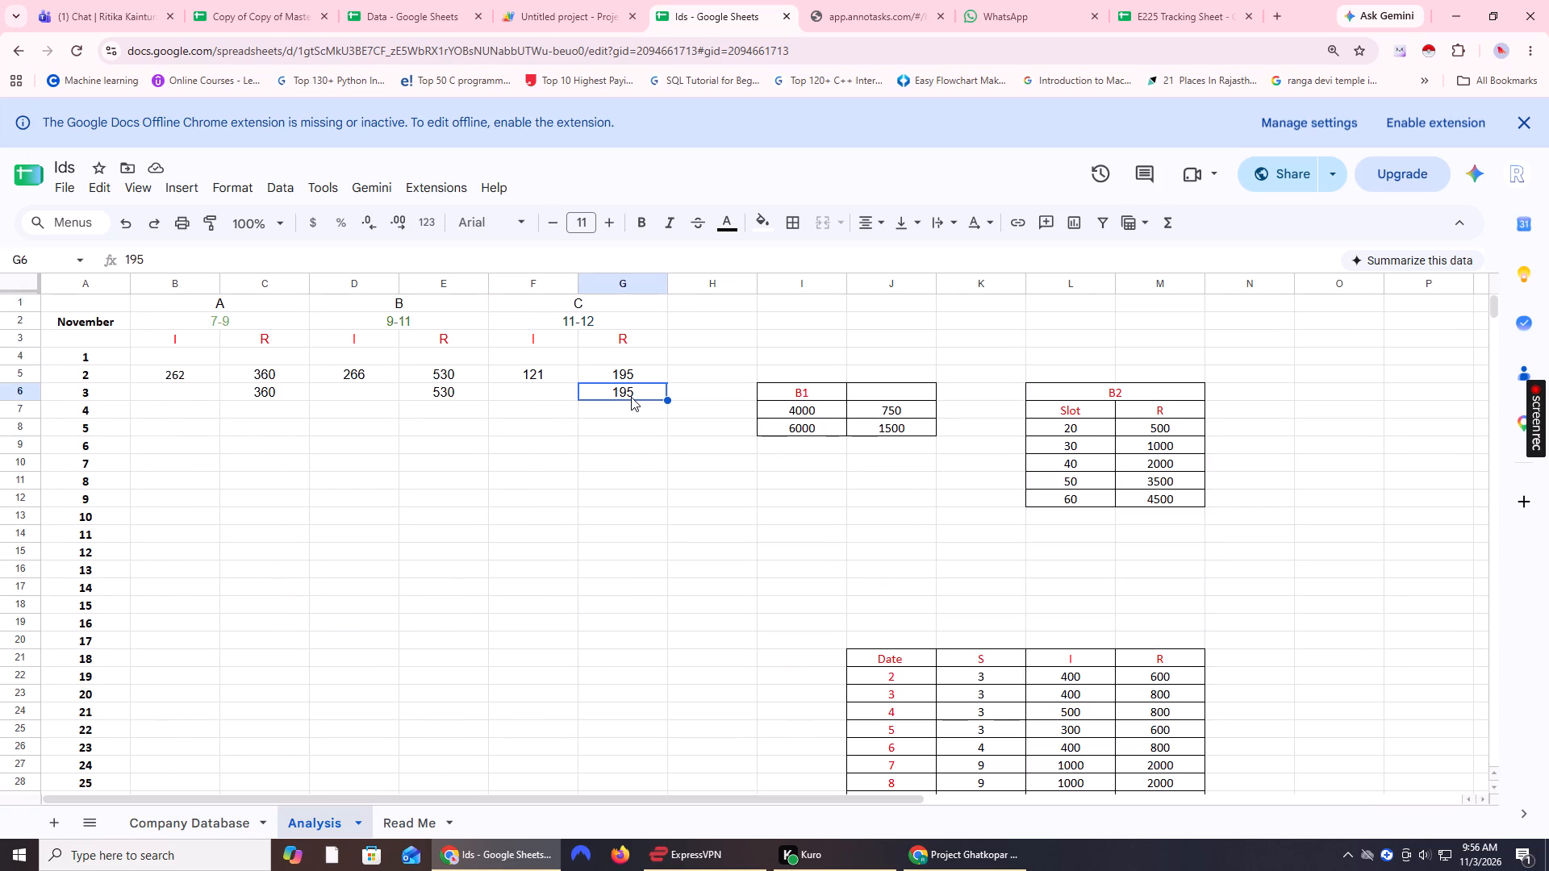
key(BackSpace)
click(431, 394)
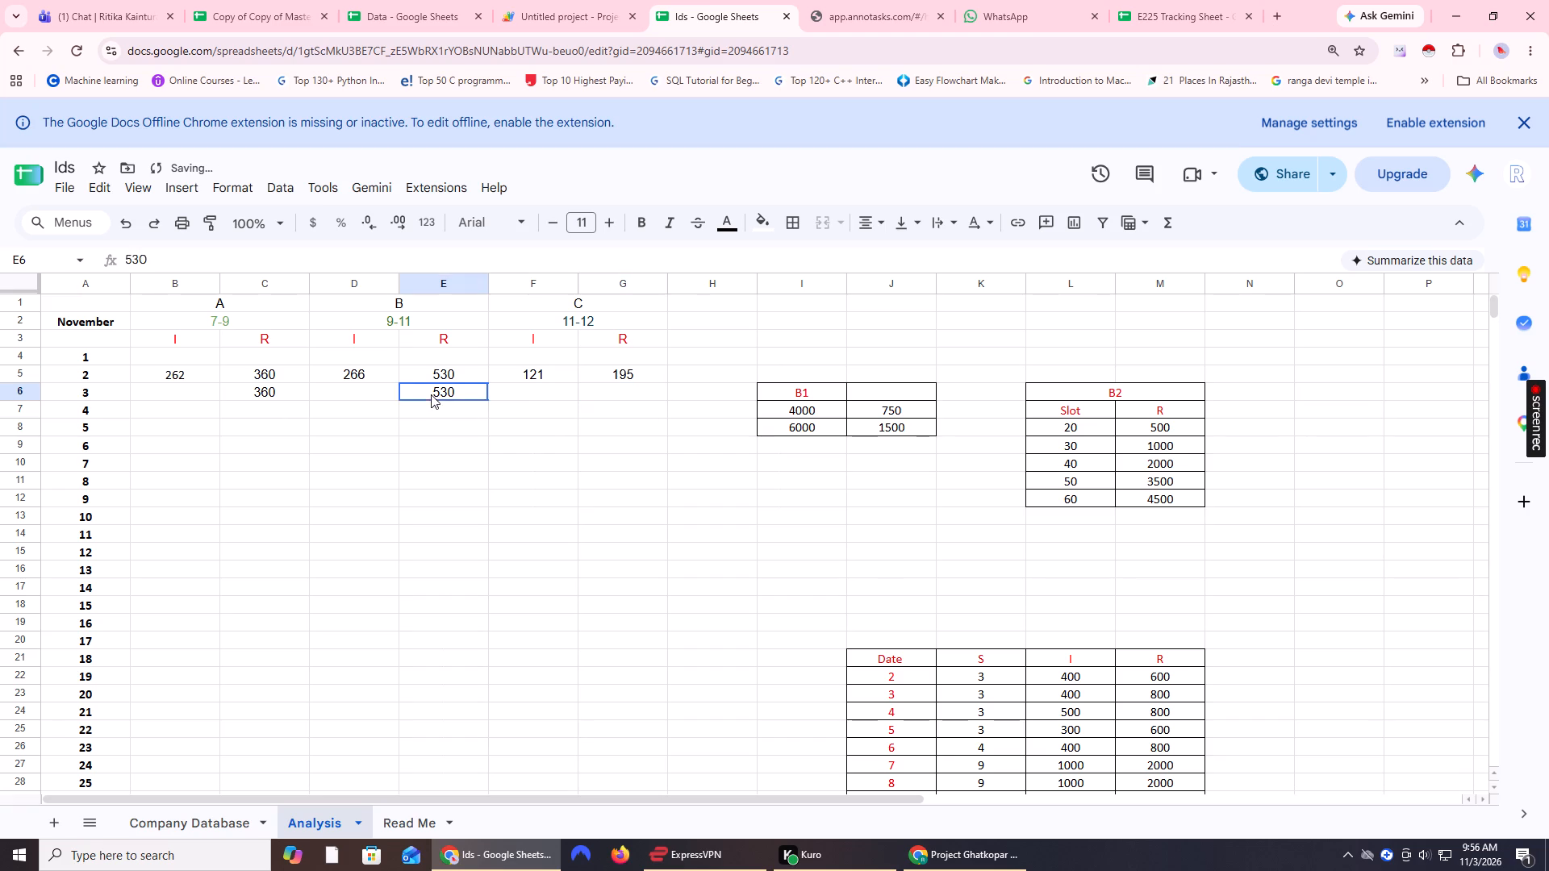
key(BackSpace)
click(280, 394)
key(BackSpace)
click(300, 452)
Enter the formula =60+30+52 in cell D41, below the Total I and Total R rows.
scroll(470, 605, down, 4)
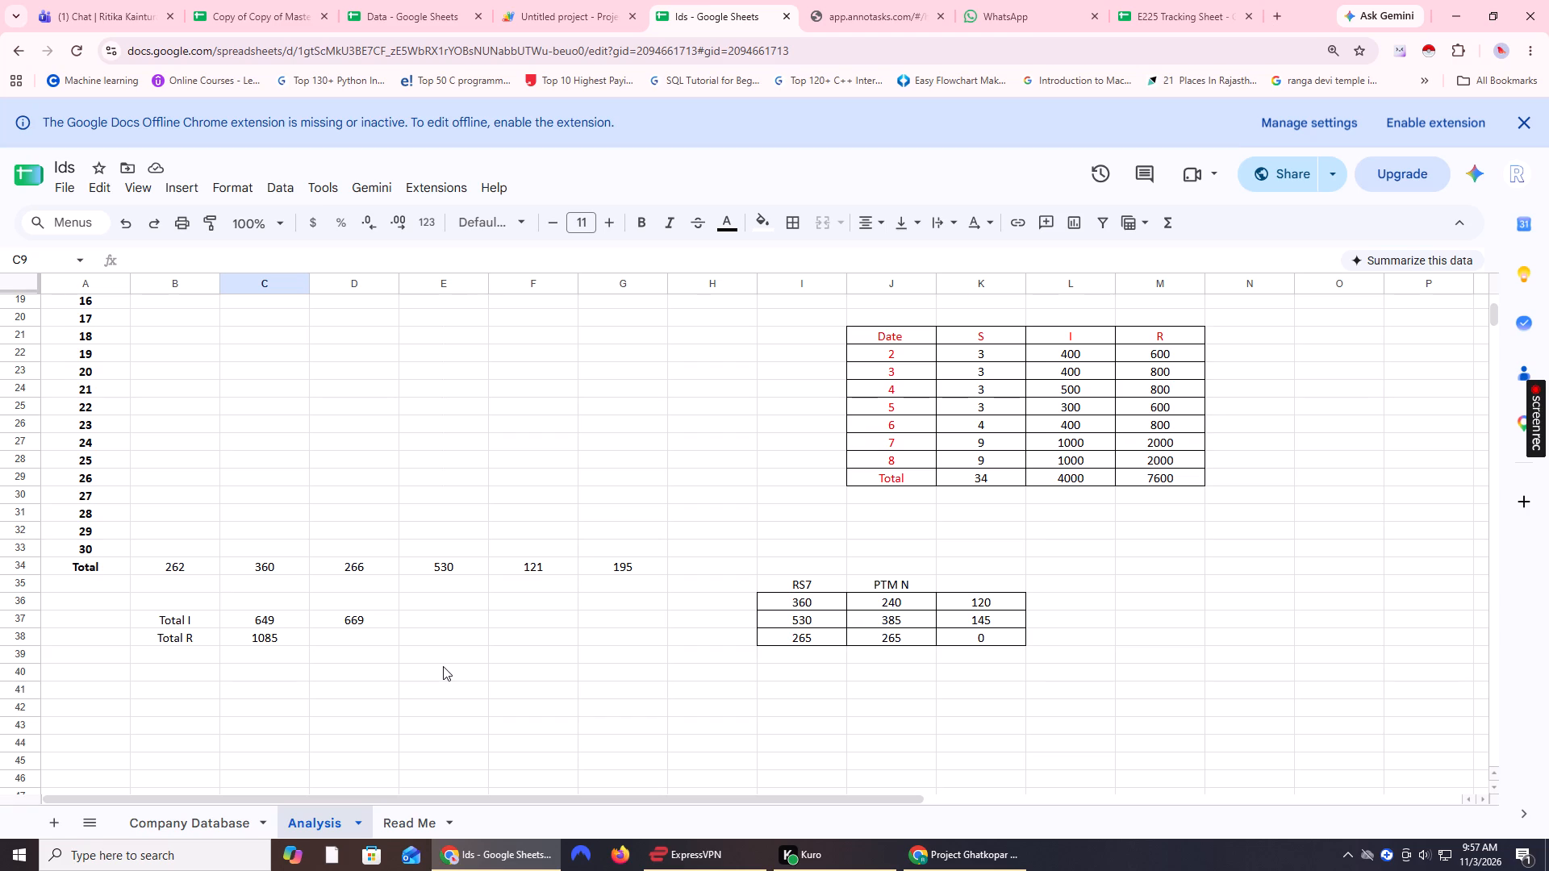
click(395, 698)
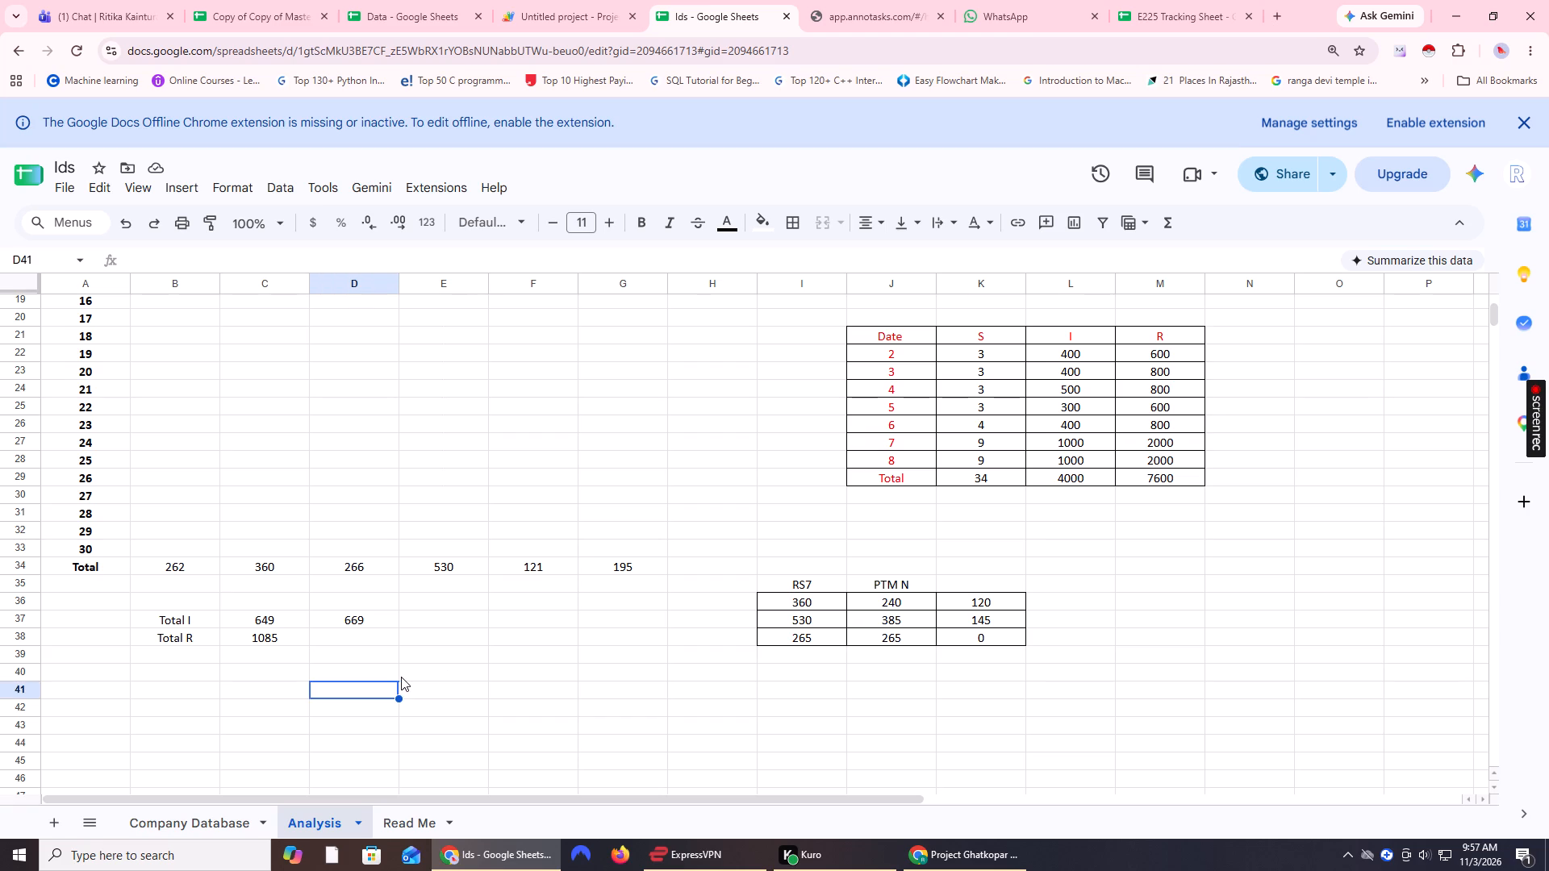
text(=60)
key(plus)
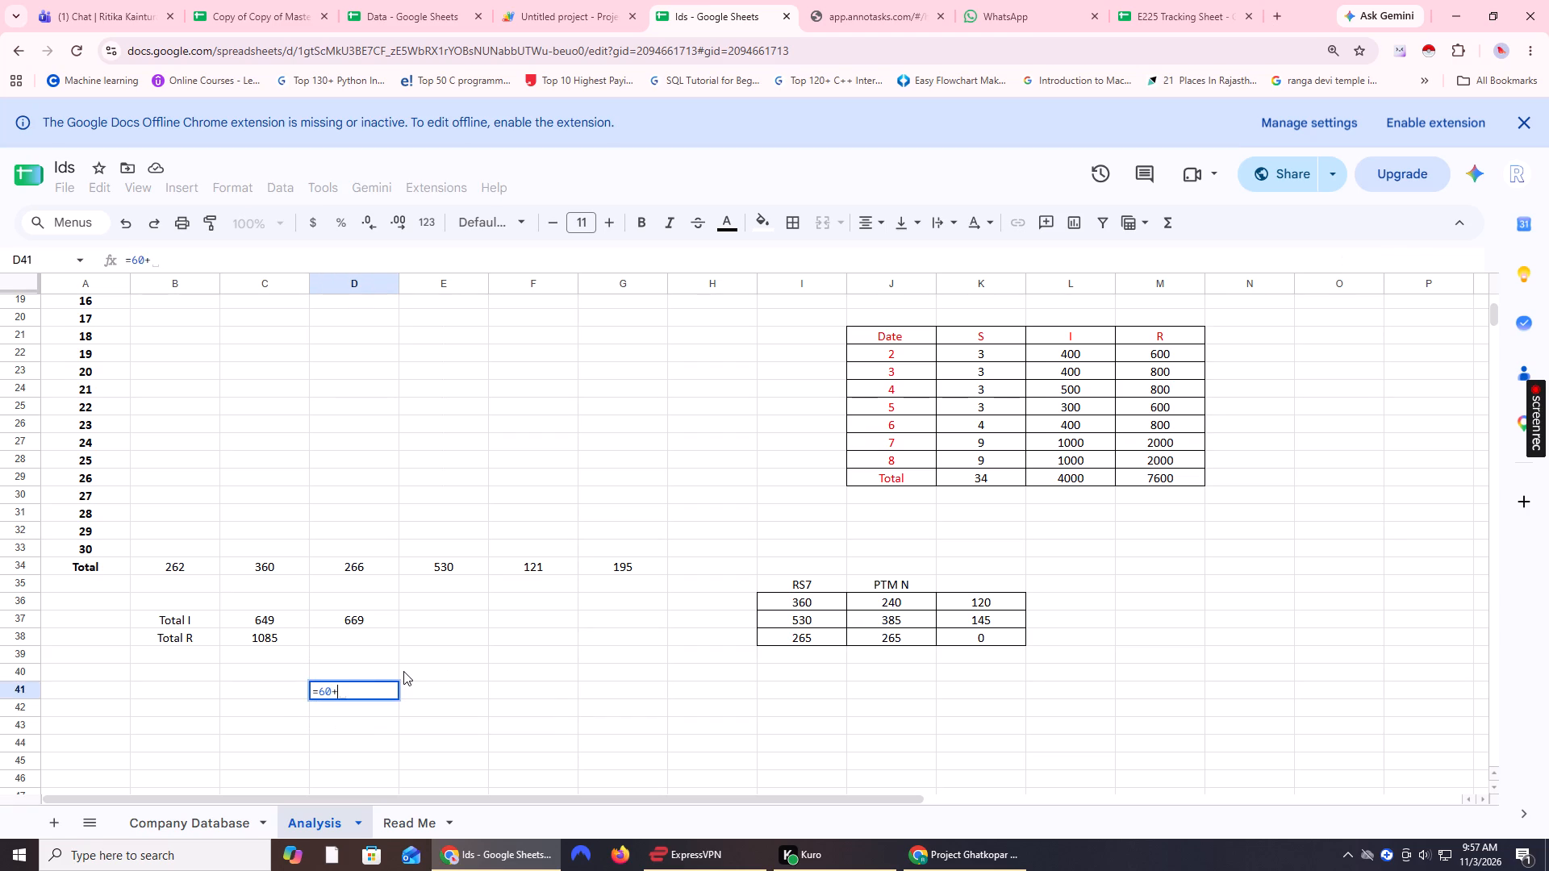
text(30+)
text(52)
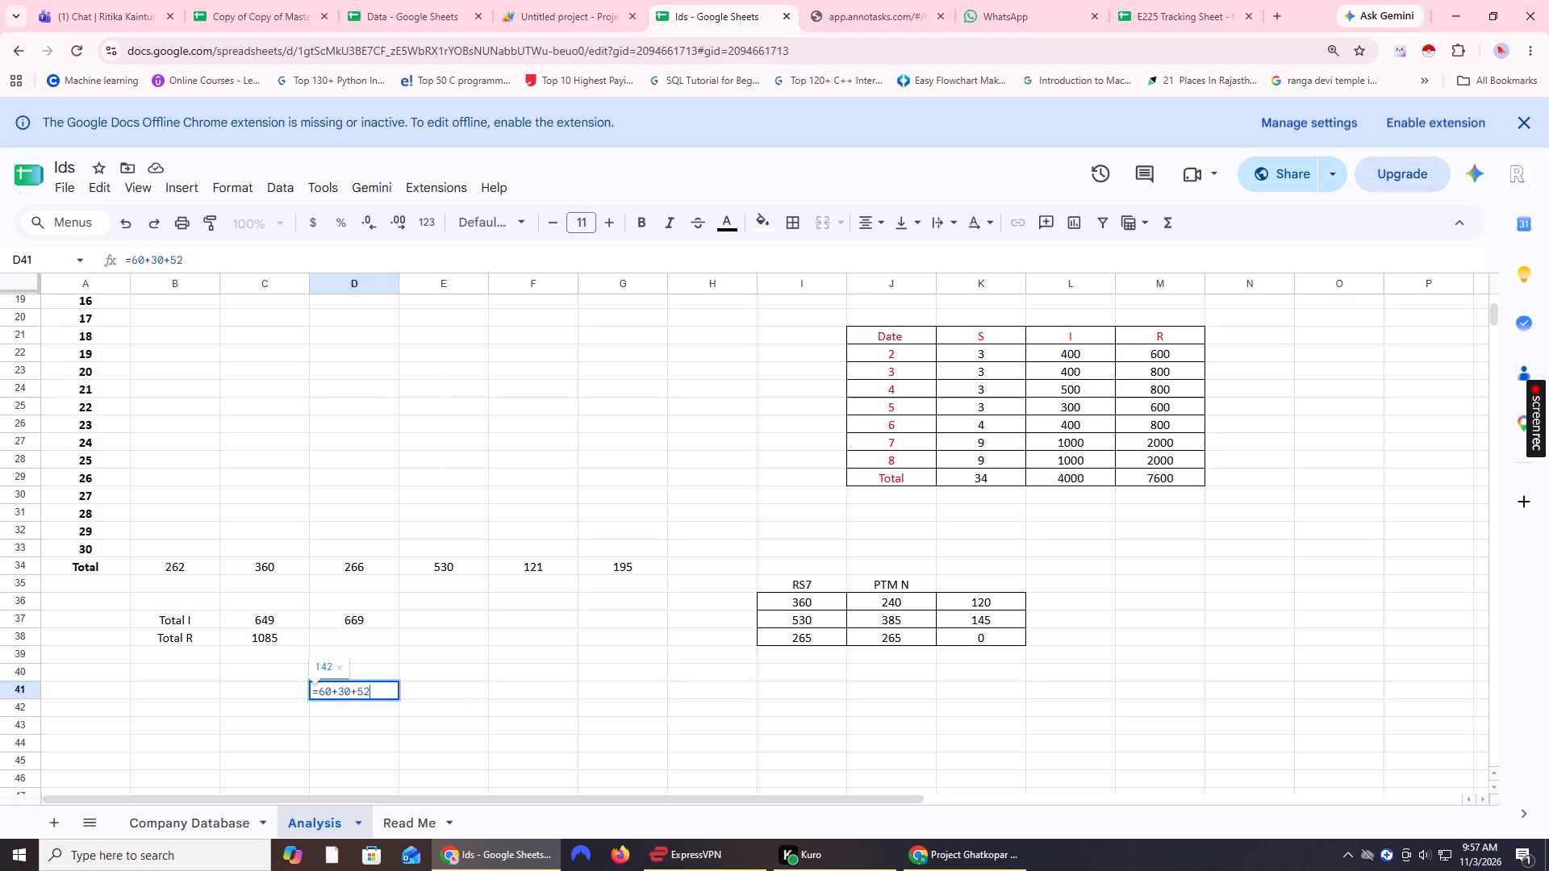
key(Return)
Enter 90 in cell E41.
click(443, 690)
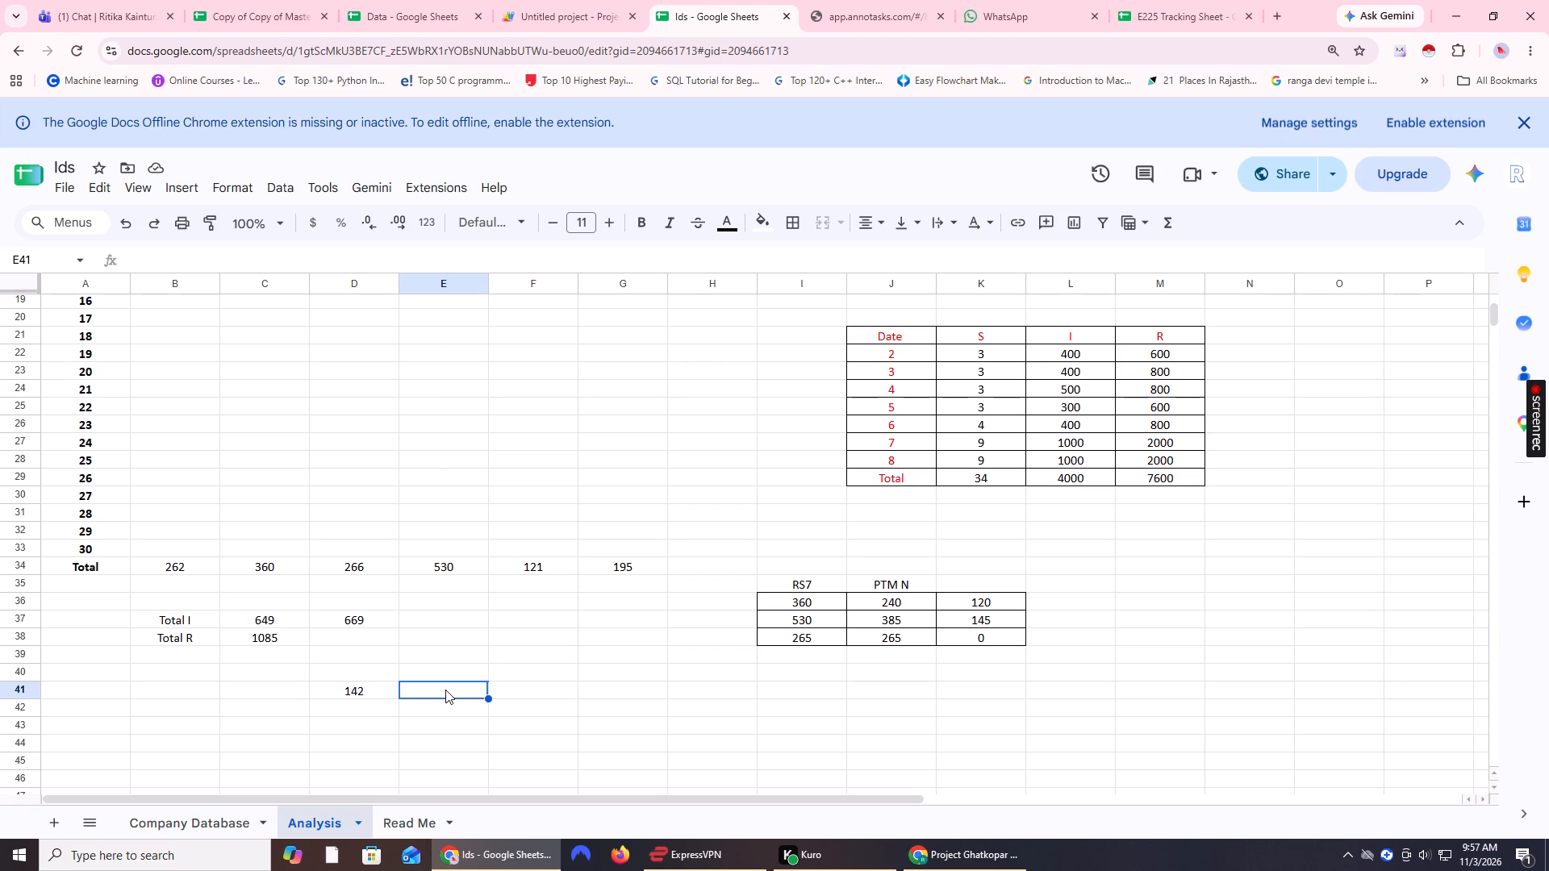
text(90)
key(Return)
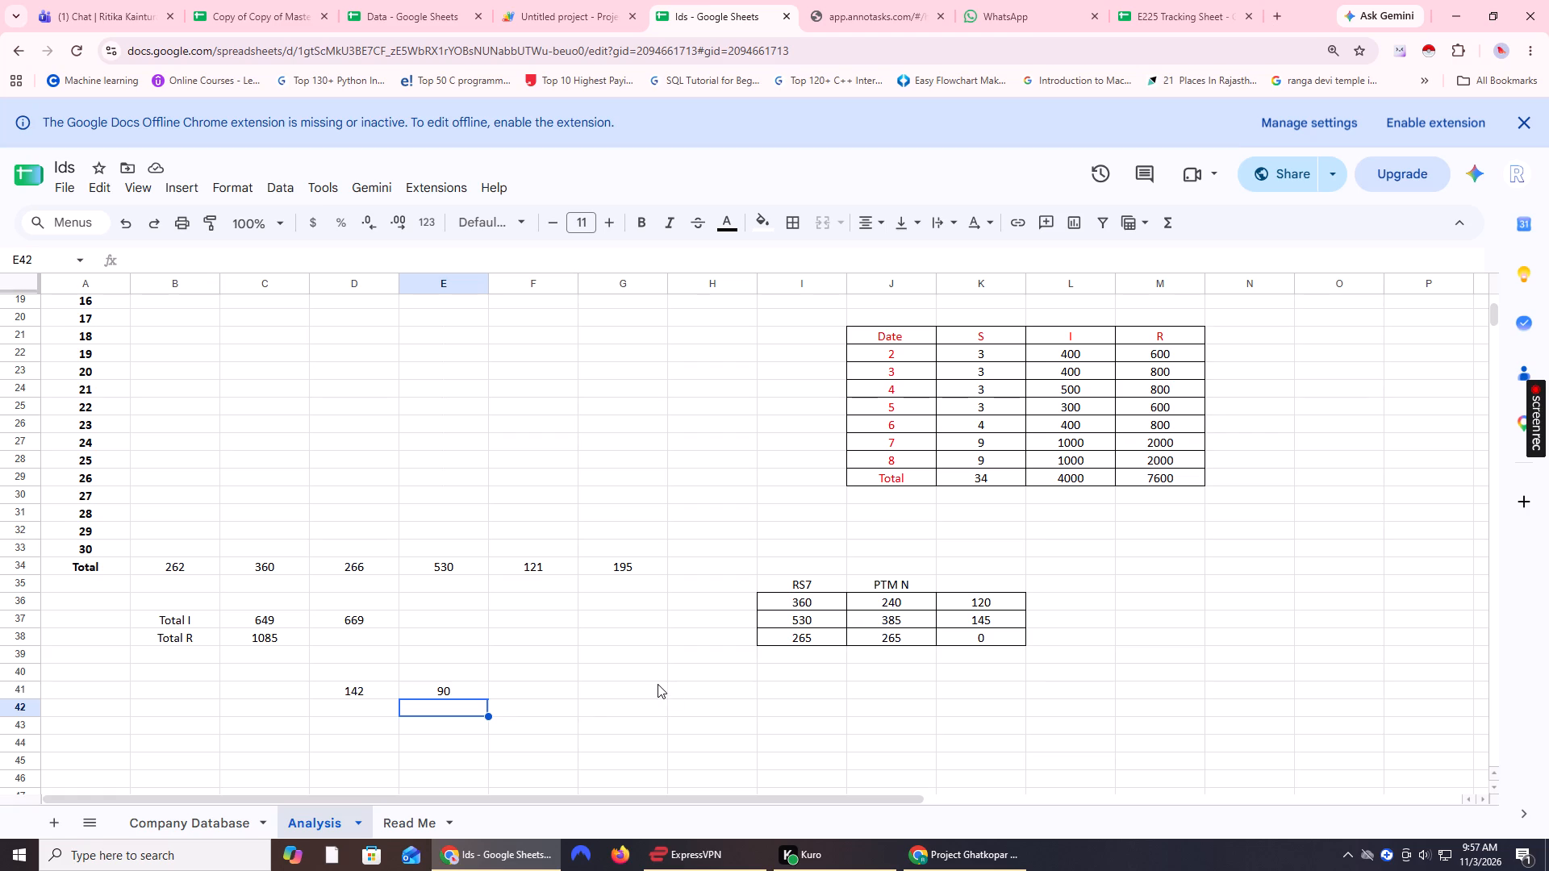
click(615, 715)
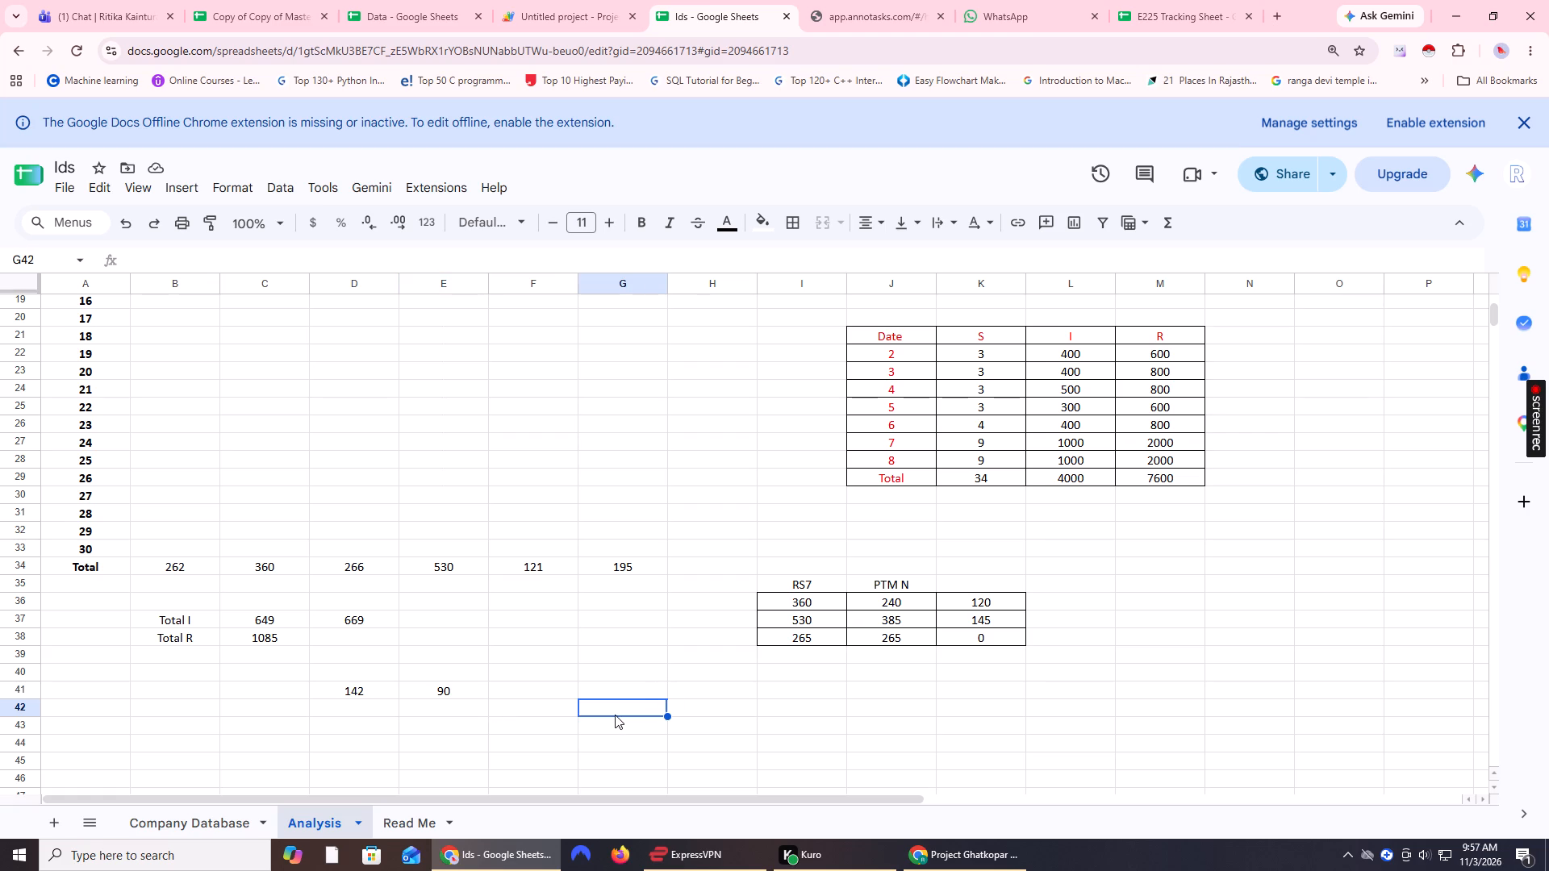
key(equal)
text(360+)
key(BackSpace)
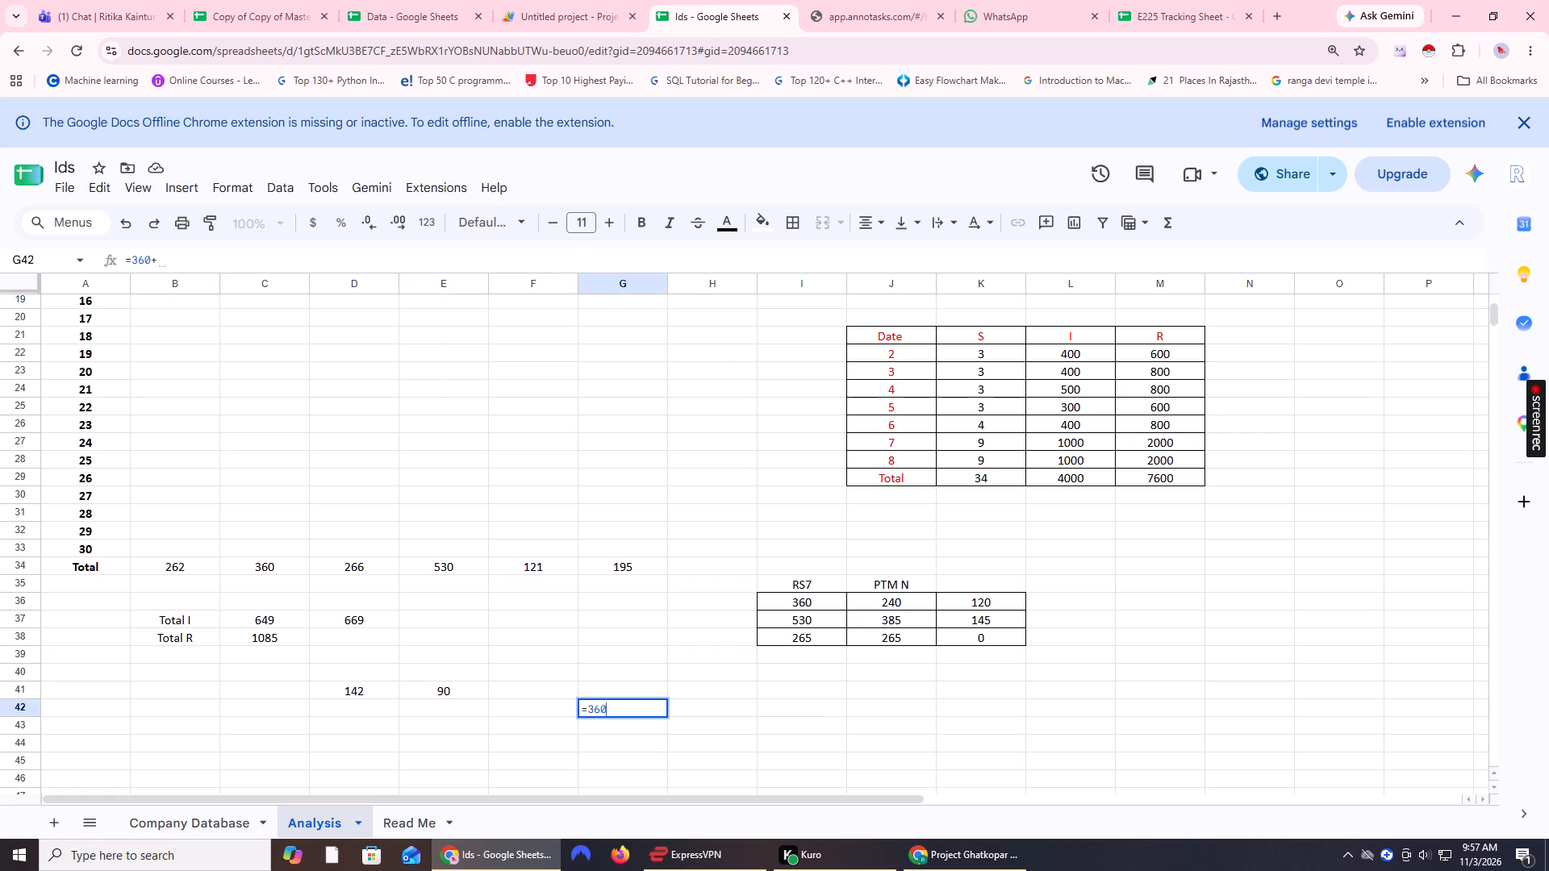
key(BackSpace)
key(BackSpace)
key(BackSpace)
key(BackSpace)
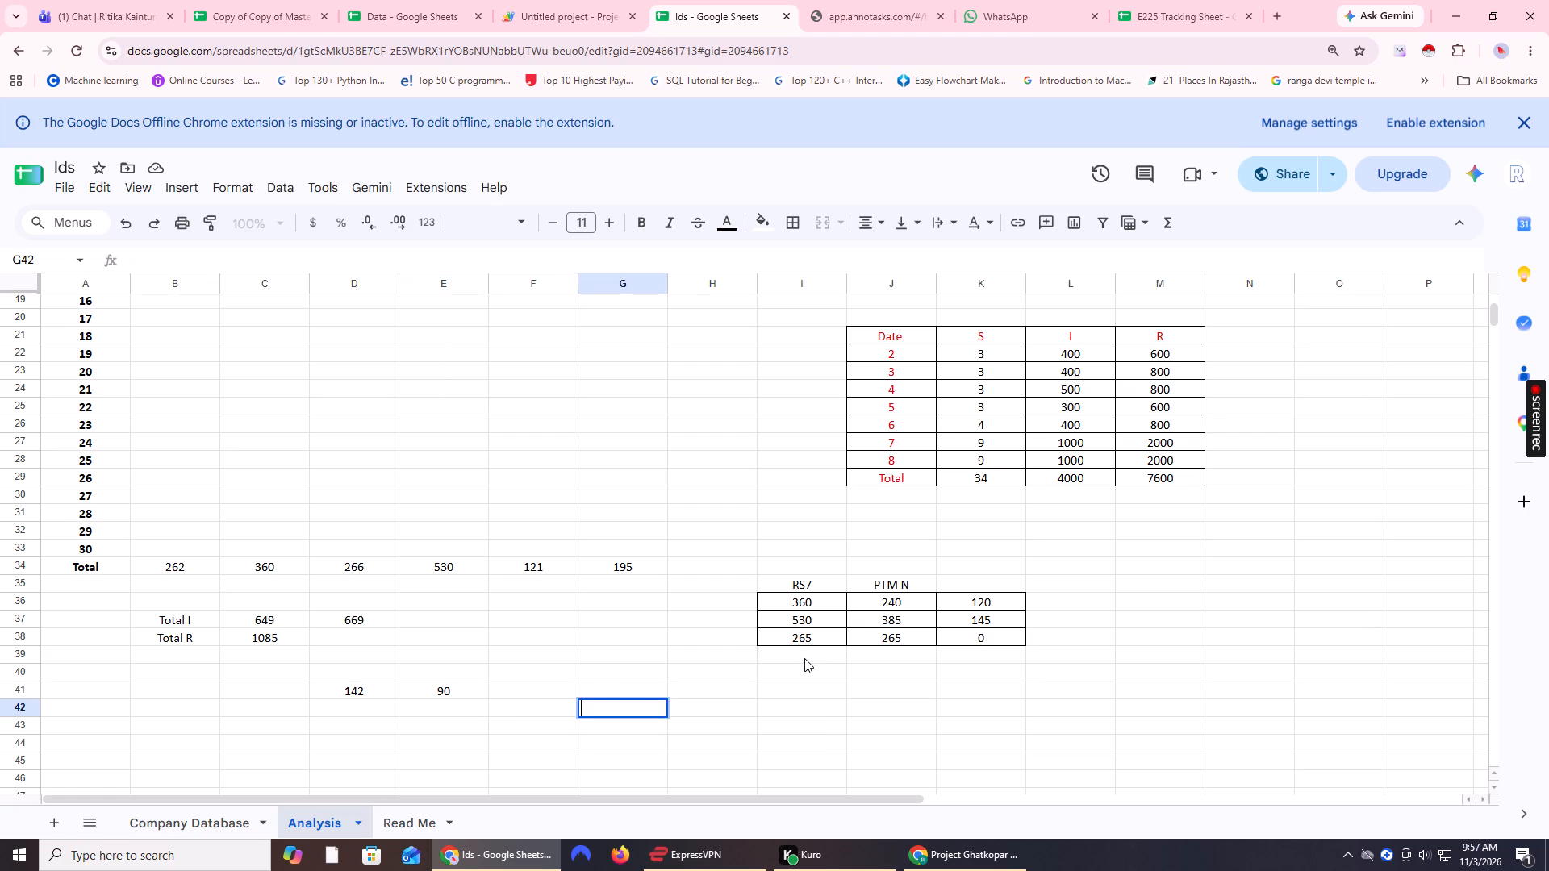
Total the RS7 column in cell I39 with =SUM(I36:I38) and extend the formula to J39 for PTM N.
click(804, 658)
key(equal)
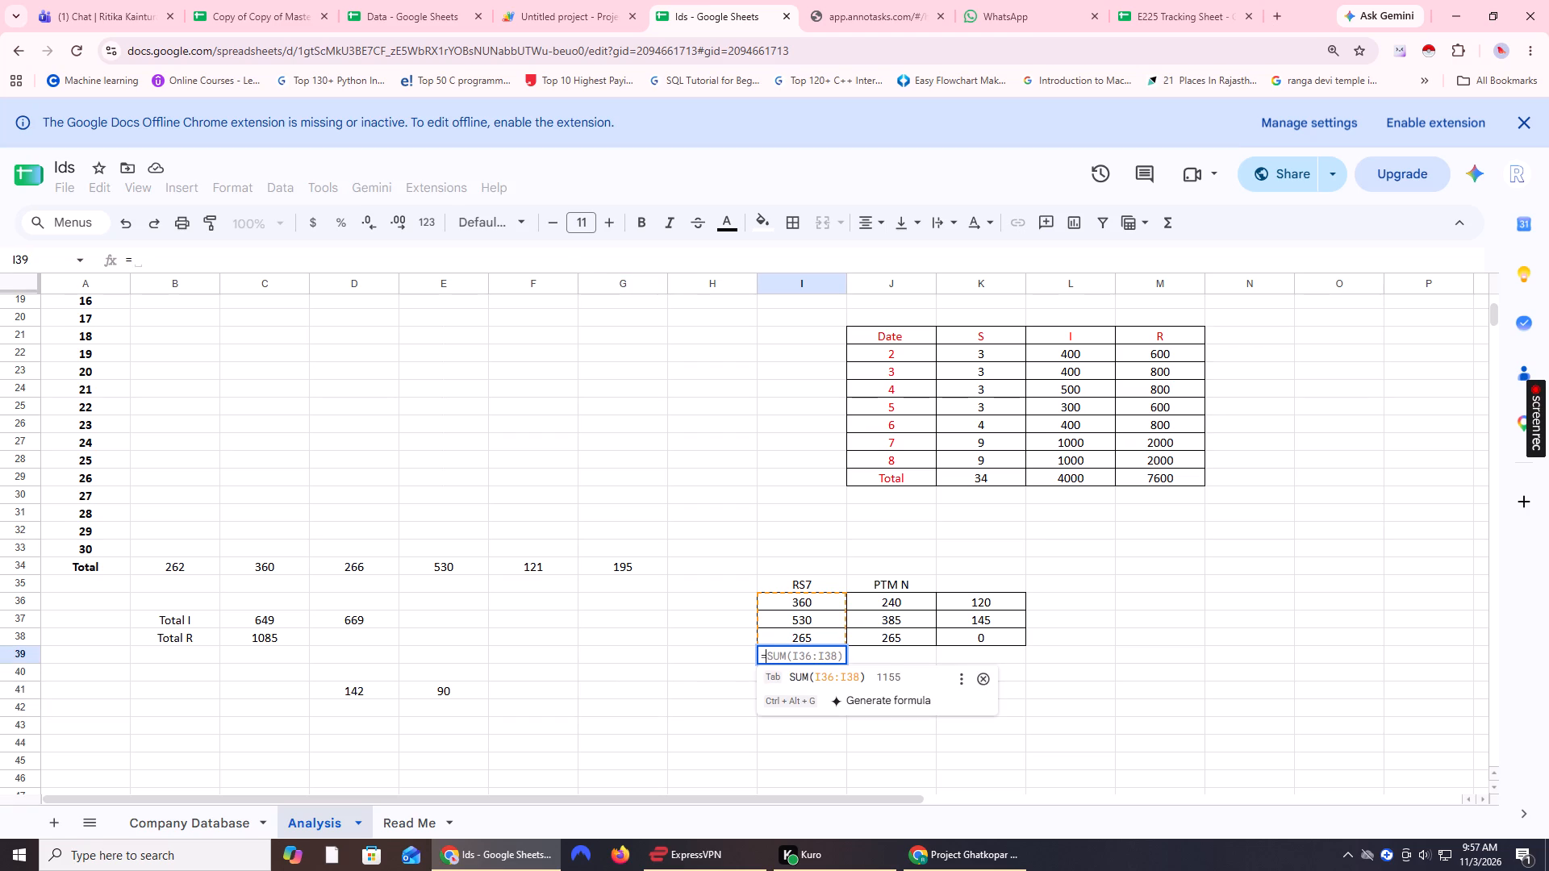
key(Return)
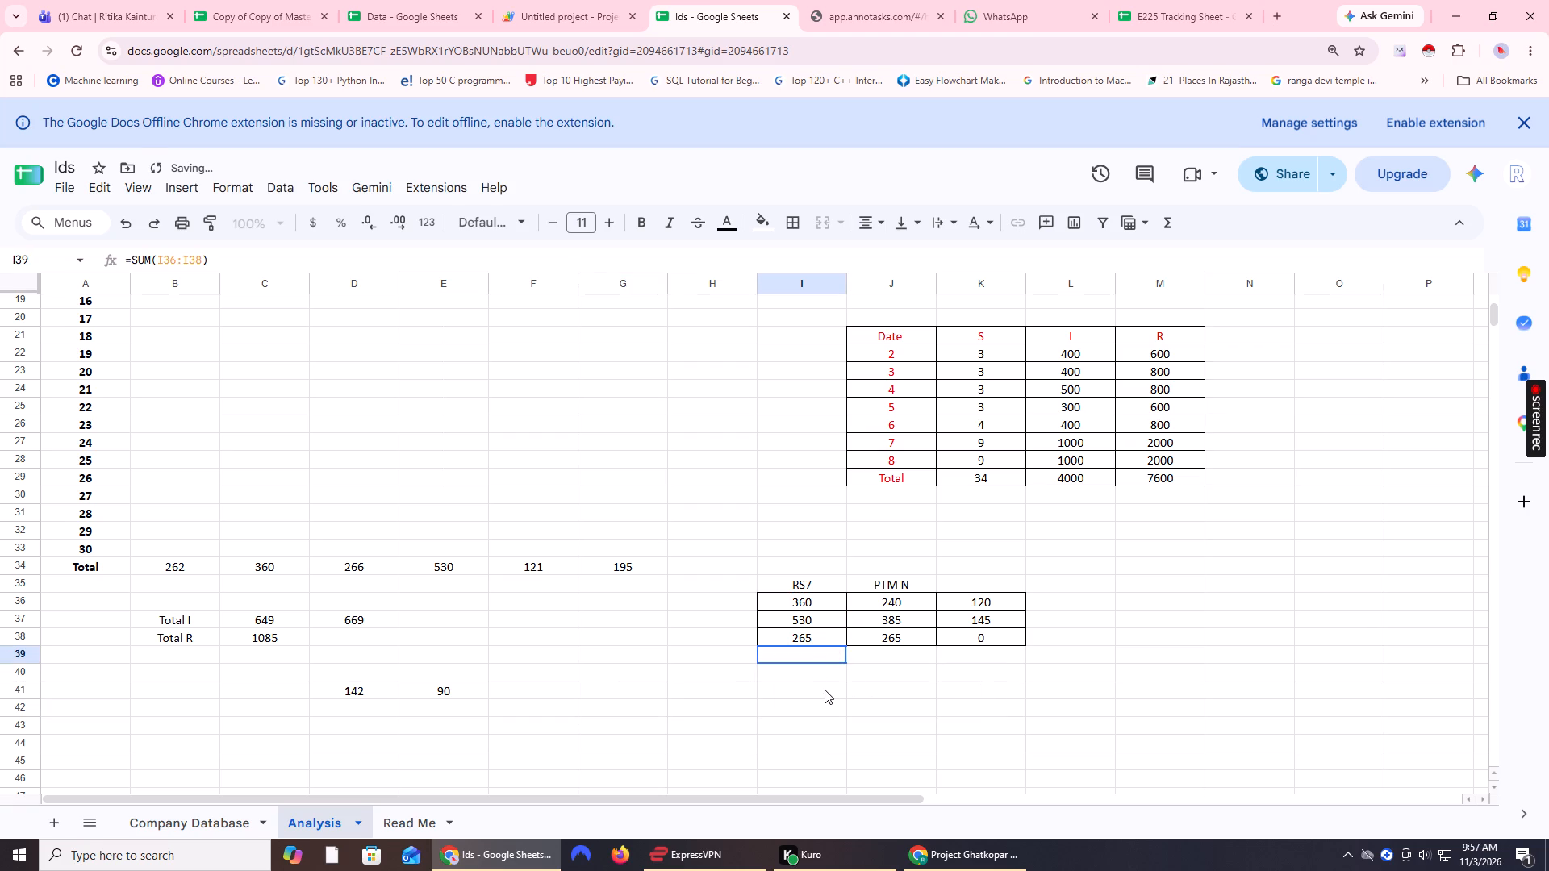
click(813, 655)
drag(847, 663, 882, 660)
click(862, 699)
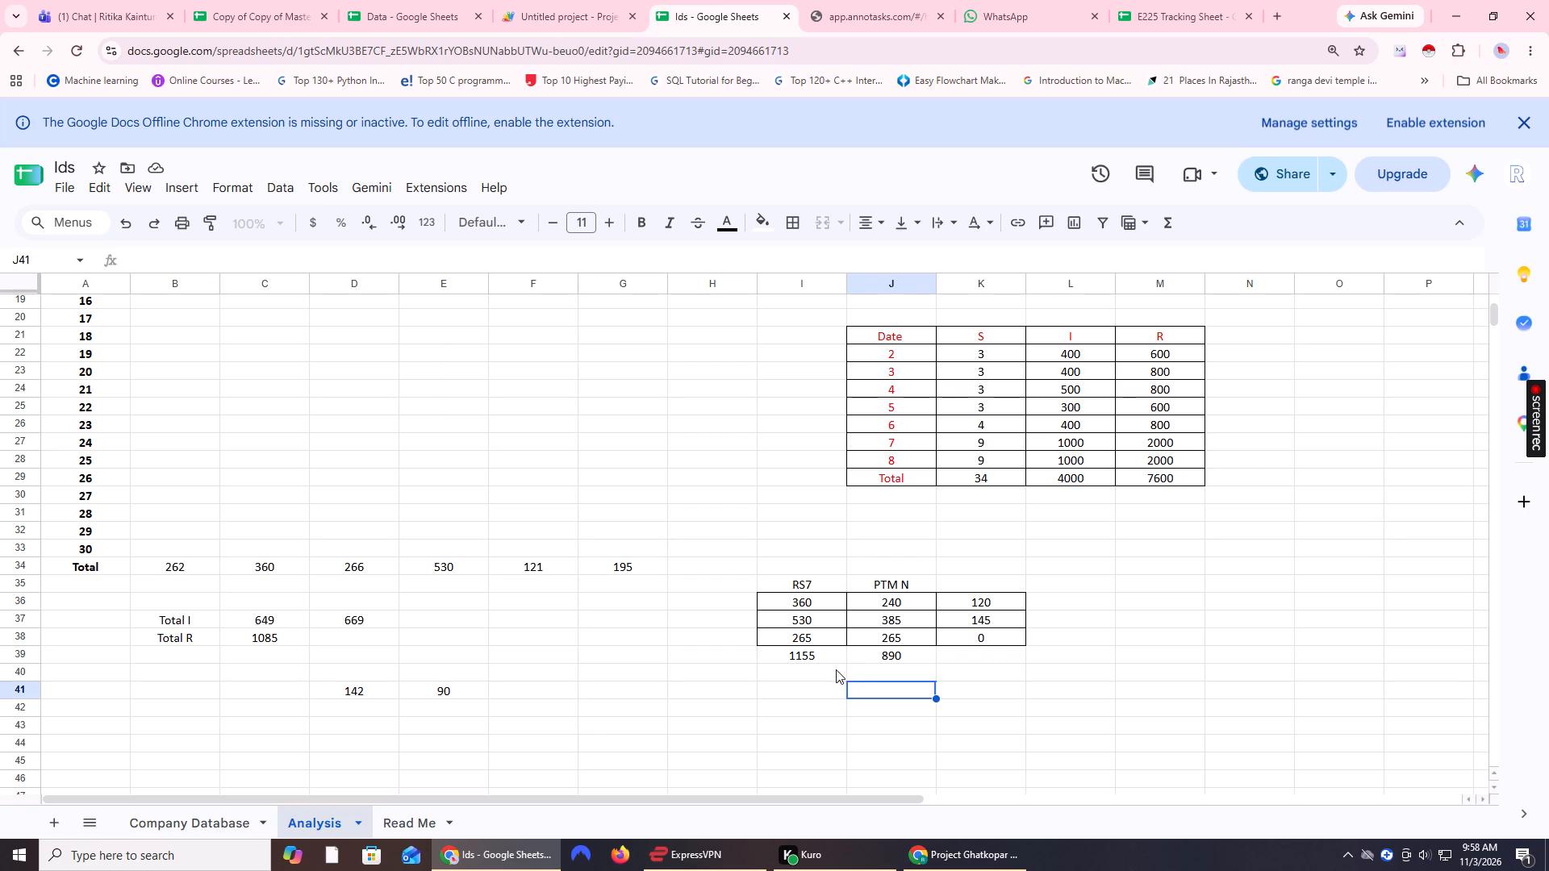
Clear all system notifications and return to the Analysis sheet.
click(1525, 855)
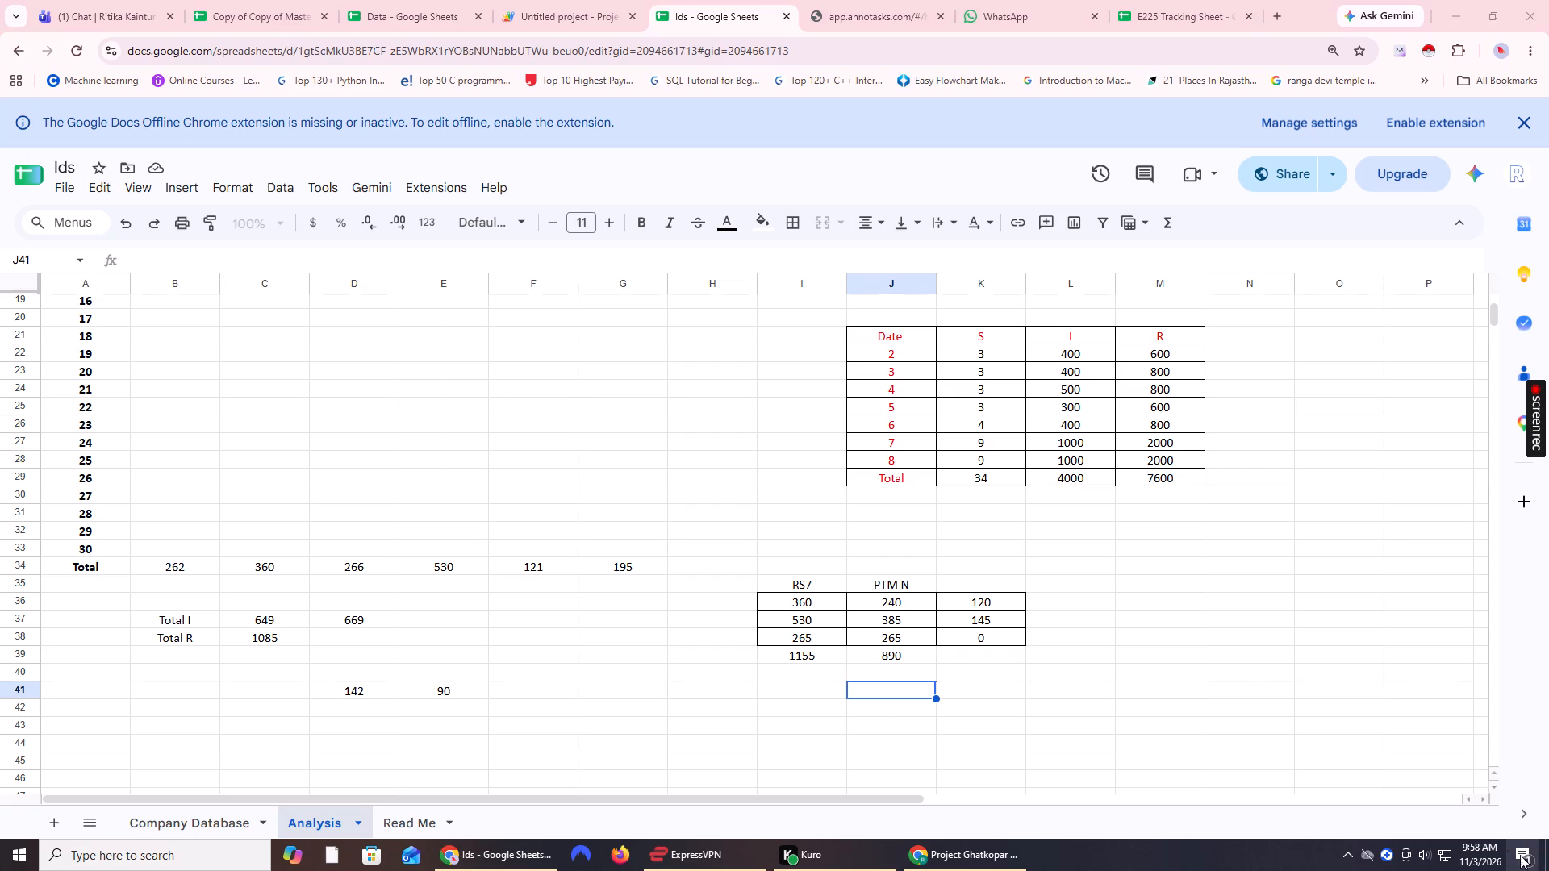
click(1472, 644)
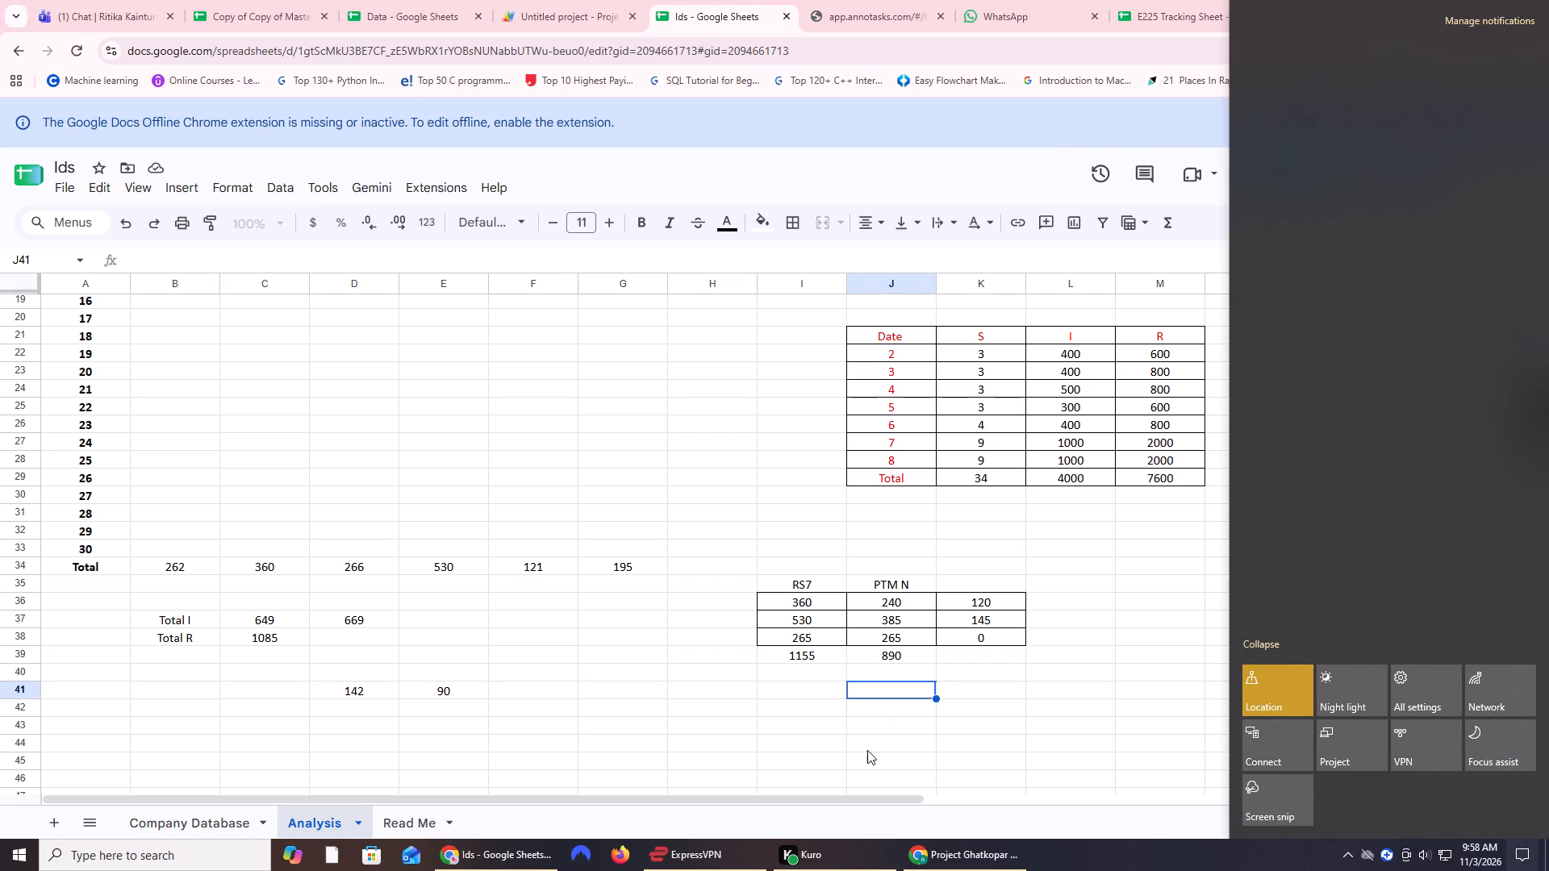
click(824, 744)
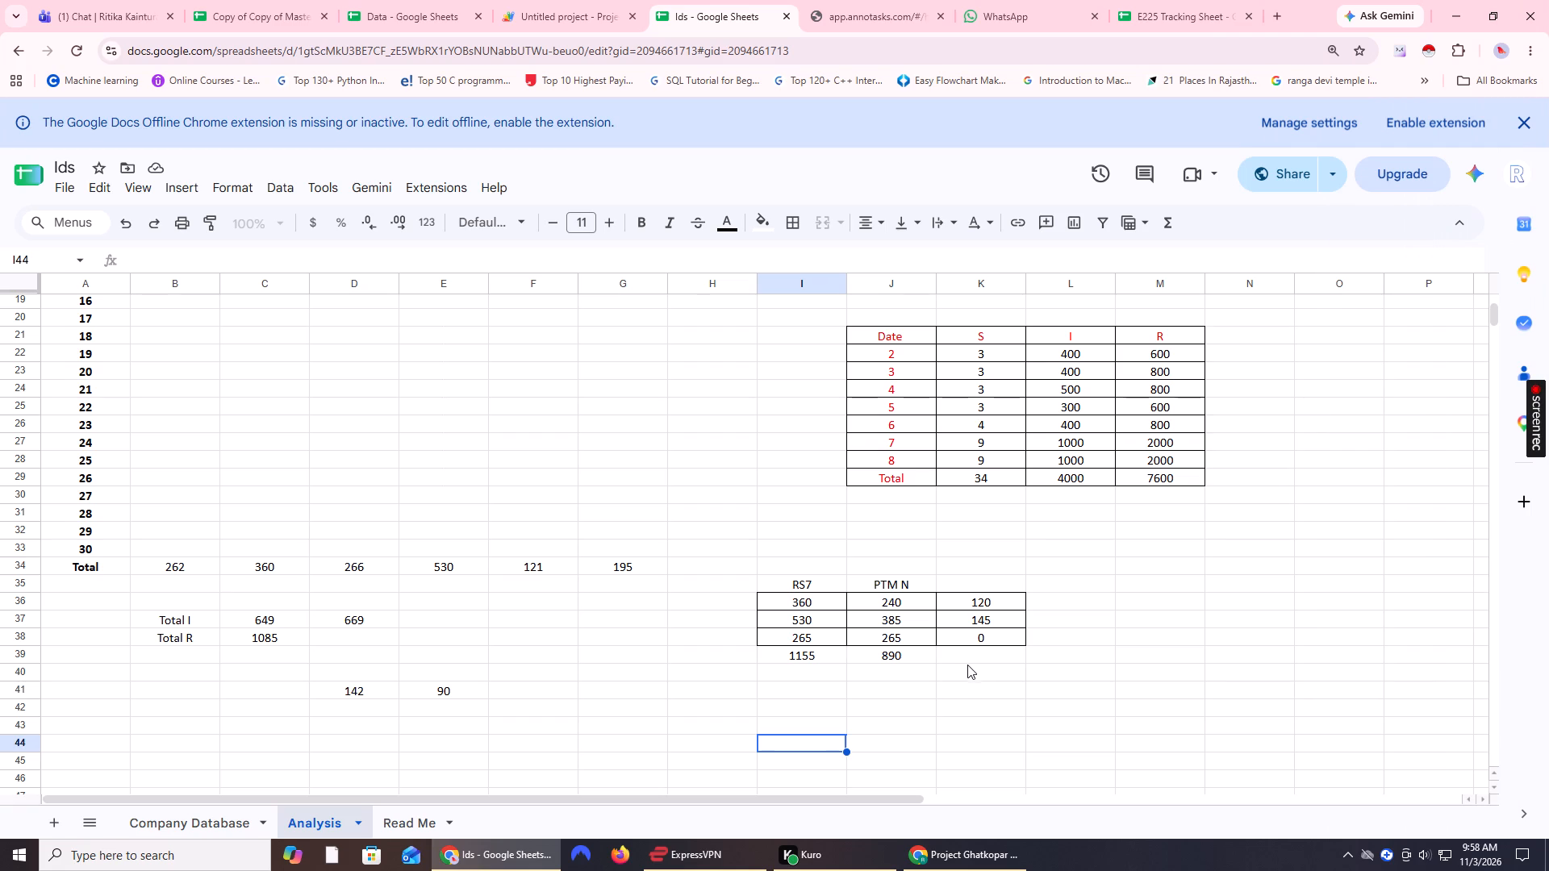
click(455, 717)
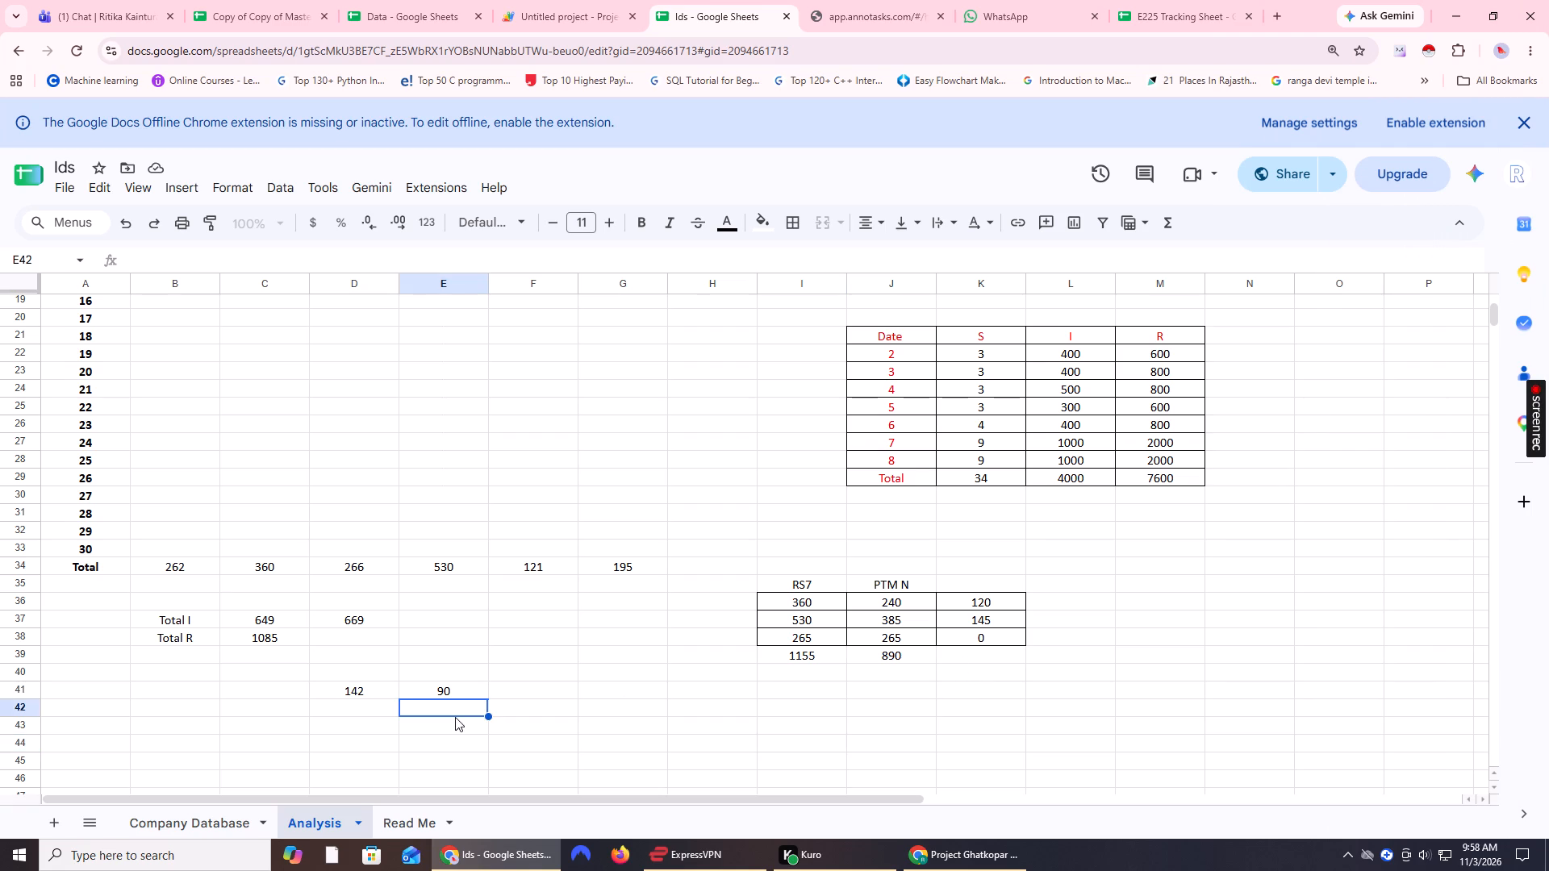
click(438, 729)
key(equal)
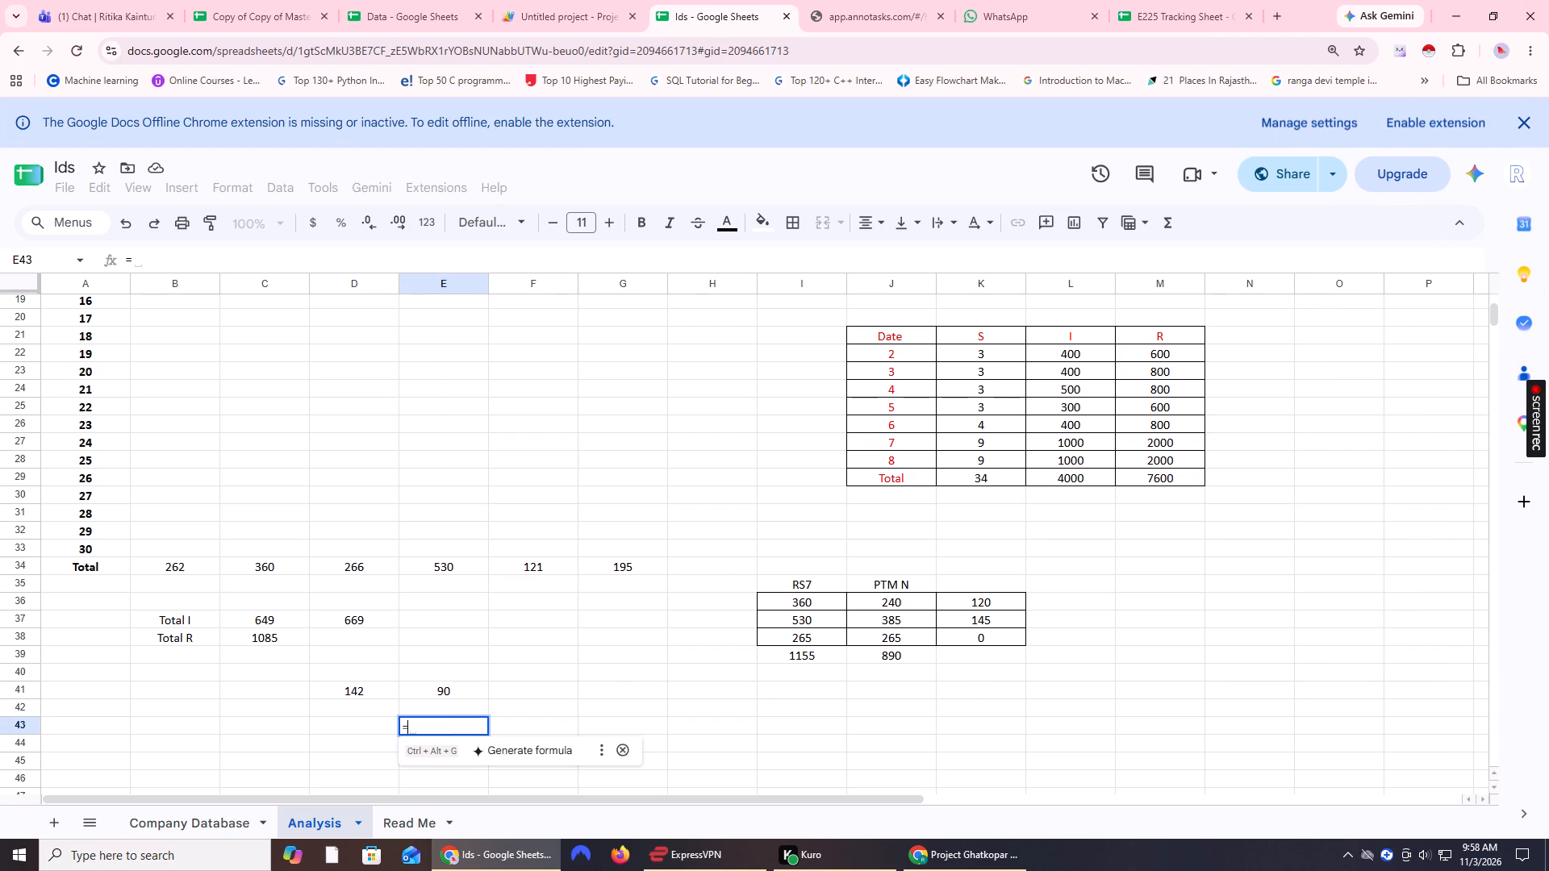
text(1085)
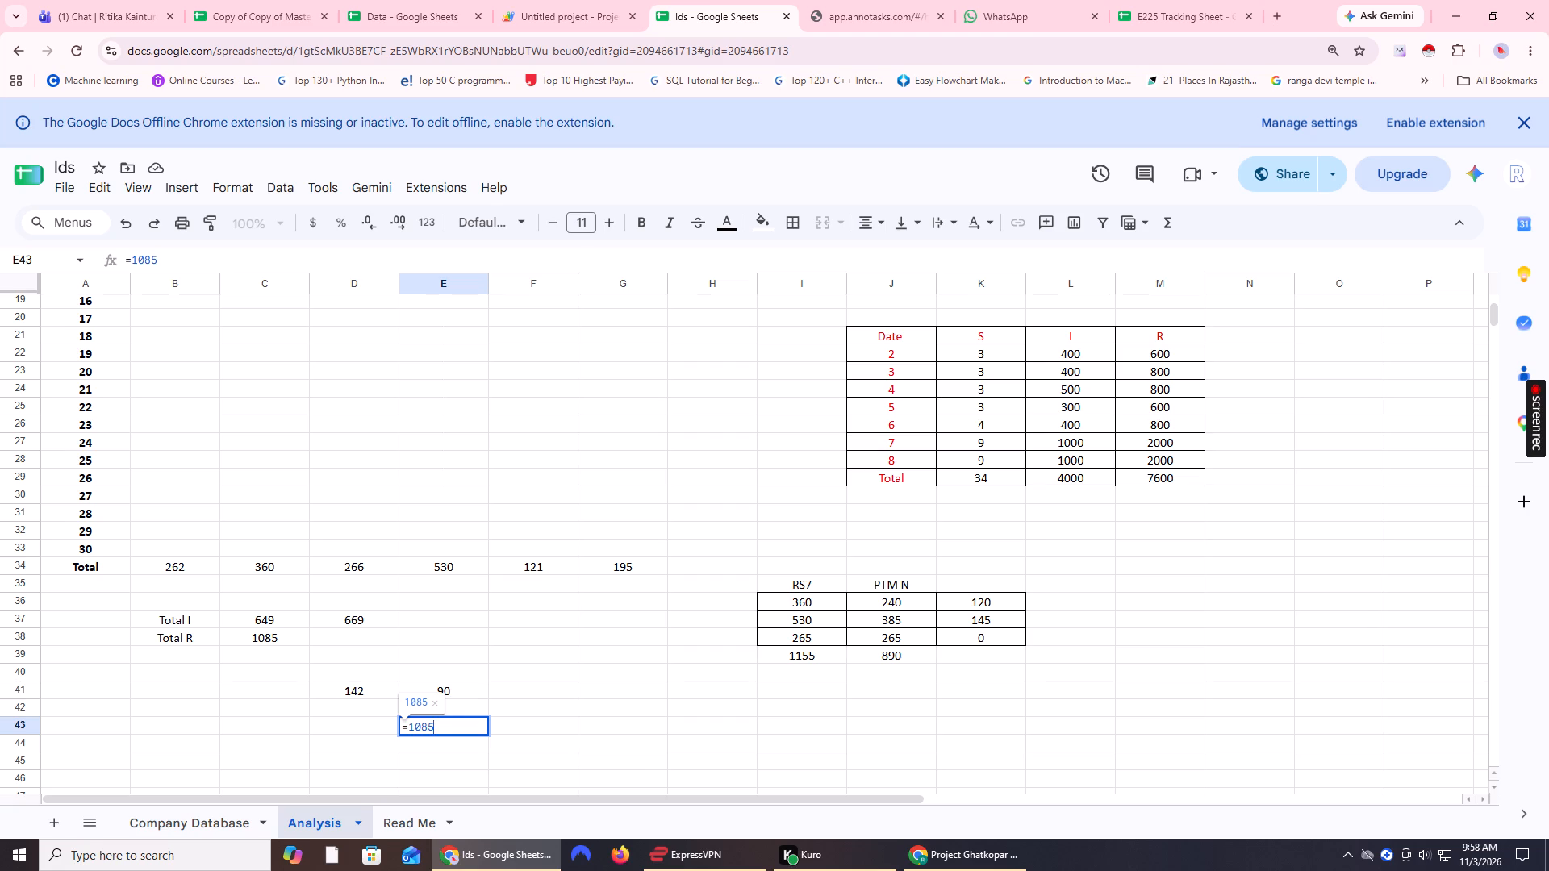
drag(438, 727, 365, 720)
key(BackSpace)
Remove the 30 from the formula in cell D41 so that it reads =60+52.
click(349, 688)
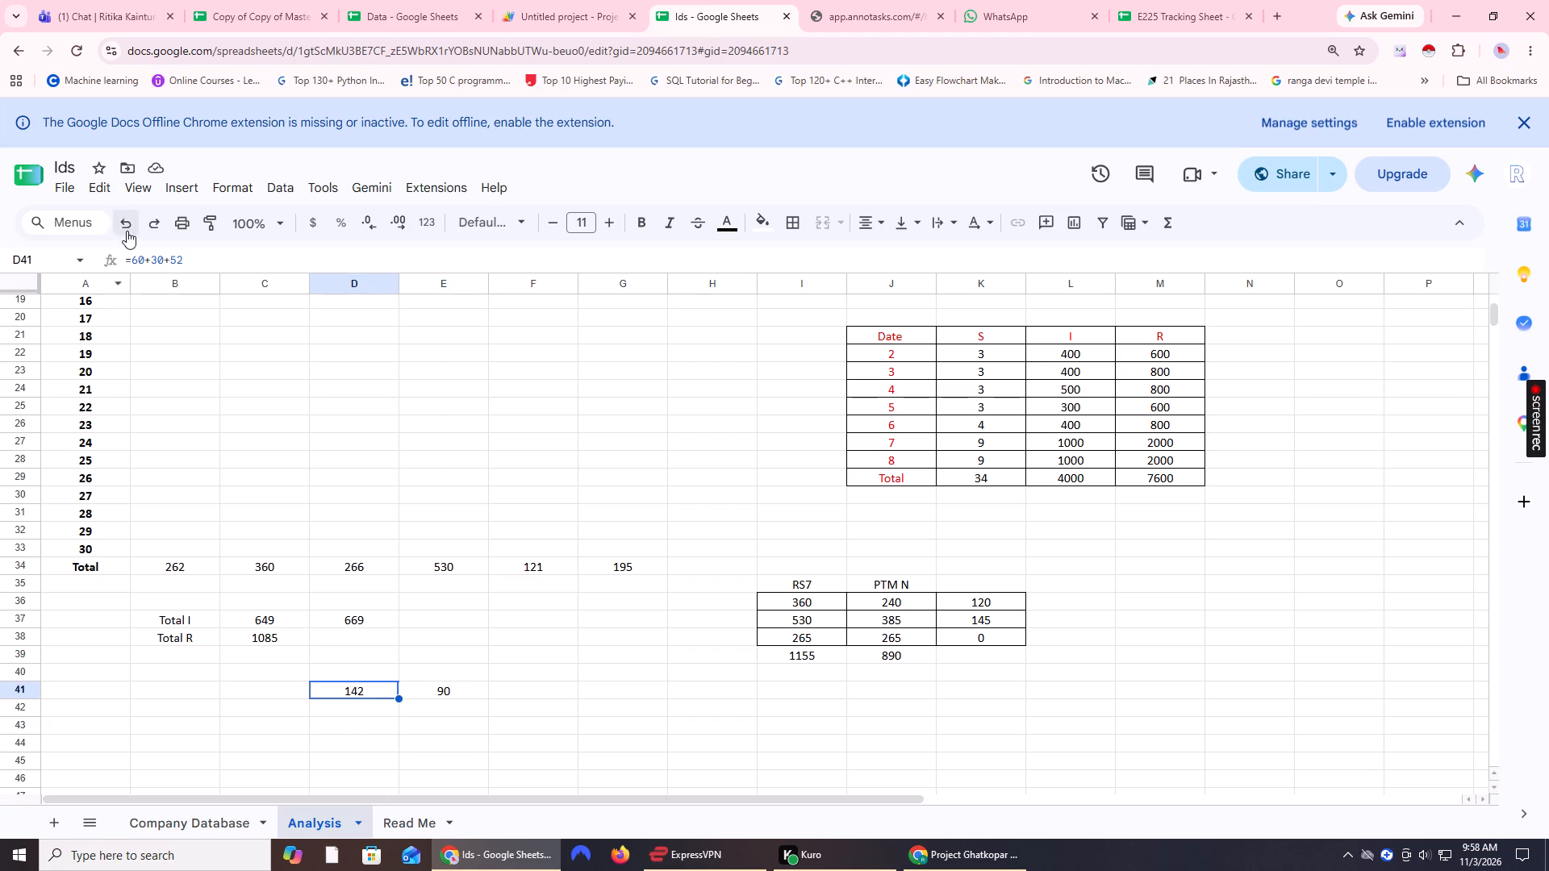
click(163, 256)
key(BackSpace)
key(BackSpace)
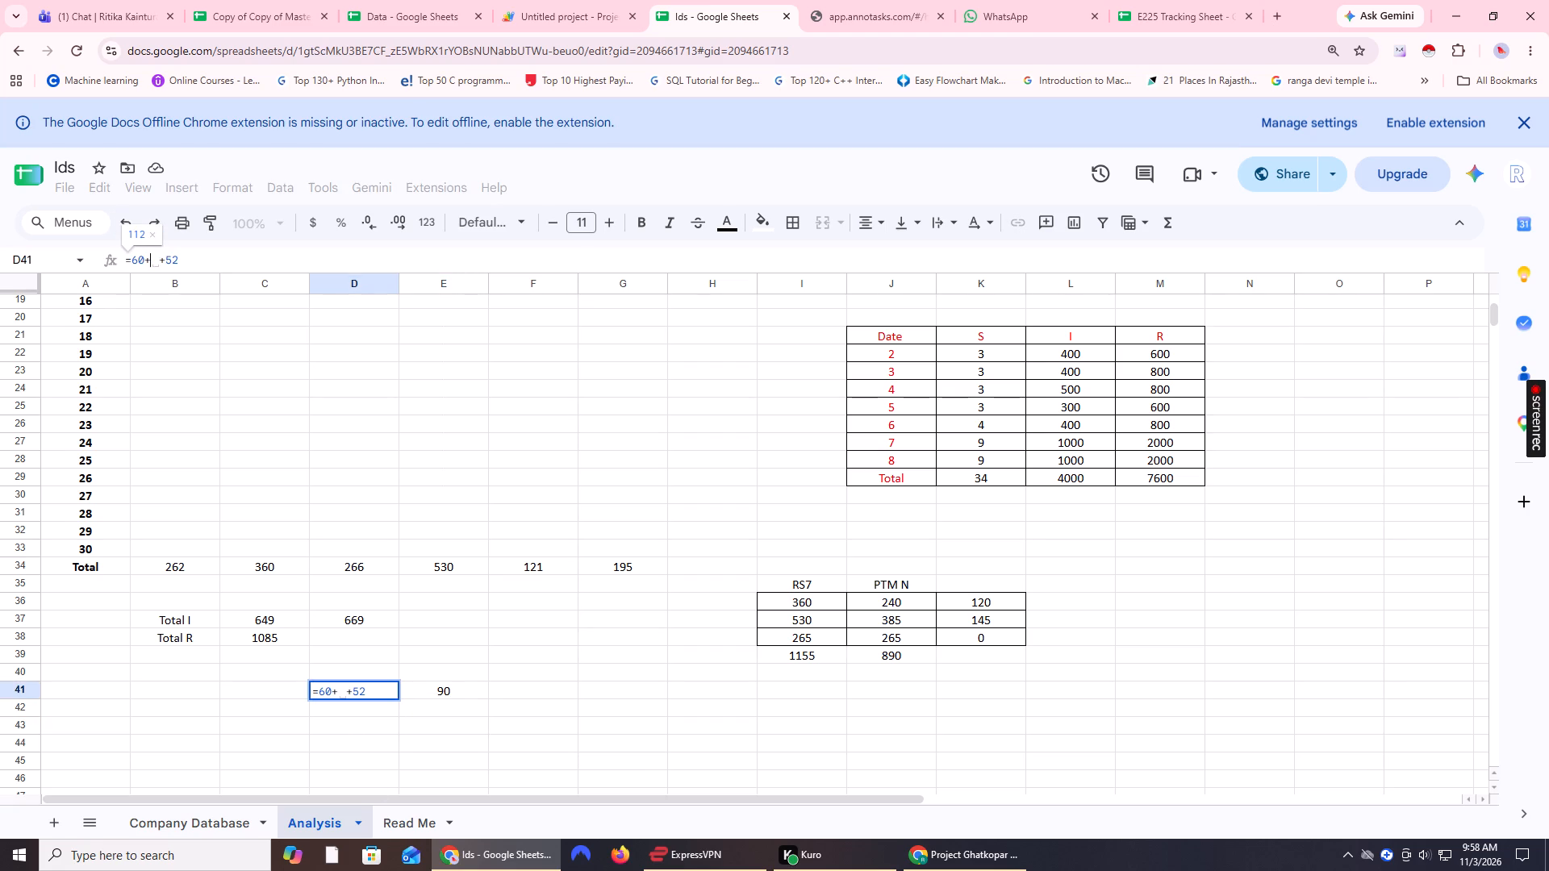
key(BackSpace)
click(330, 768)
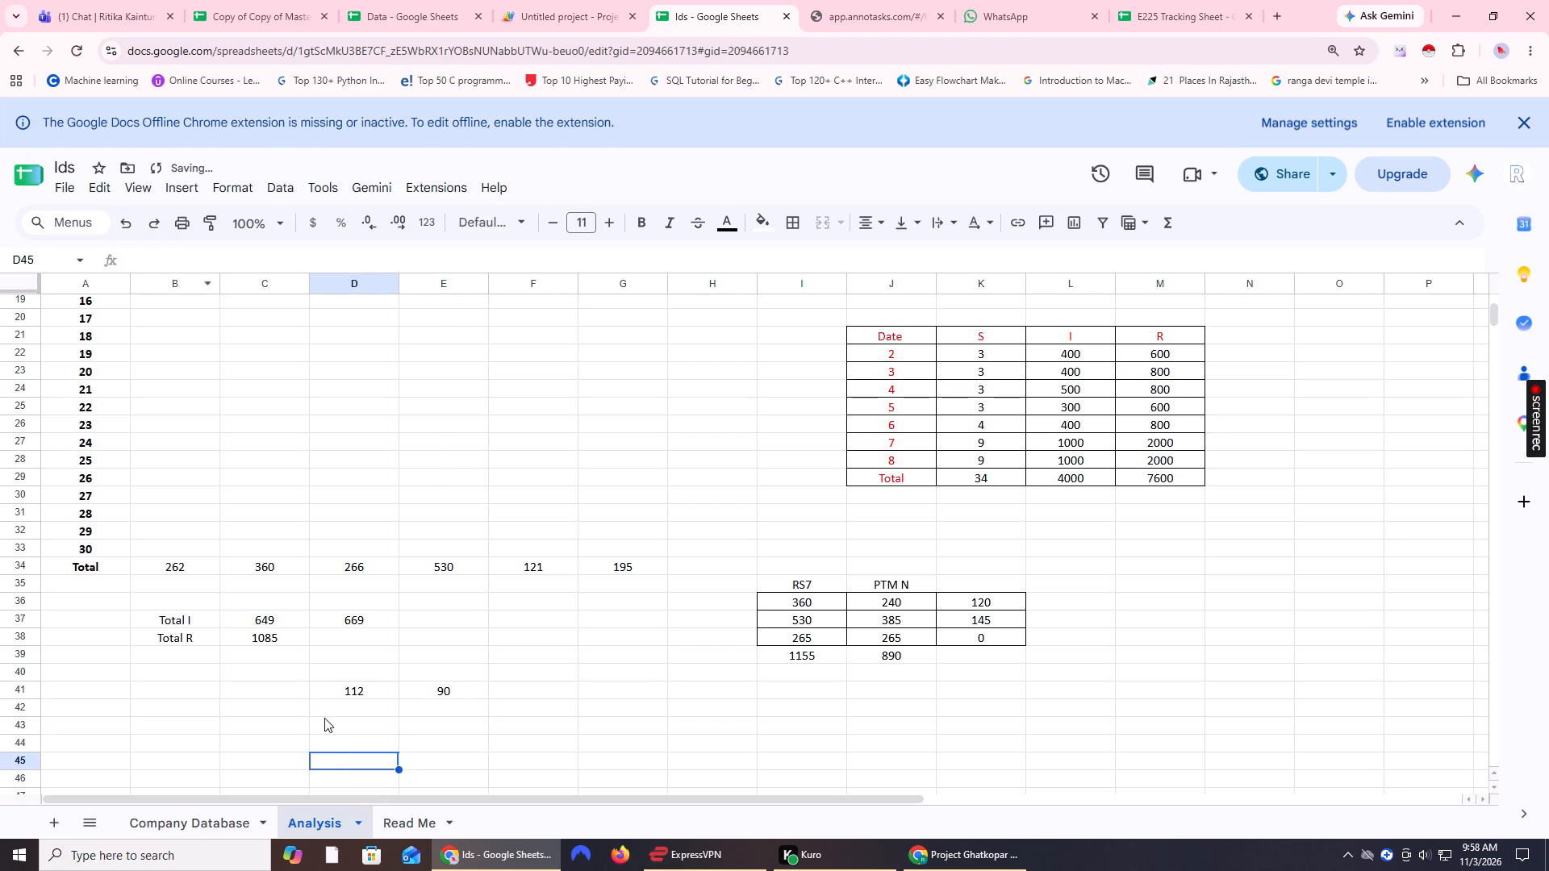
Add the heading Fare in cell H2, beside the C 11-12 group.
scroll(268, 692, up, 8)
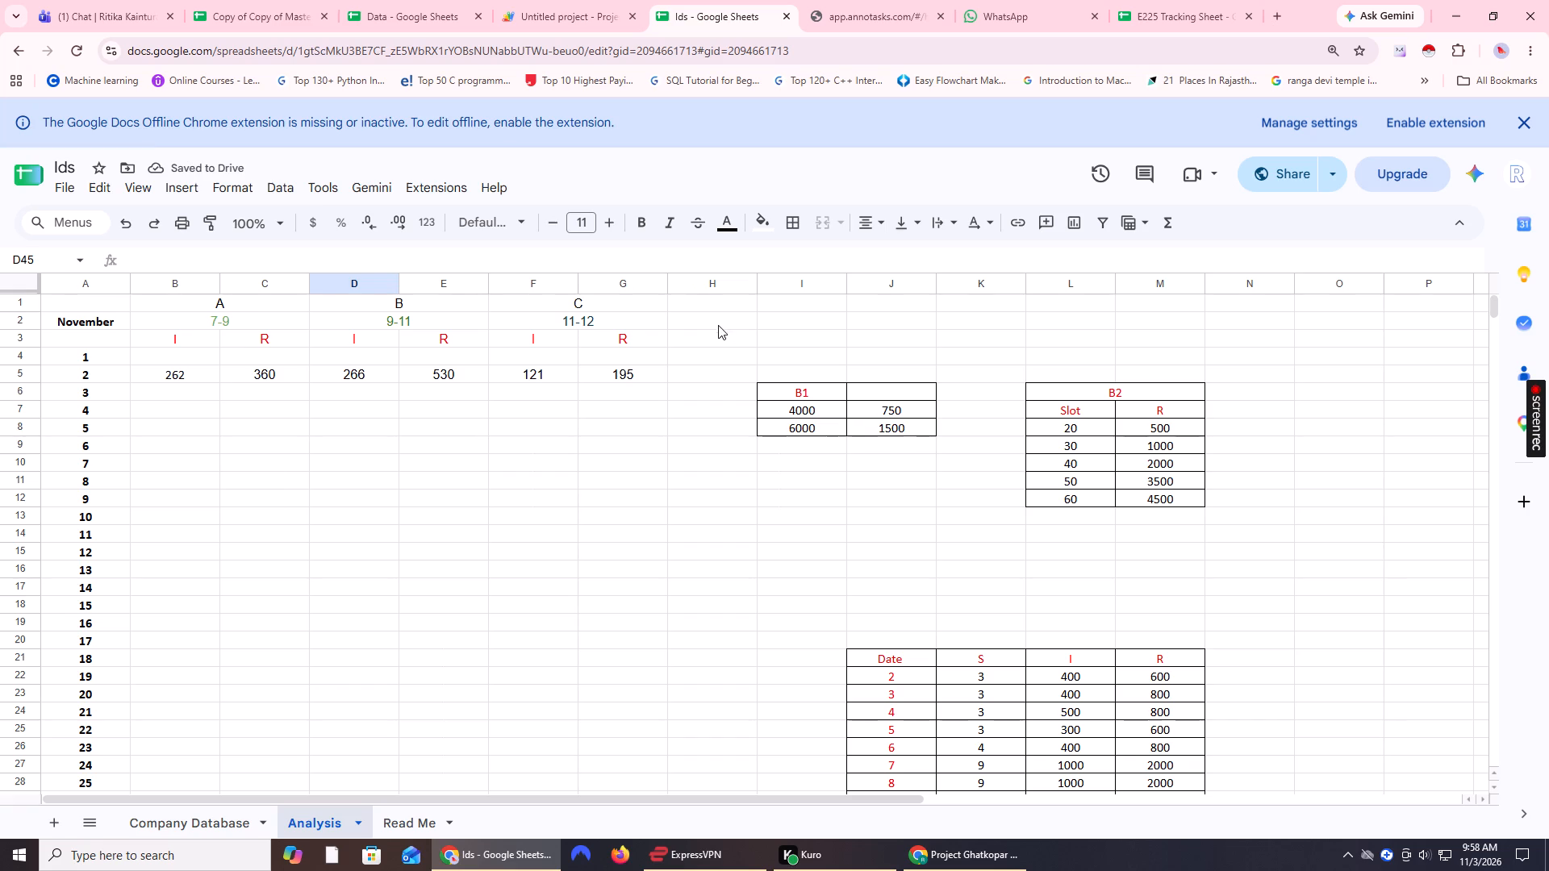
click(706, 304)
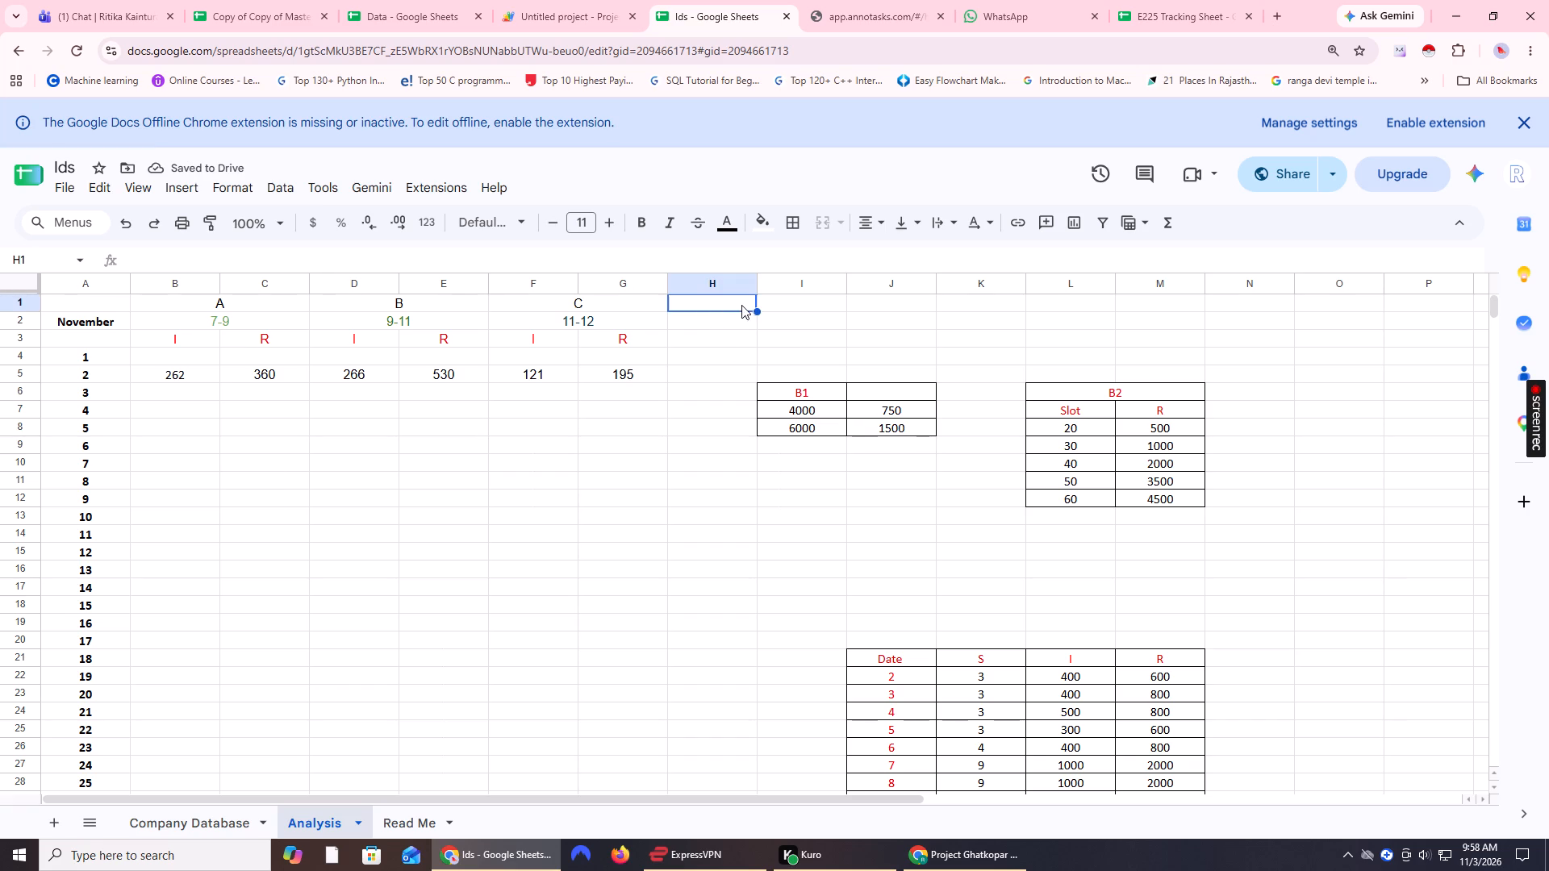
click(689, 319)
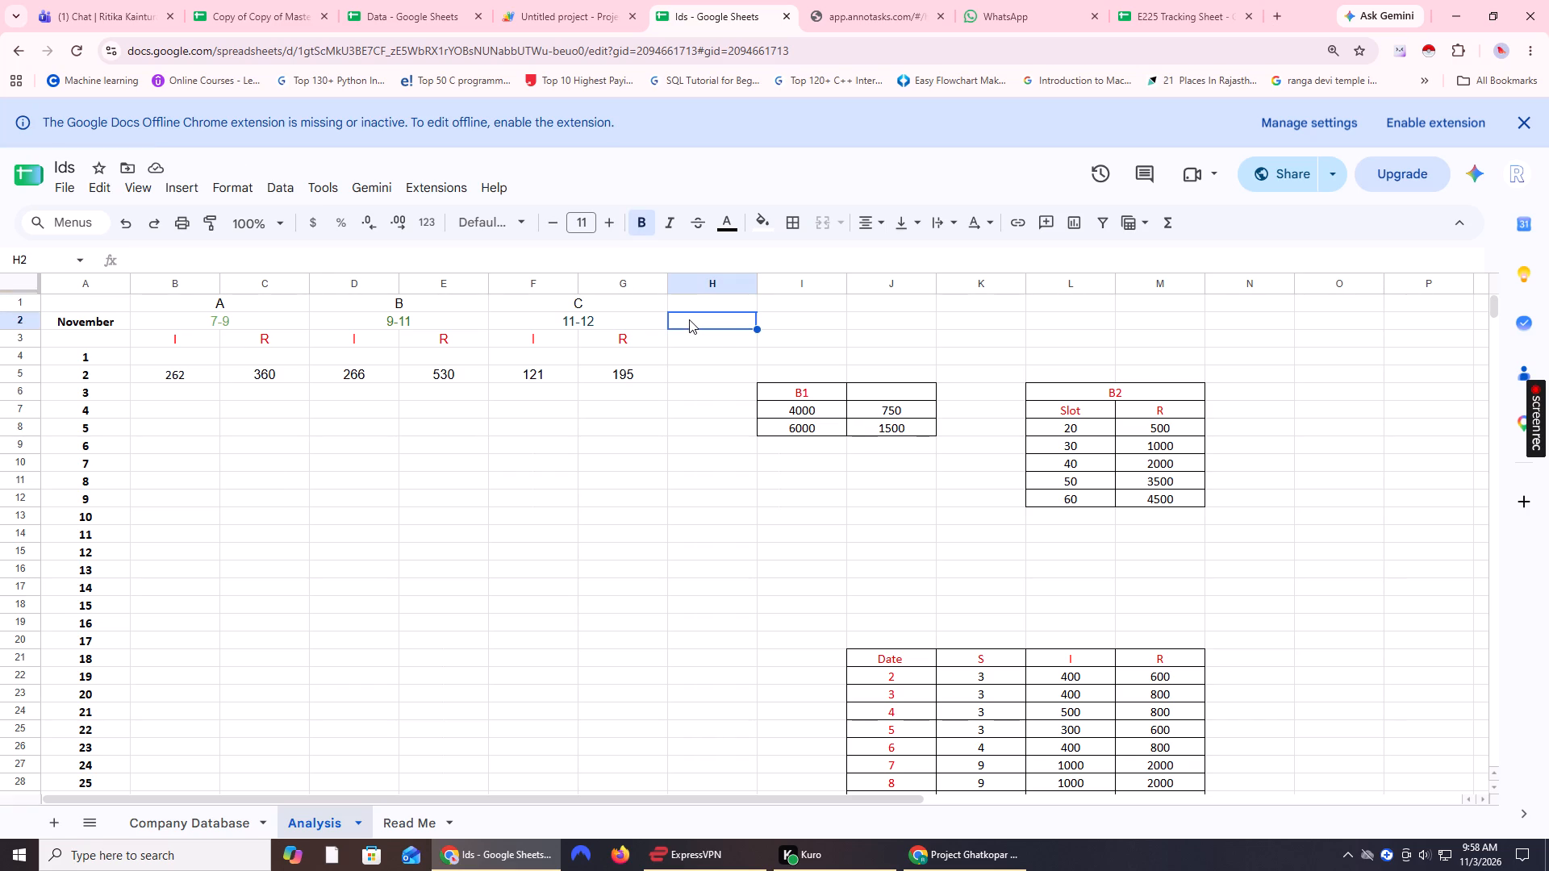
text(Fare)
key(Return)
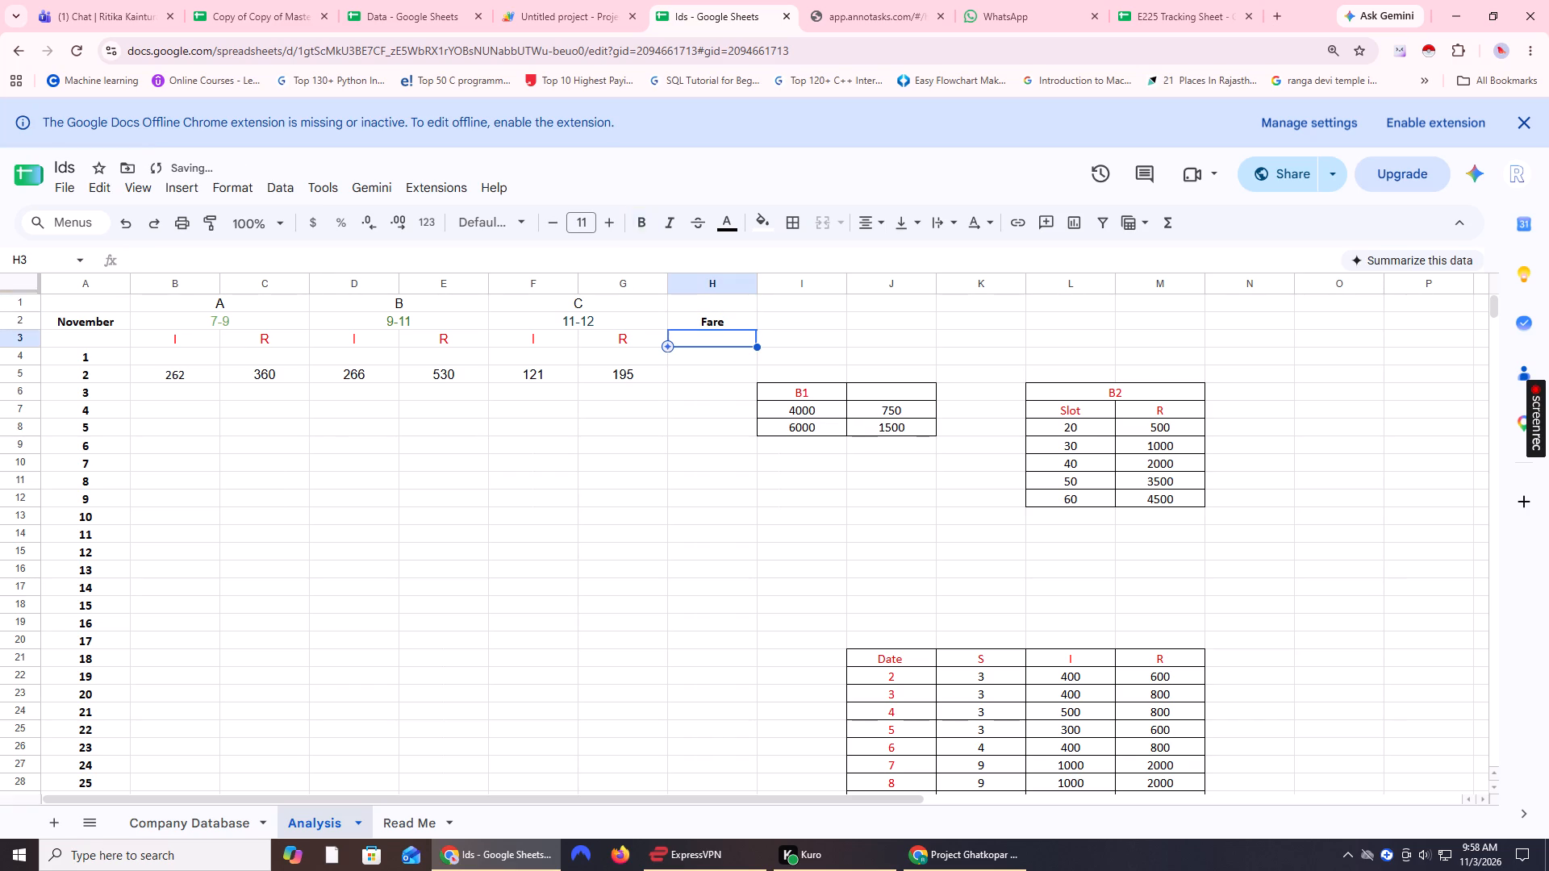
Enter the D41 amount, 112, in cell H5 as the Fare for November 2.
click(704, 369)
scroll(688, 448, down, 4)
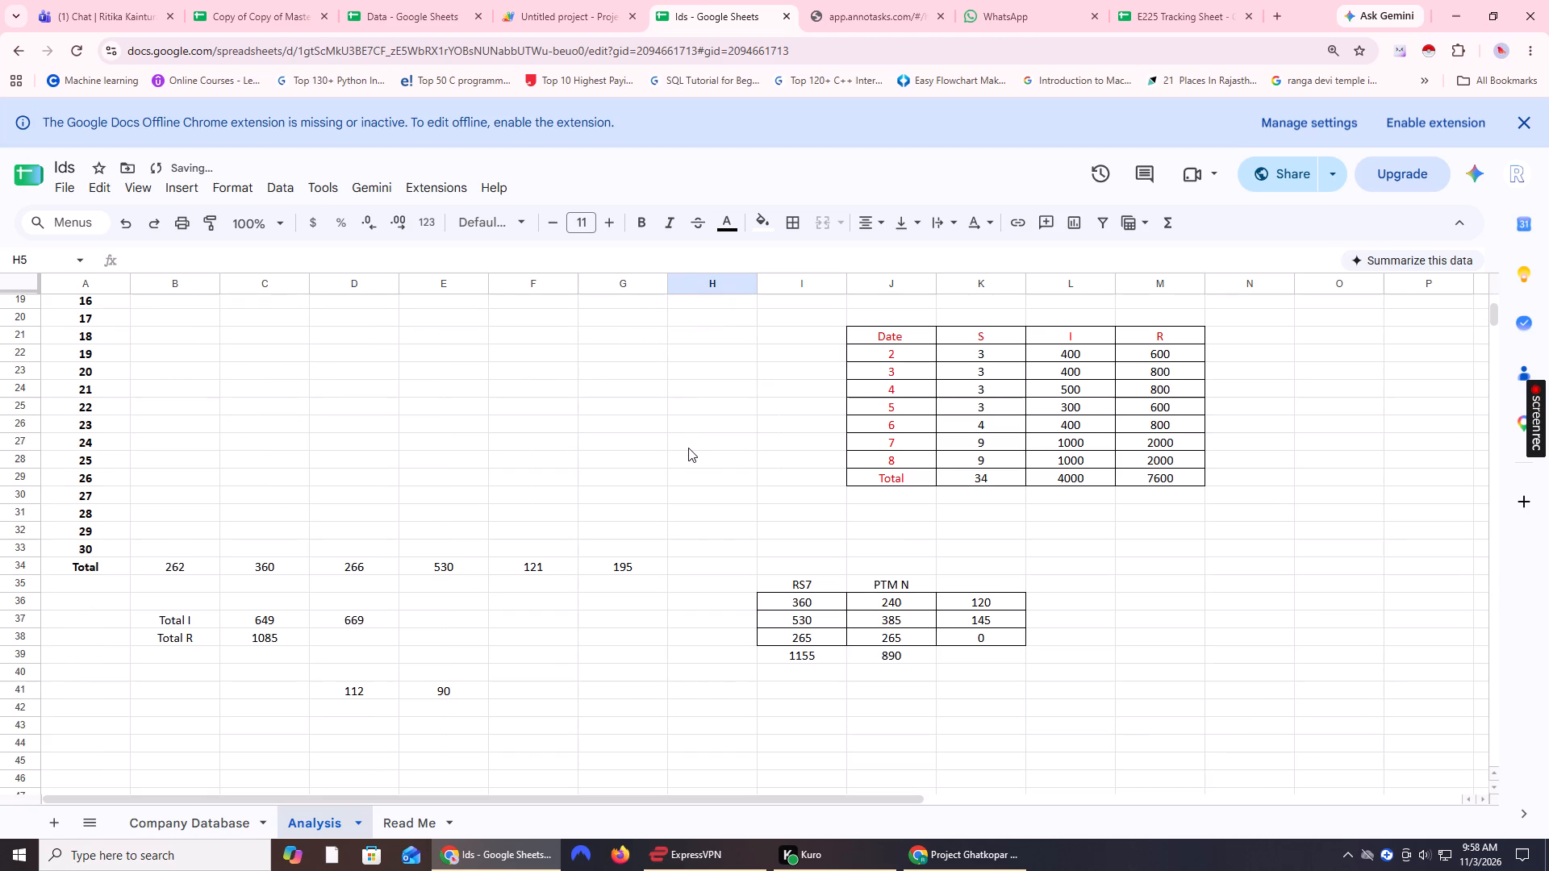
scroll(688, 448, up, 3)
scroll(688, 448, down, 3)
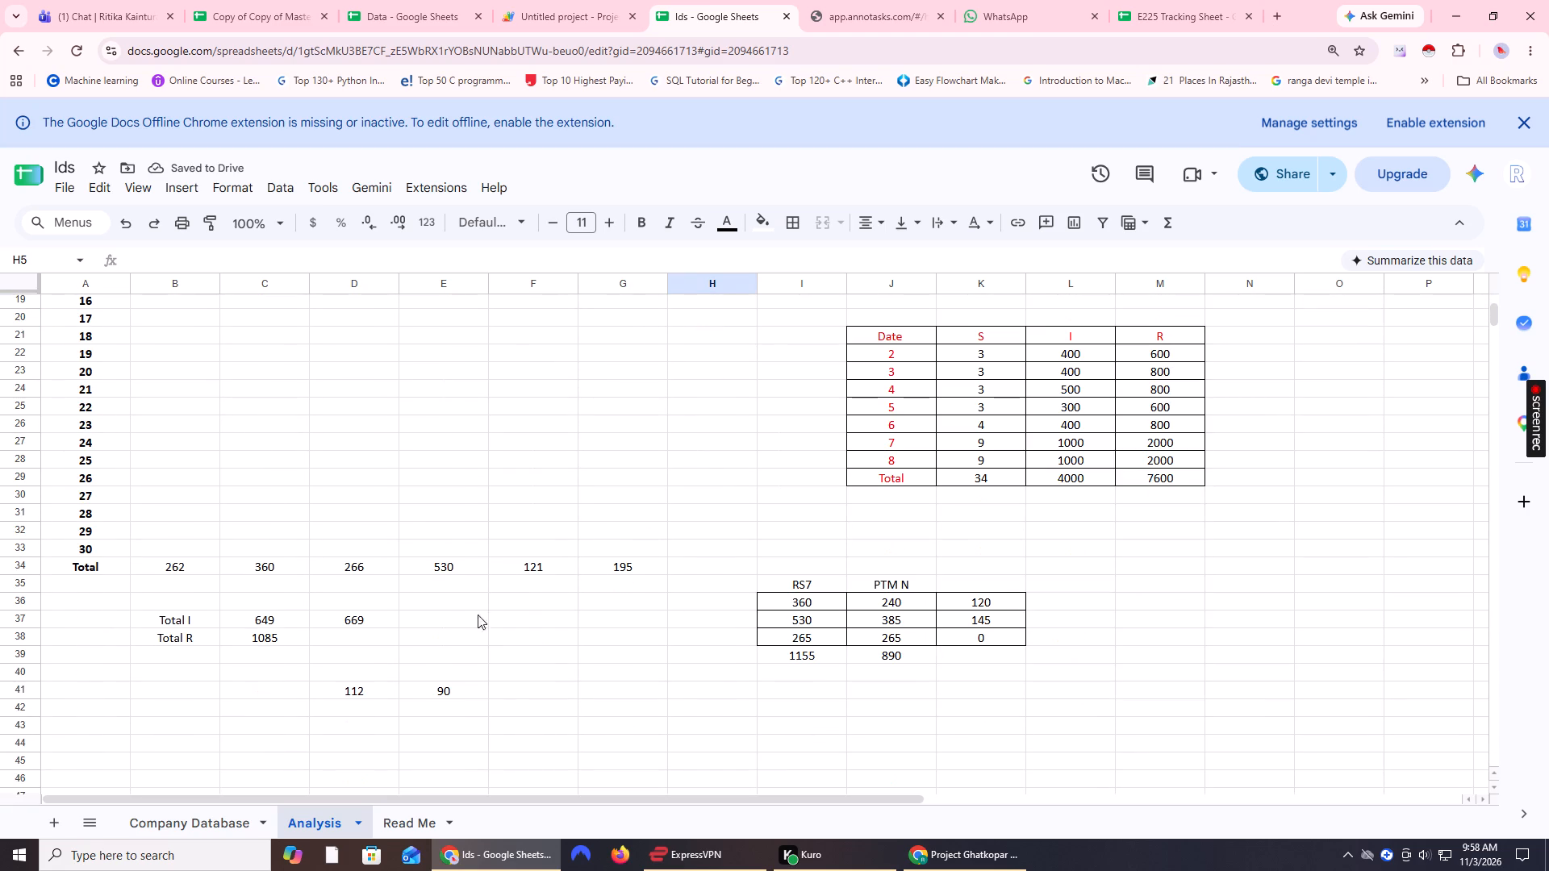
click(358, 690)
click(730, 443)
scroll(721, 461, up, 5)
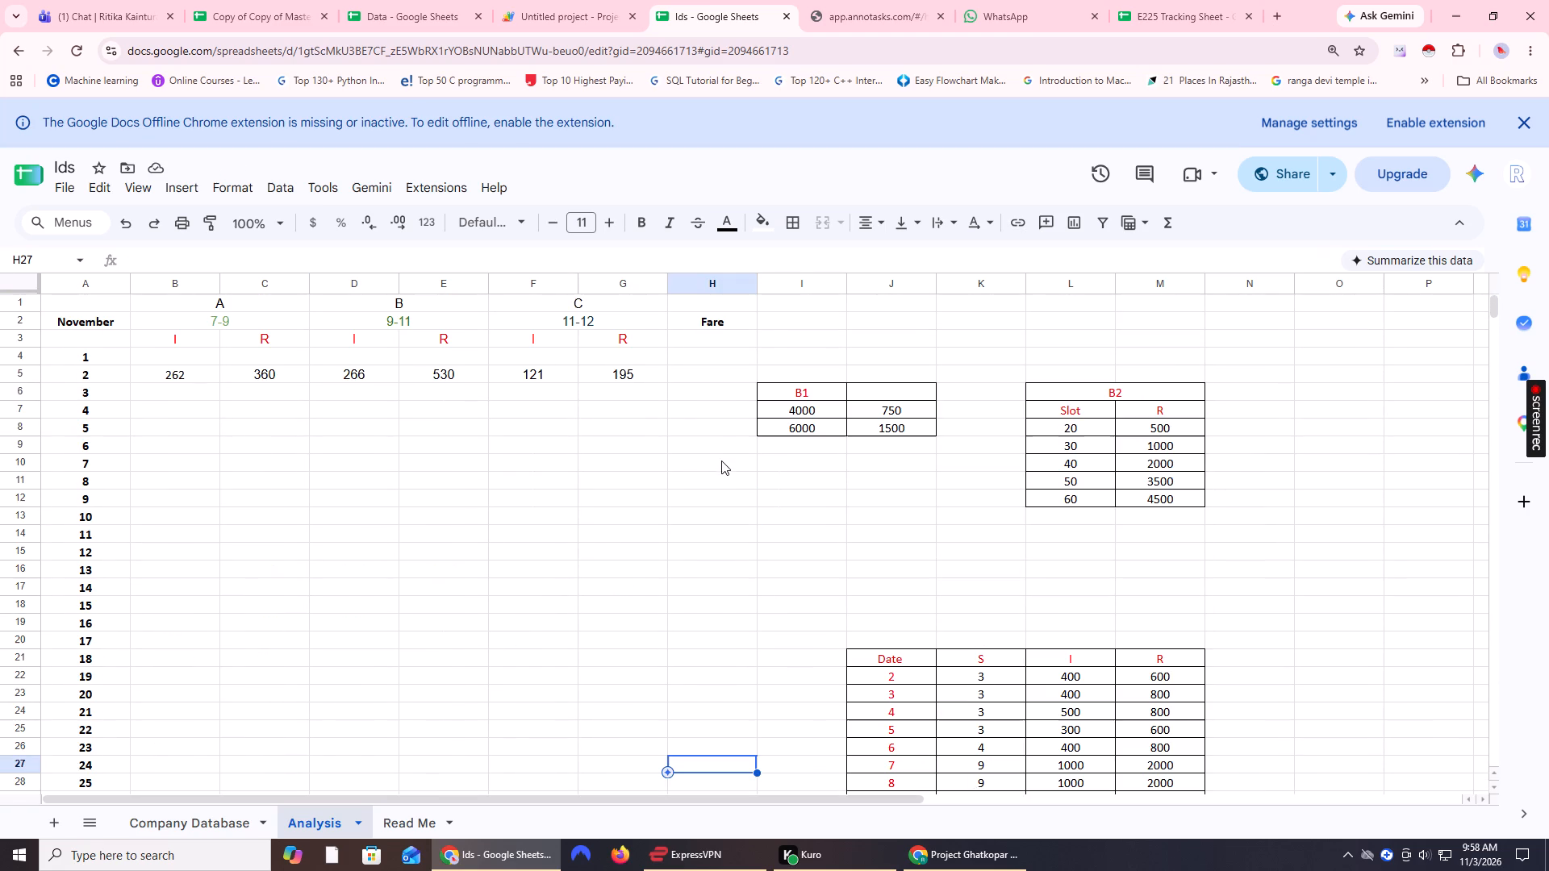
click(708, 369)
text(112)
key(Return)
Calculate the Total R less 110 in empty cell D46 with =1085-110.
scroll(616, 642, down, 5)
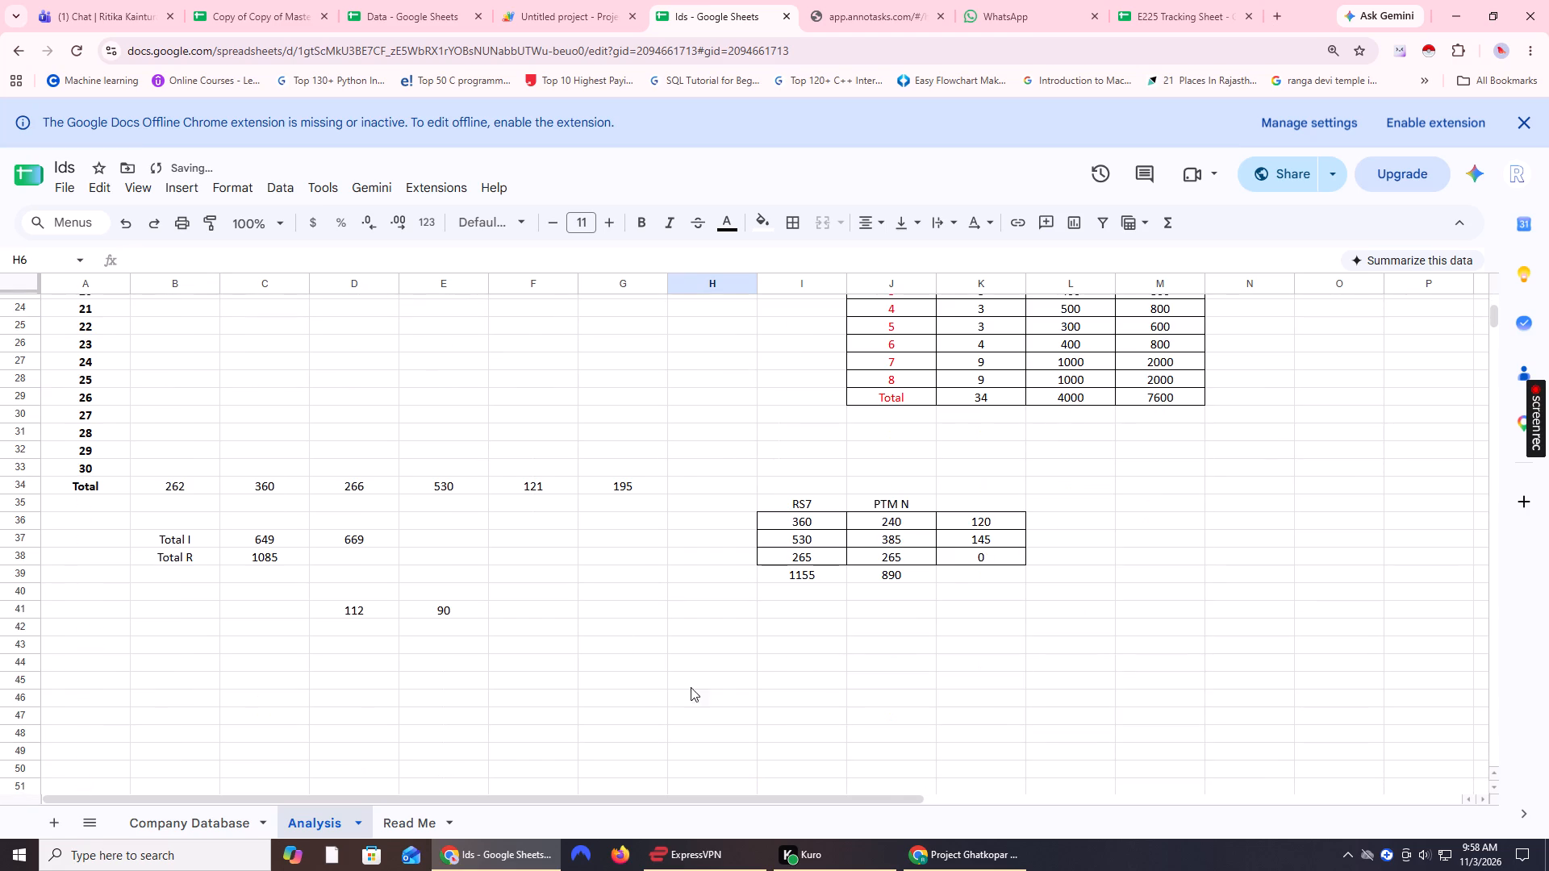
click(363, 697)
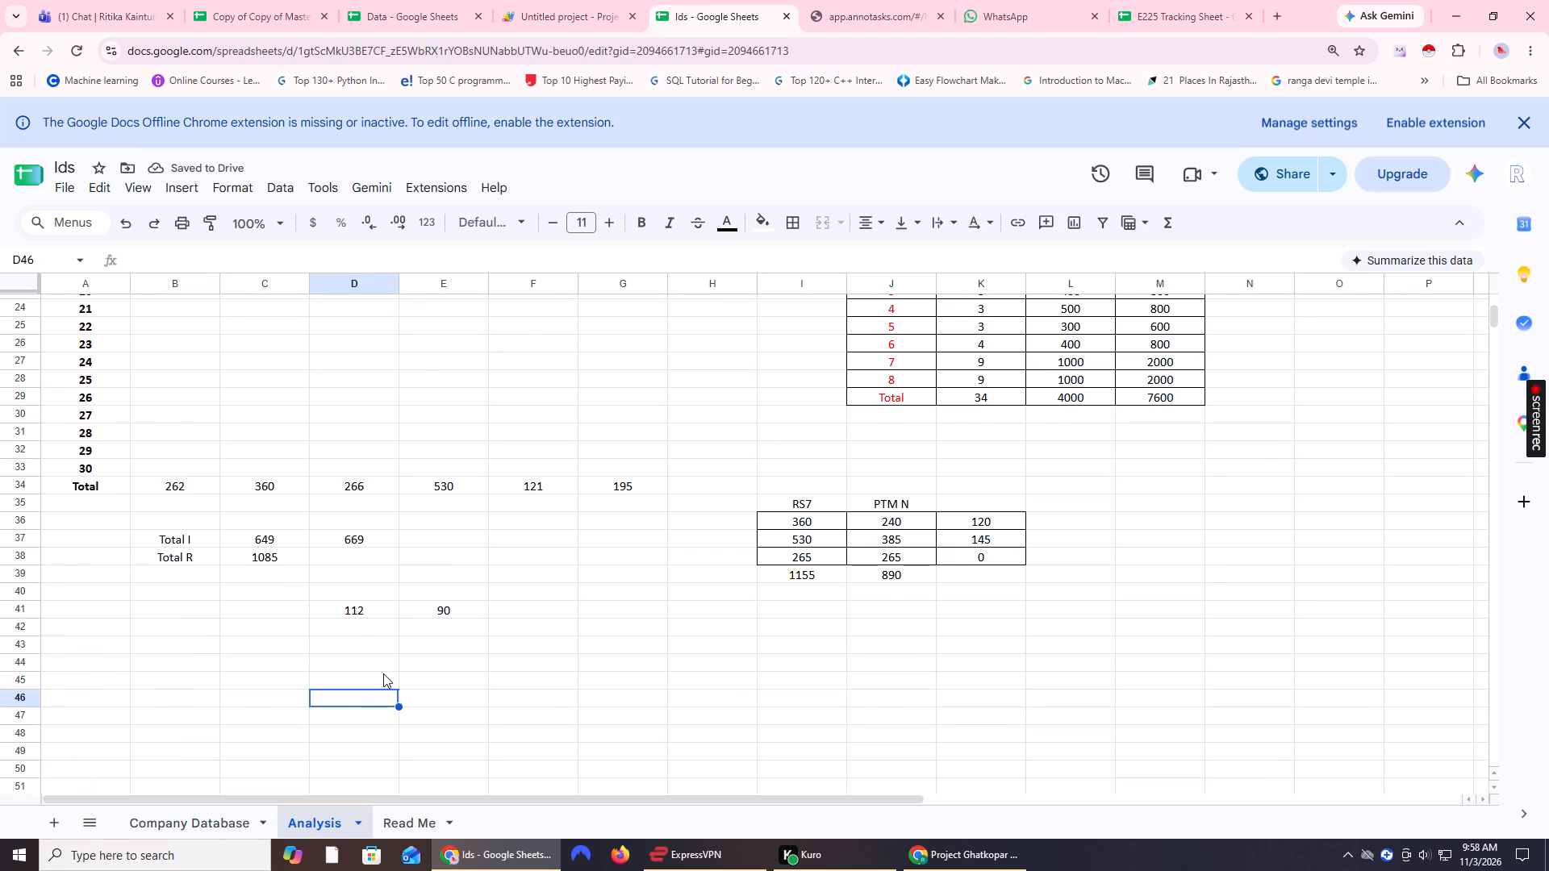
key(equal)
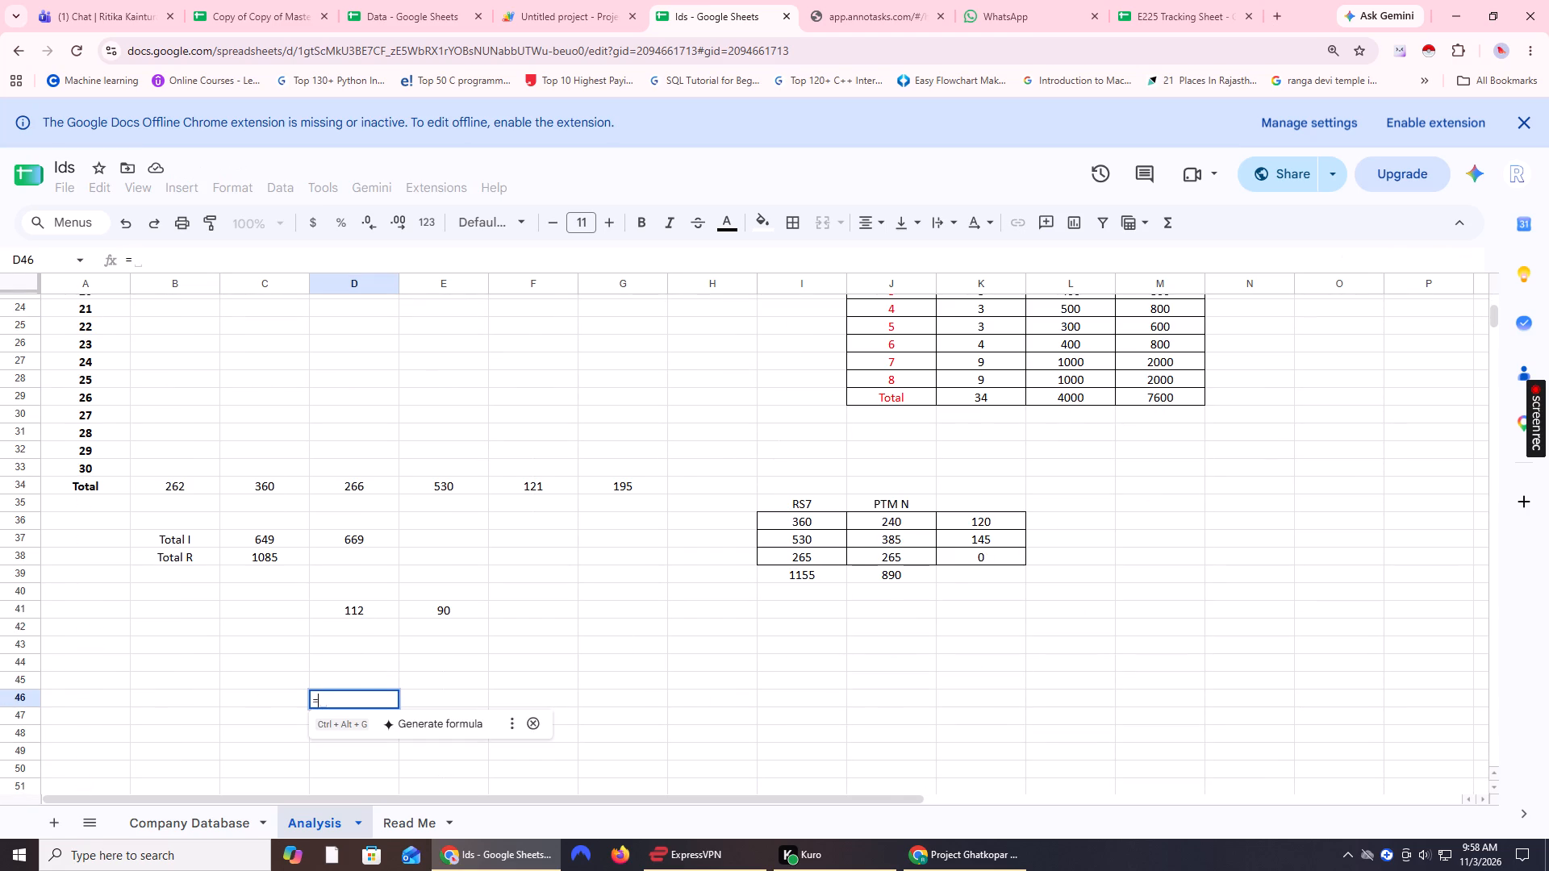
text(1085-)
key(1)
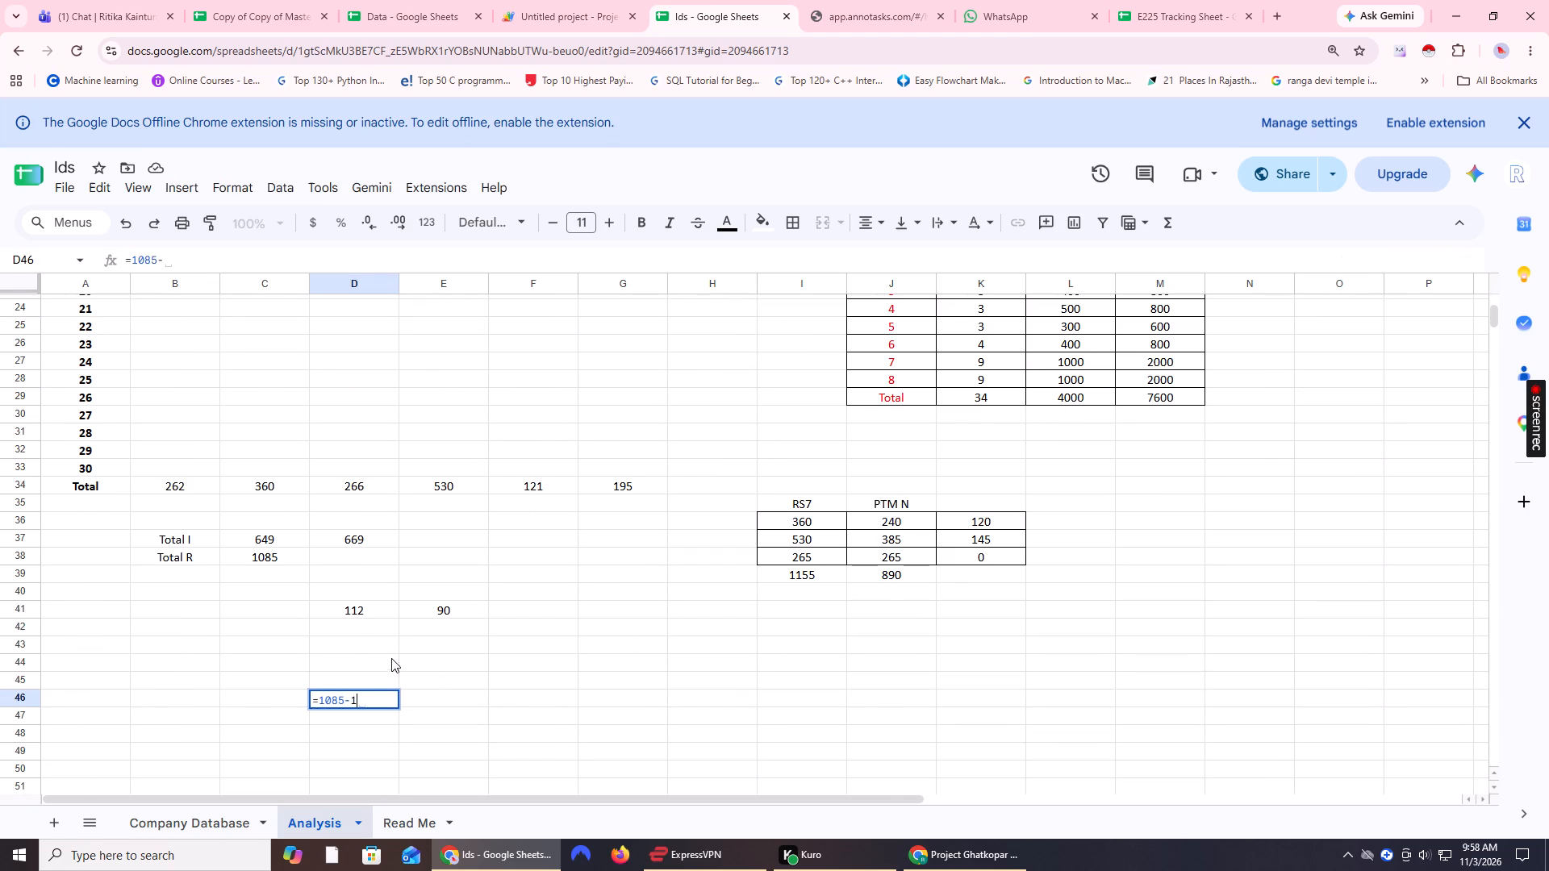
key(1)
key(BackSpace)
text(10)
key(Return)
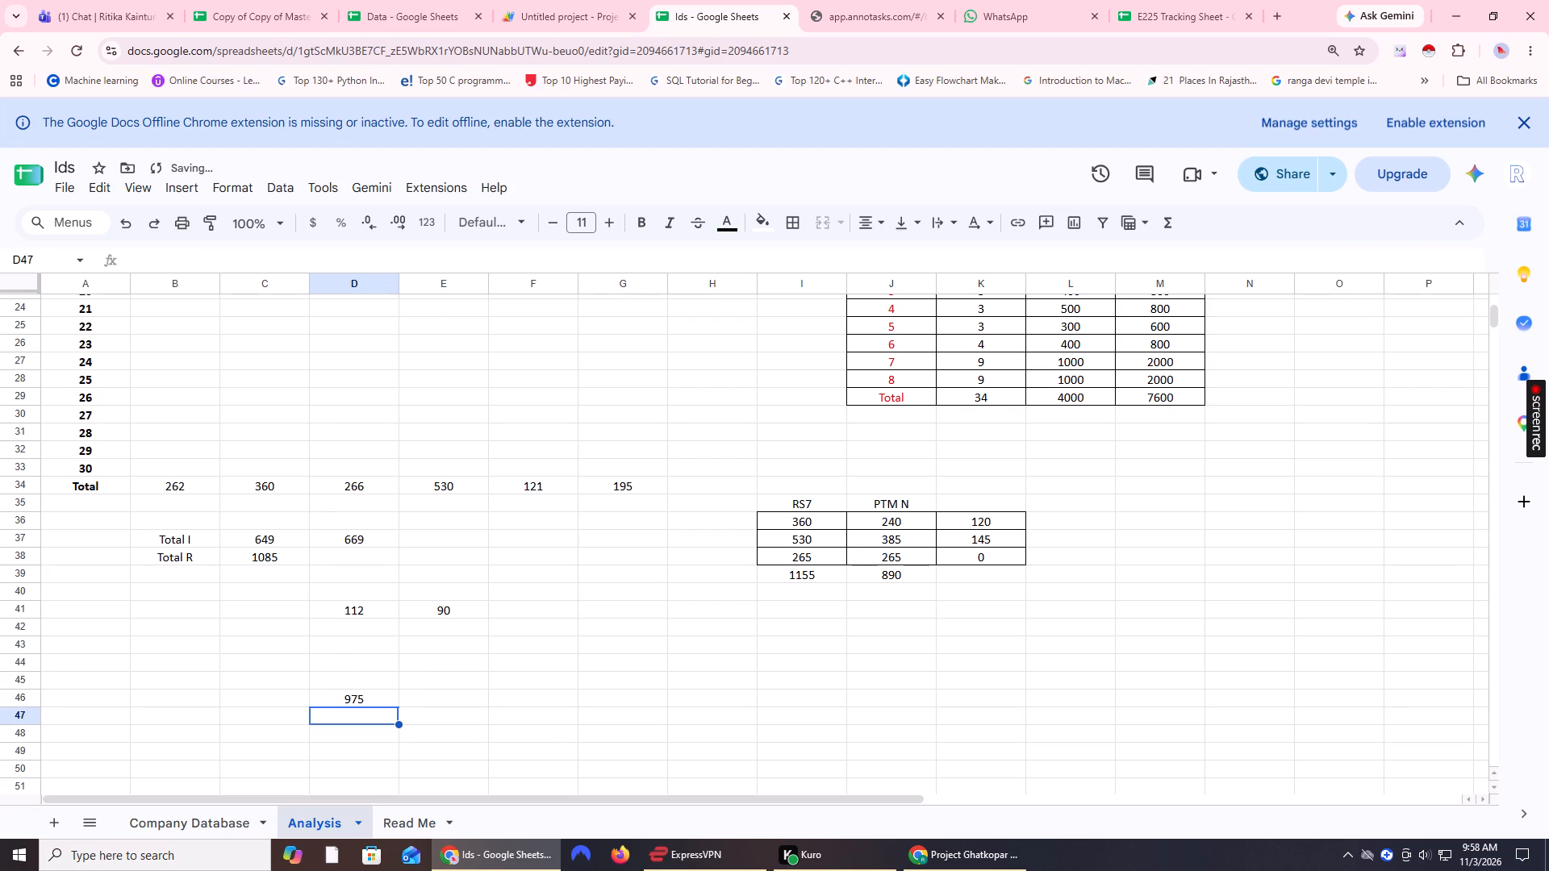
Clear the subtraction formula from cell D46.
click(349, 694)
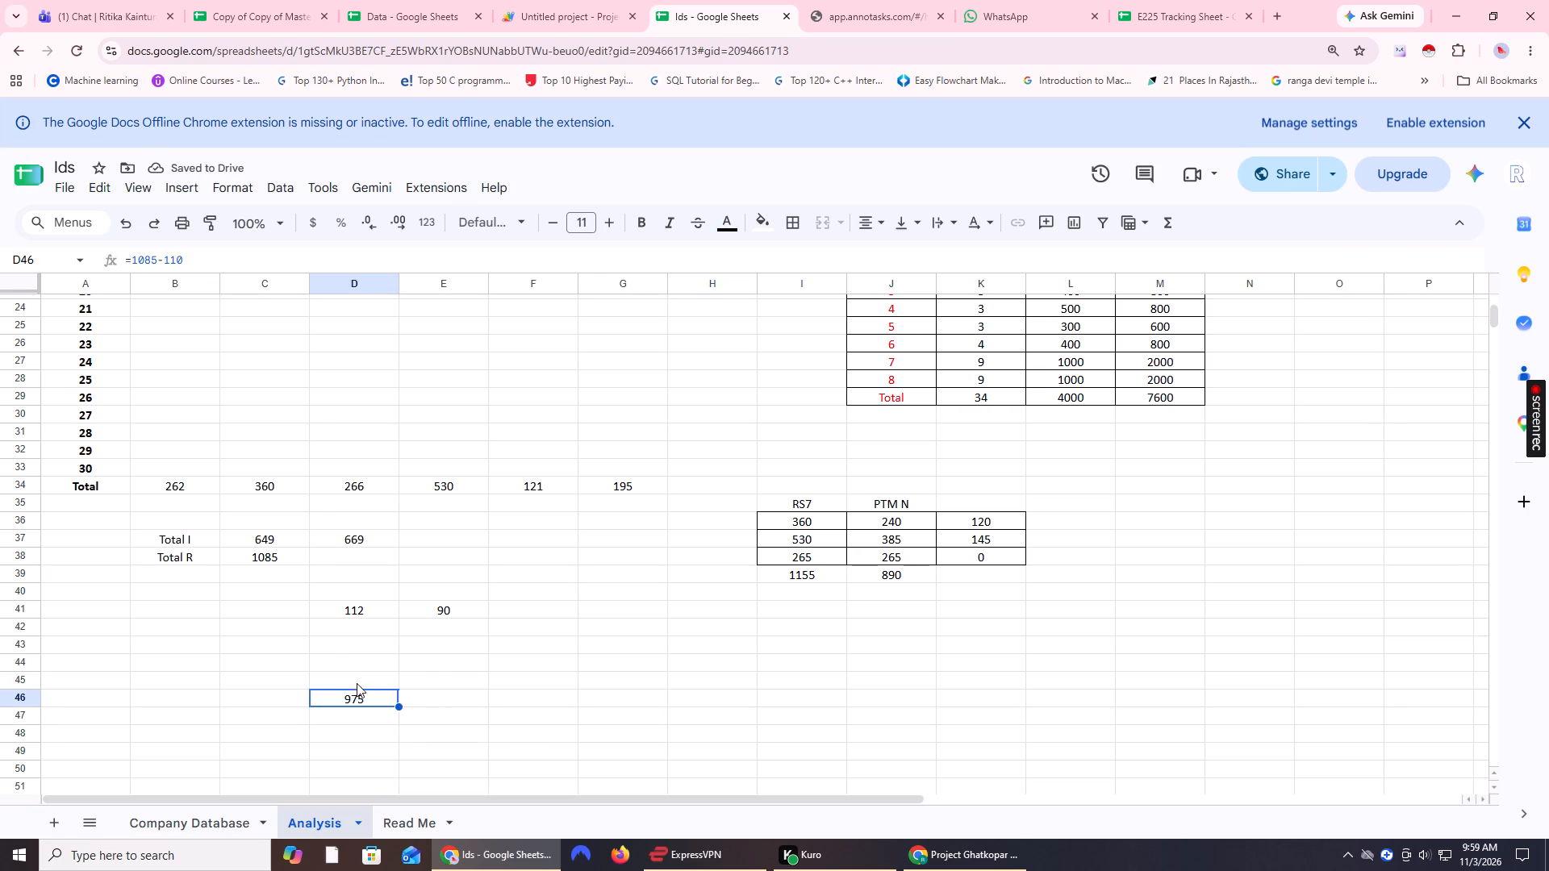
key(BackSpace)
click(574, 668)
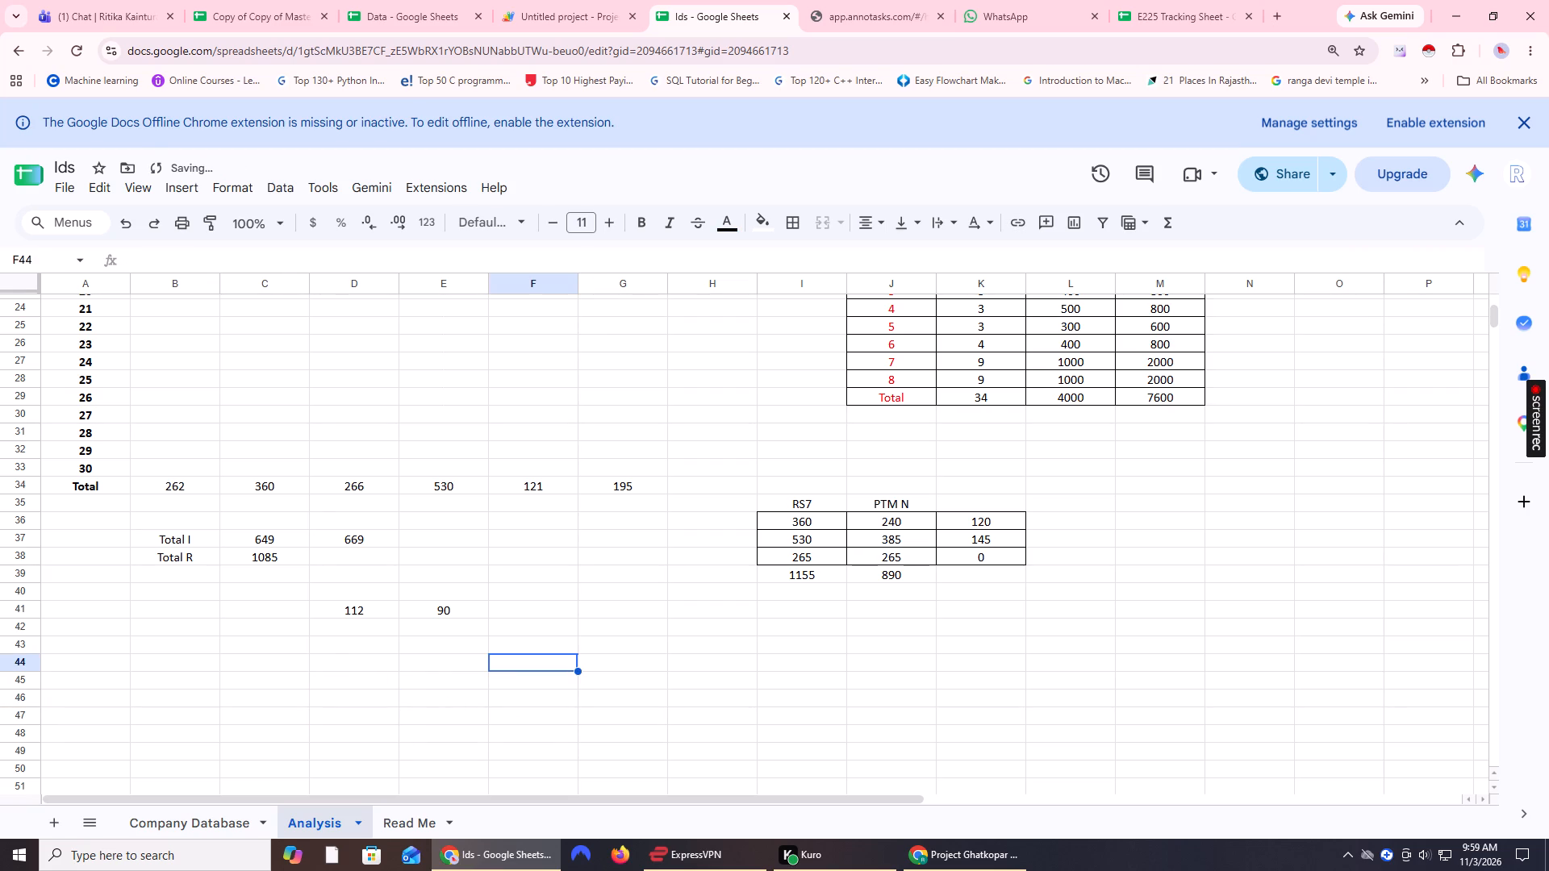
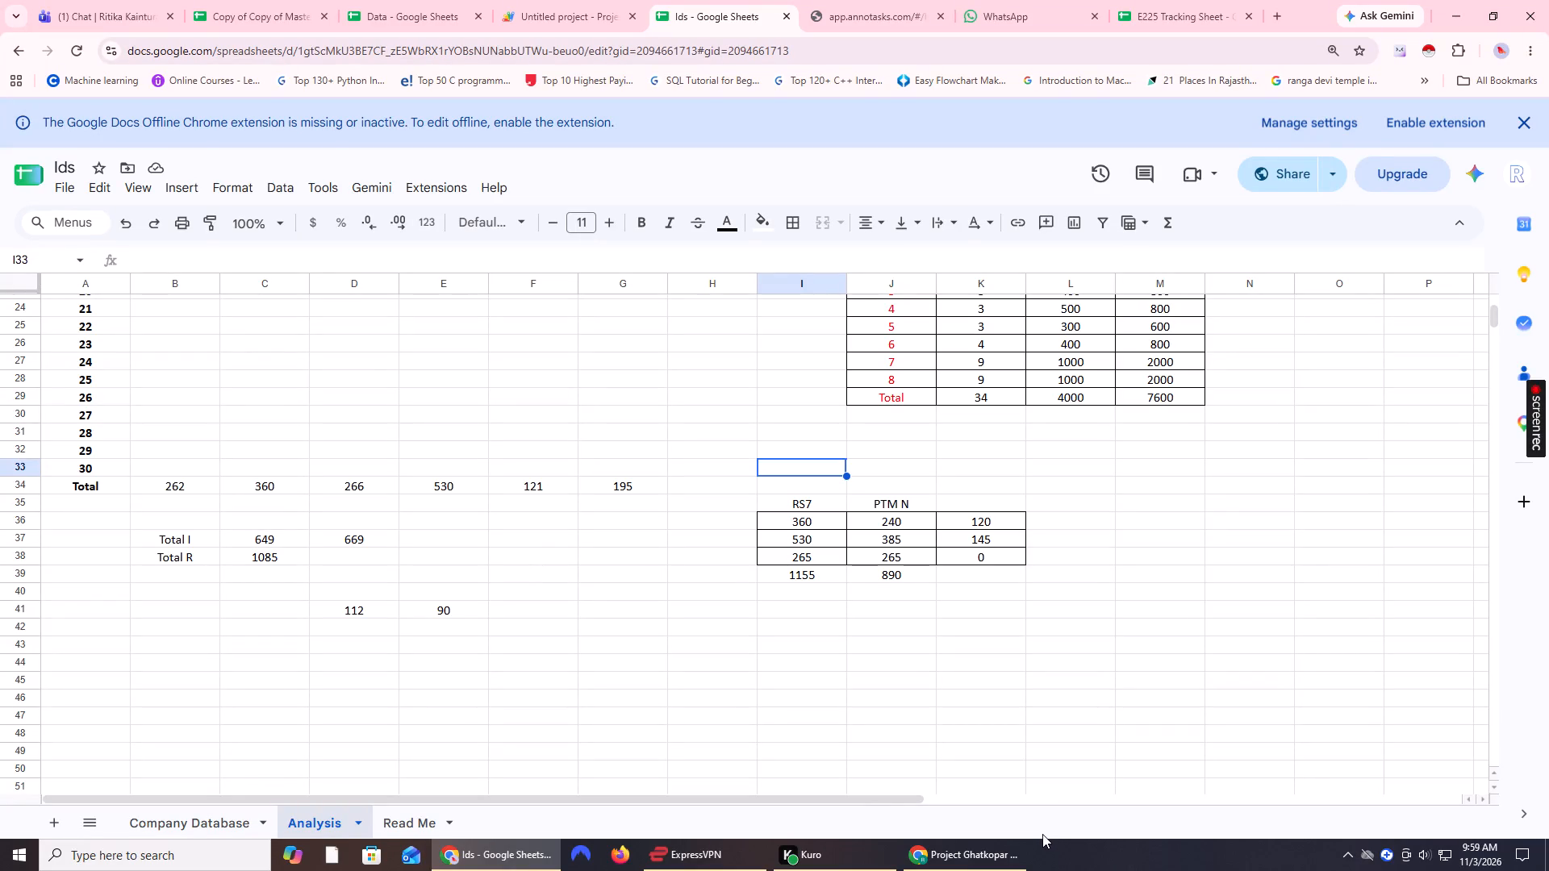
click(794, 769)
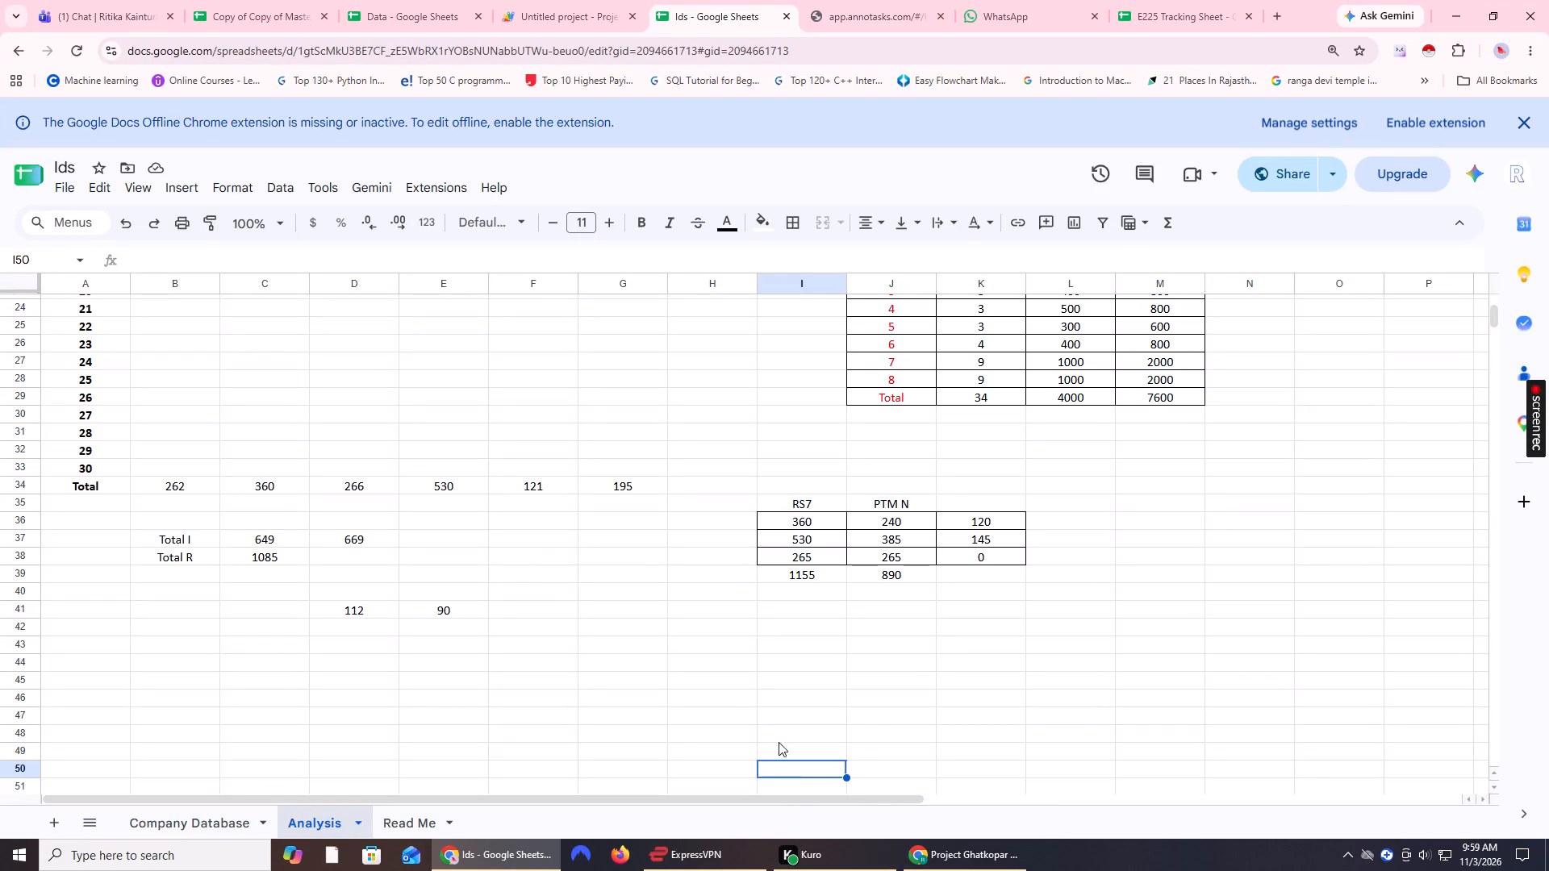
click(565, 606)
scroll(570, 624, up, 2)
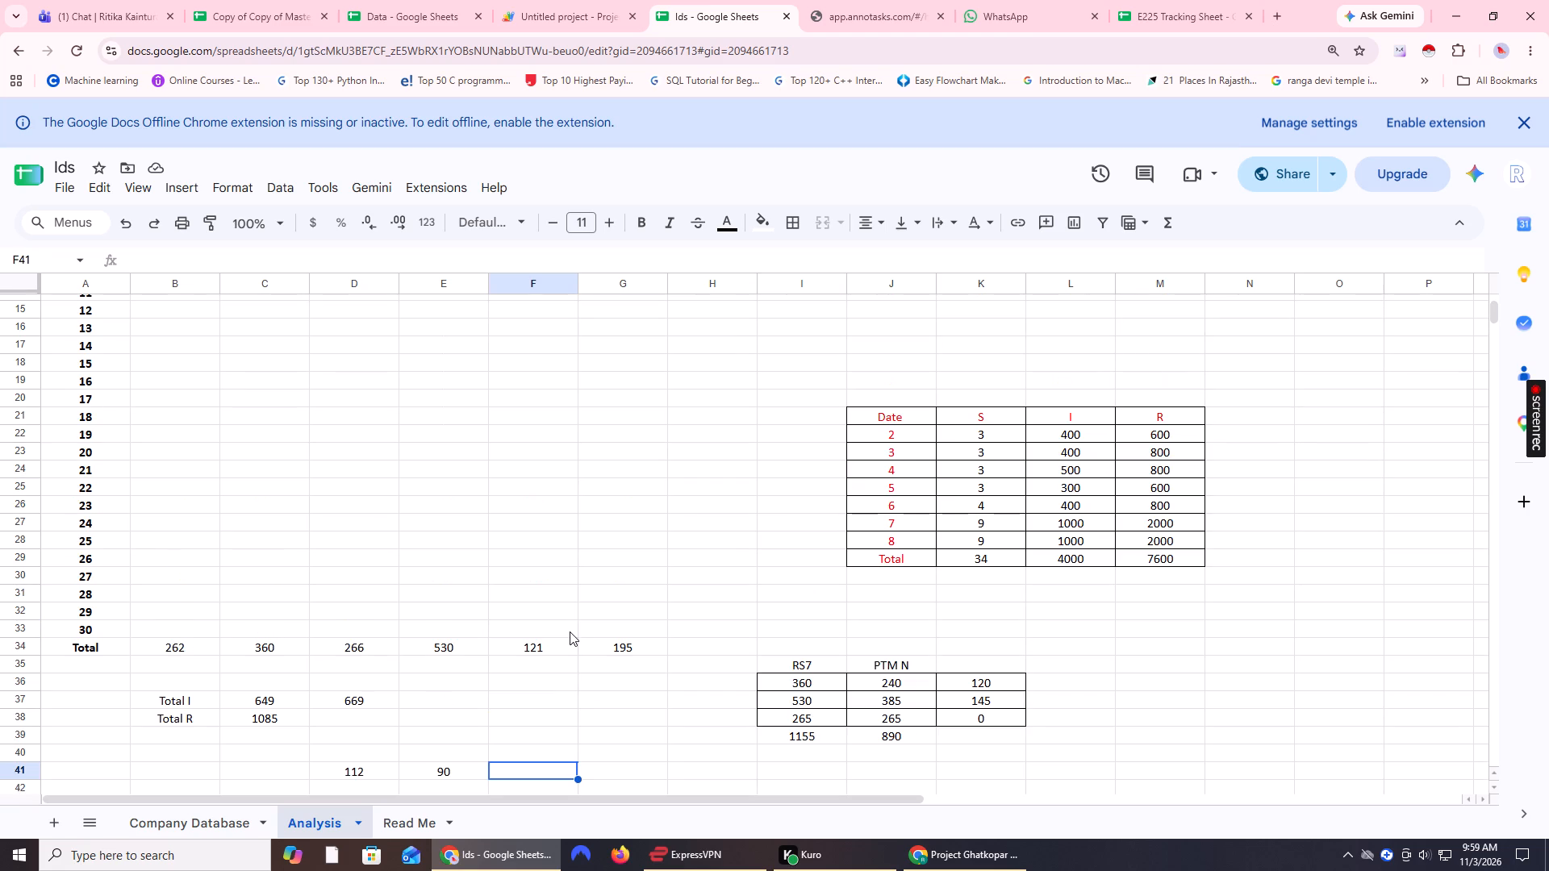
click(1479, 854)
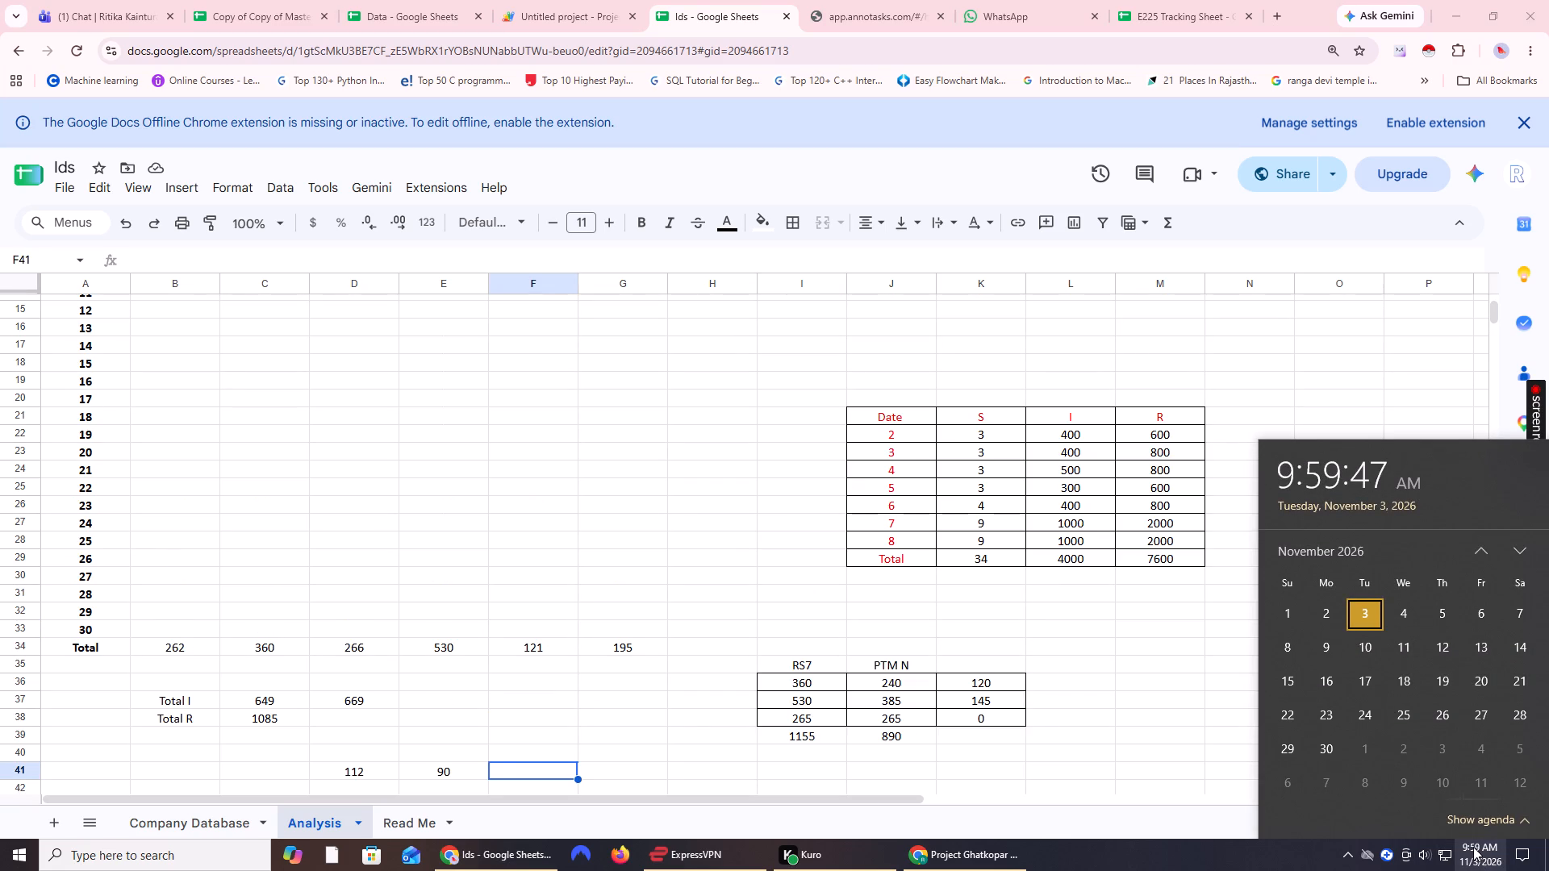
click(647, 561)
Switch to the E225 Tracking Sheet and open its E225 Nov Leaves Count sheet to view the November leave records.
click(1169, 0)
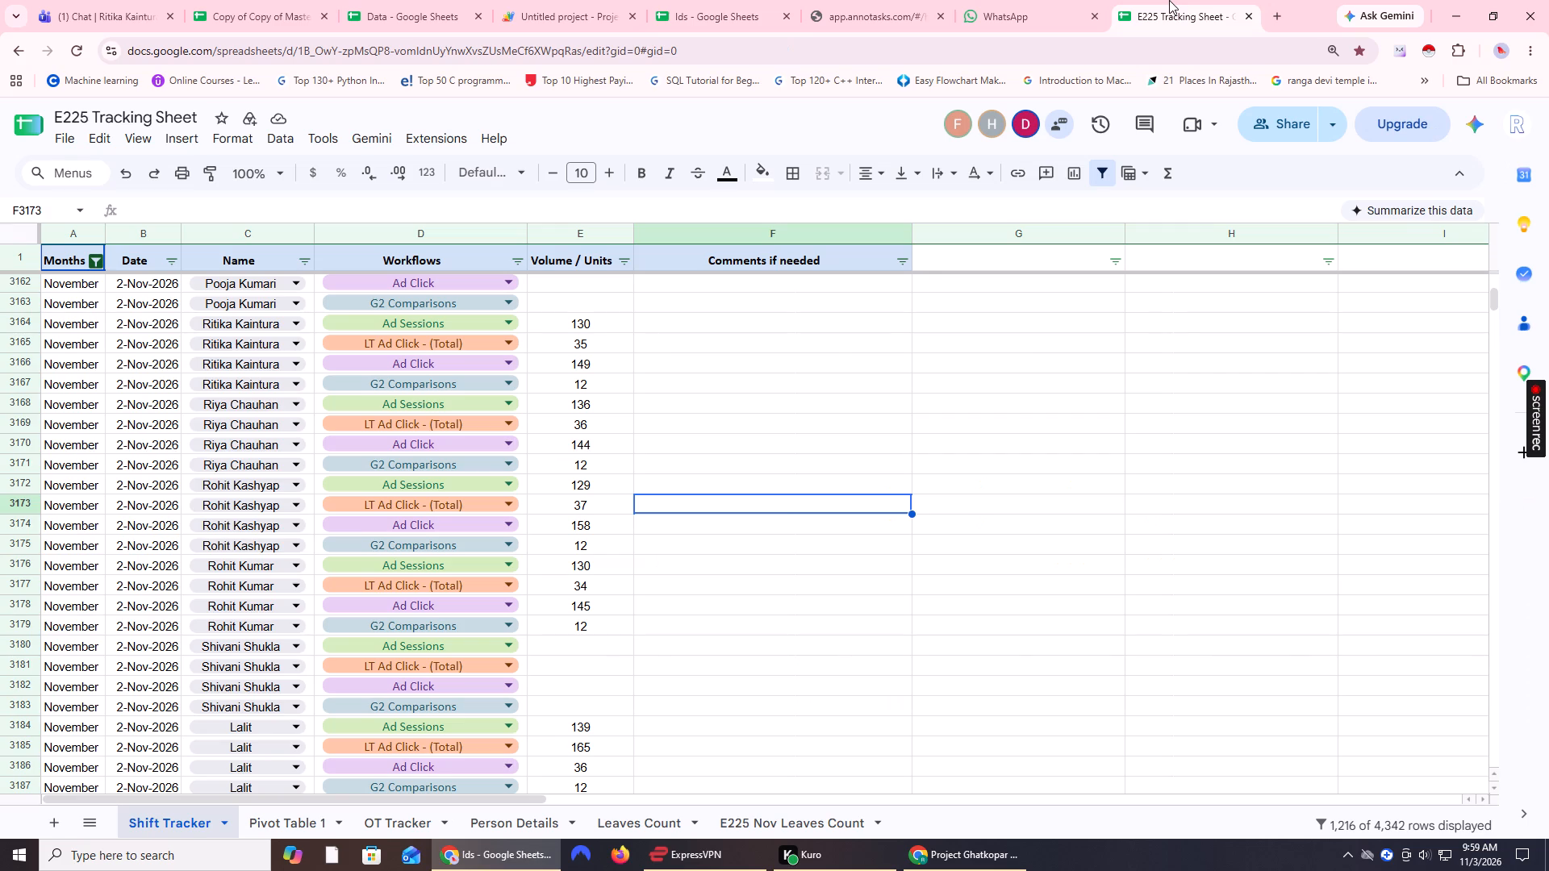
click(771, 833)
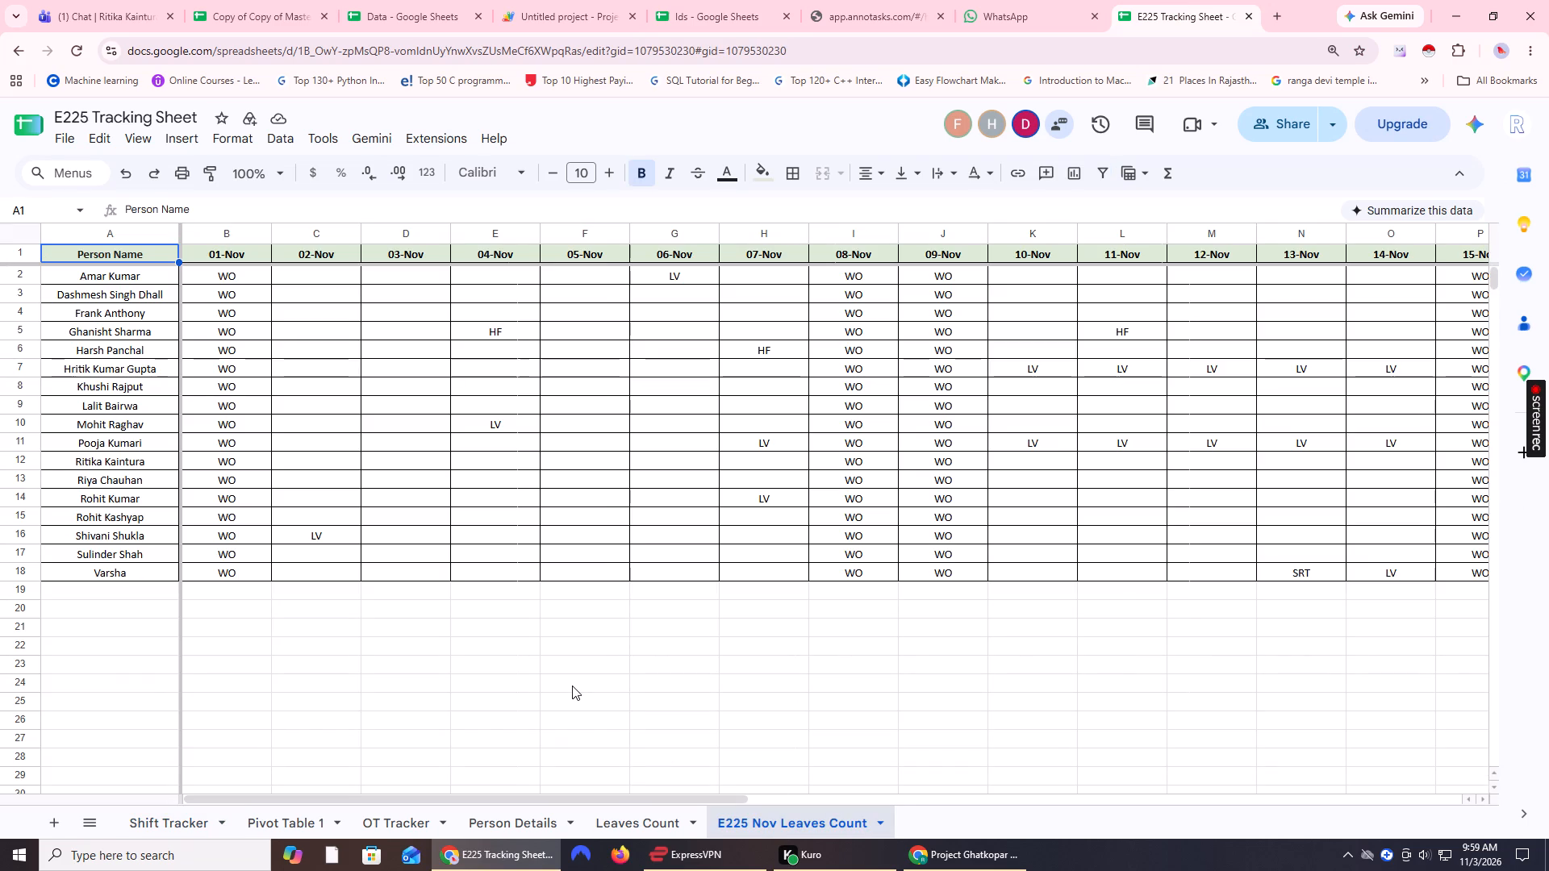
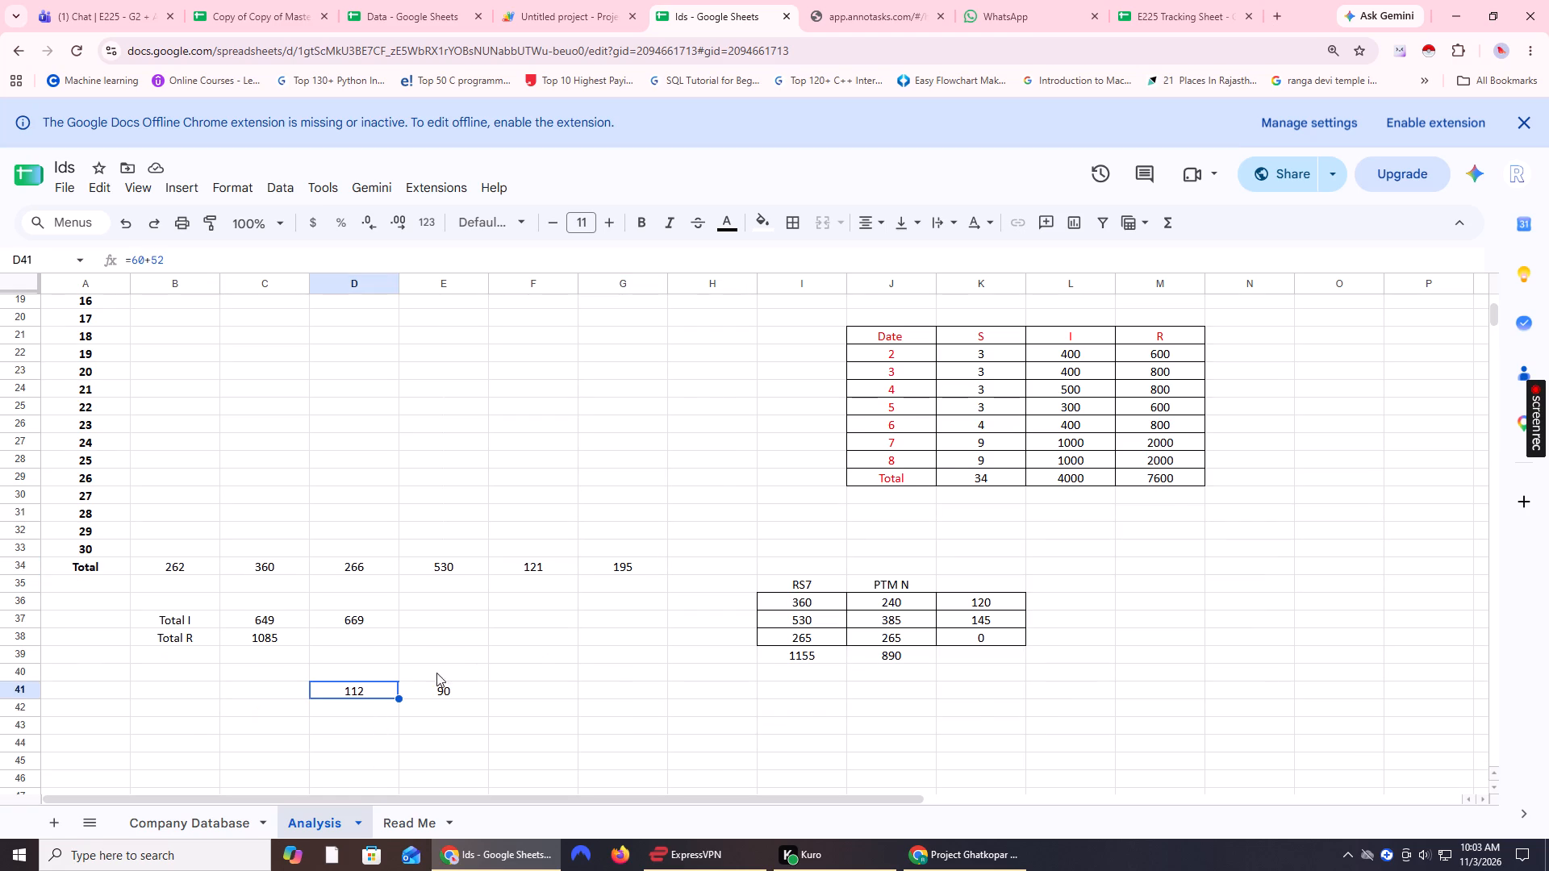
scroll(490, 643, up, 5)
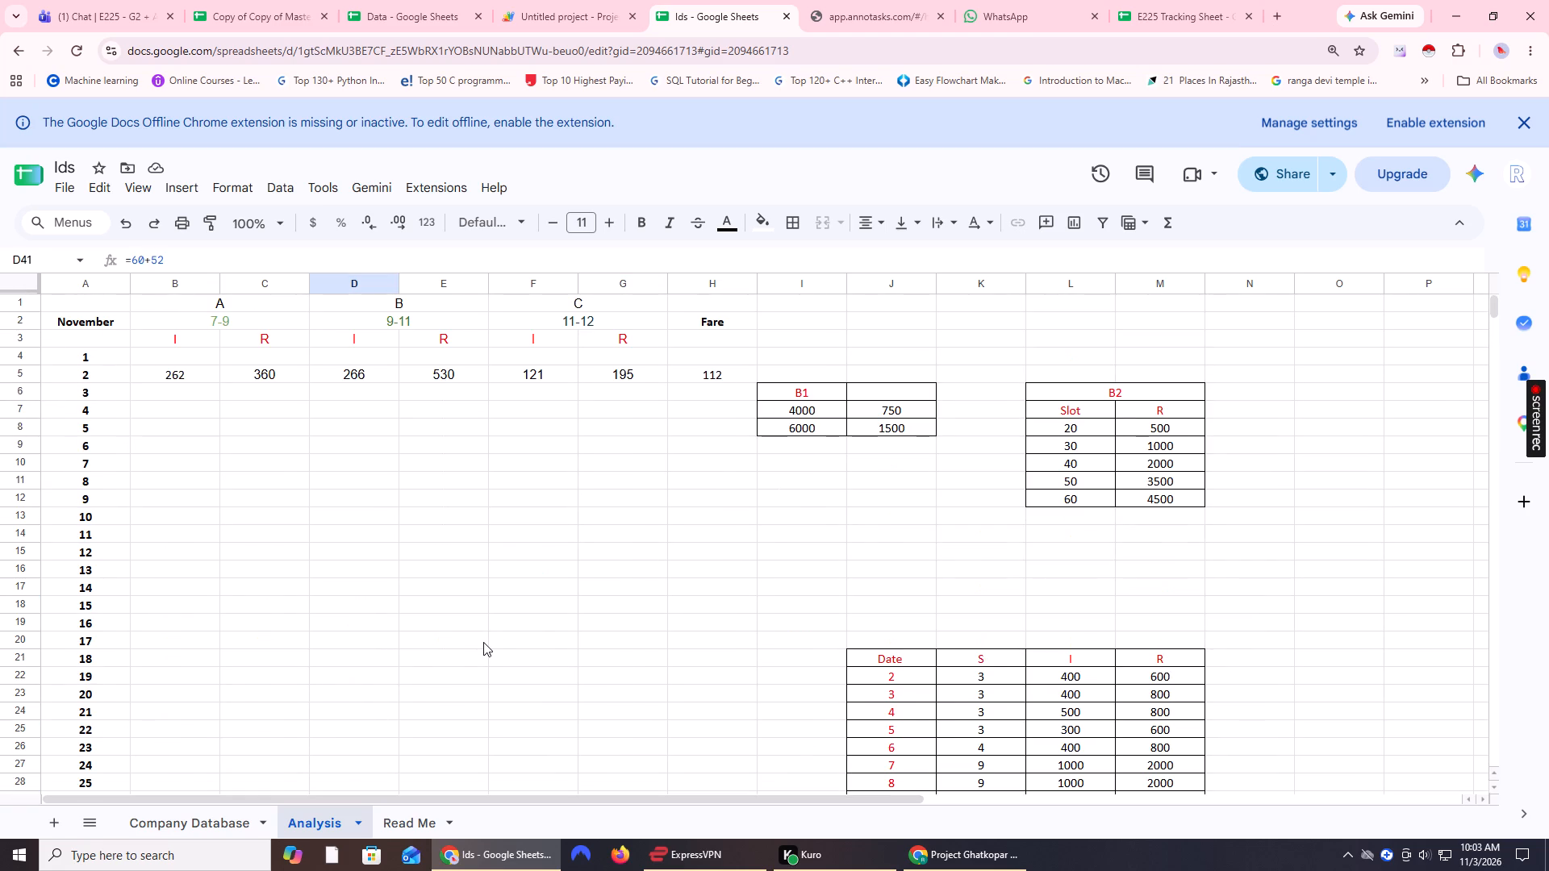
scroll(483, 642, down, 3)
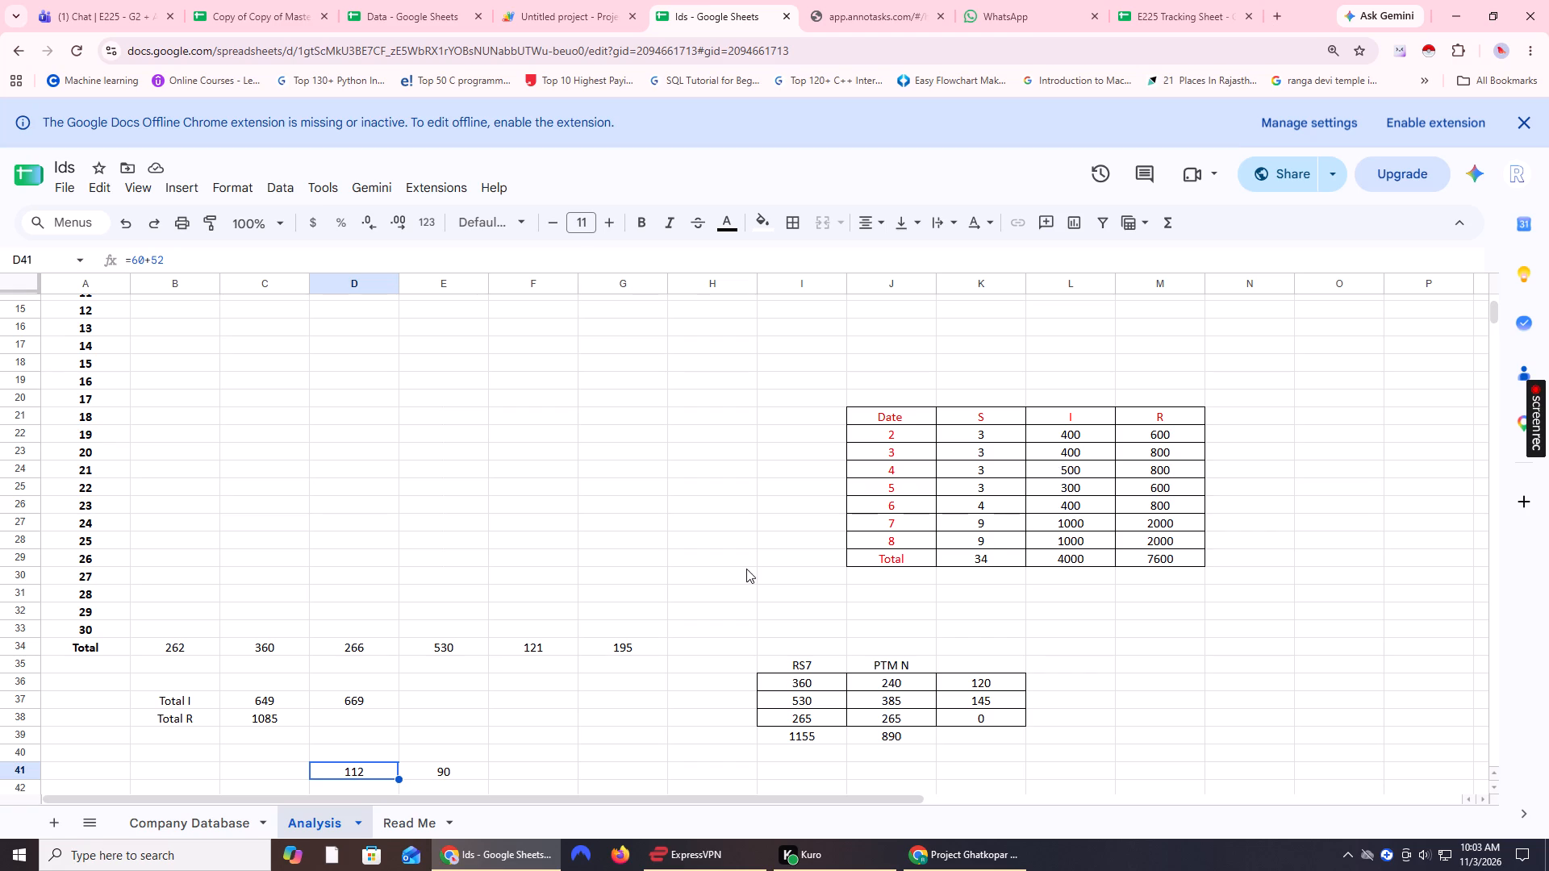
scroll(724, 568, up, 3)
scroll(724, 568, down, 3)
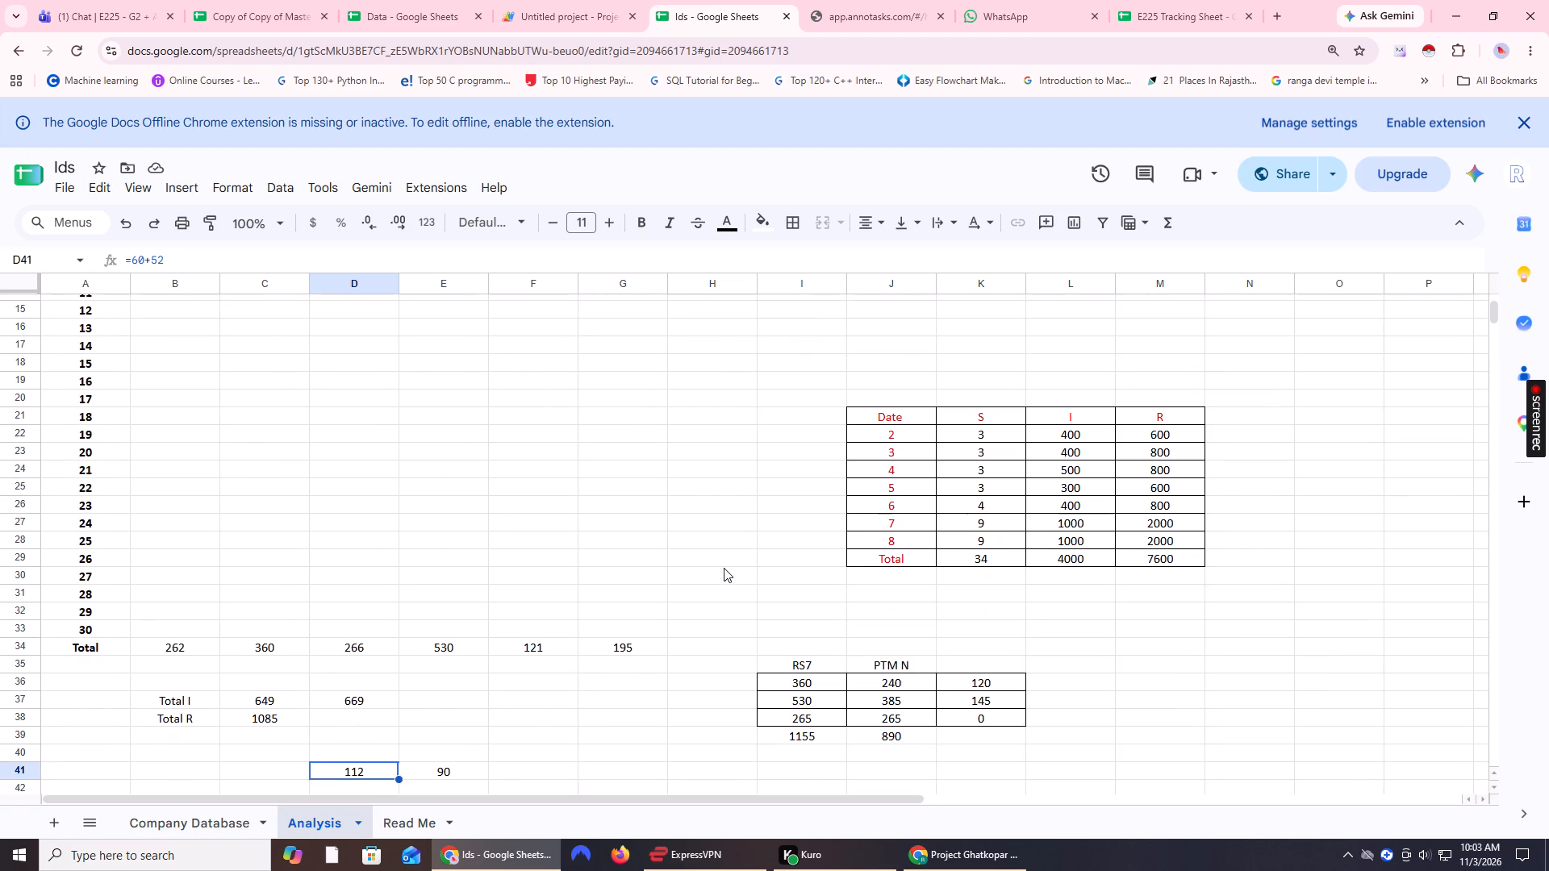
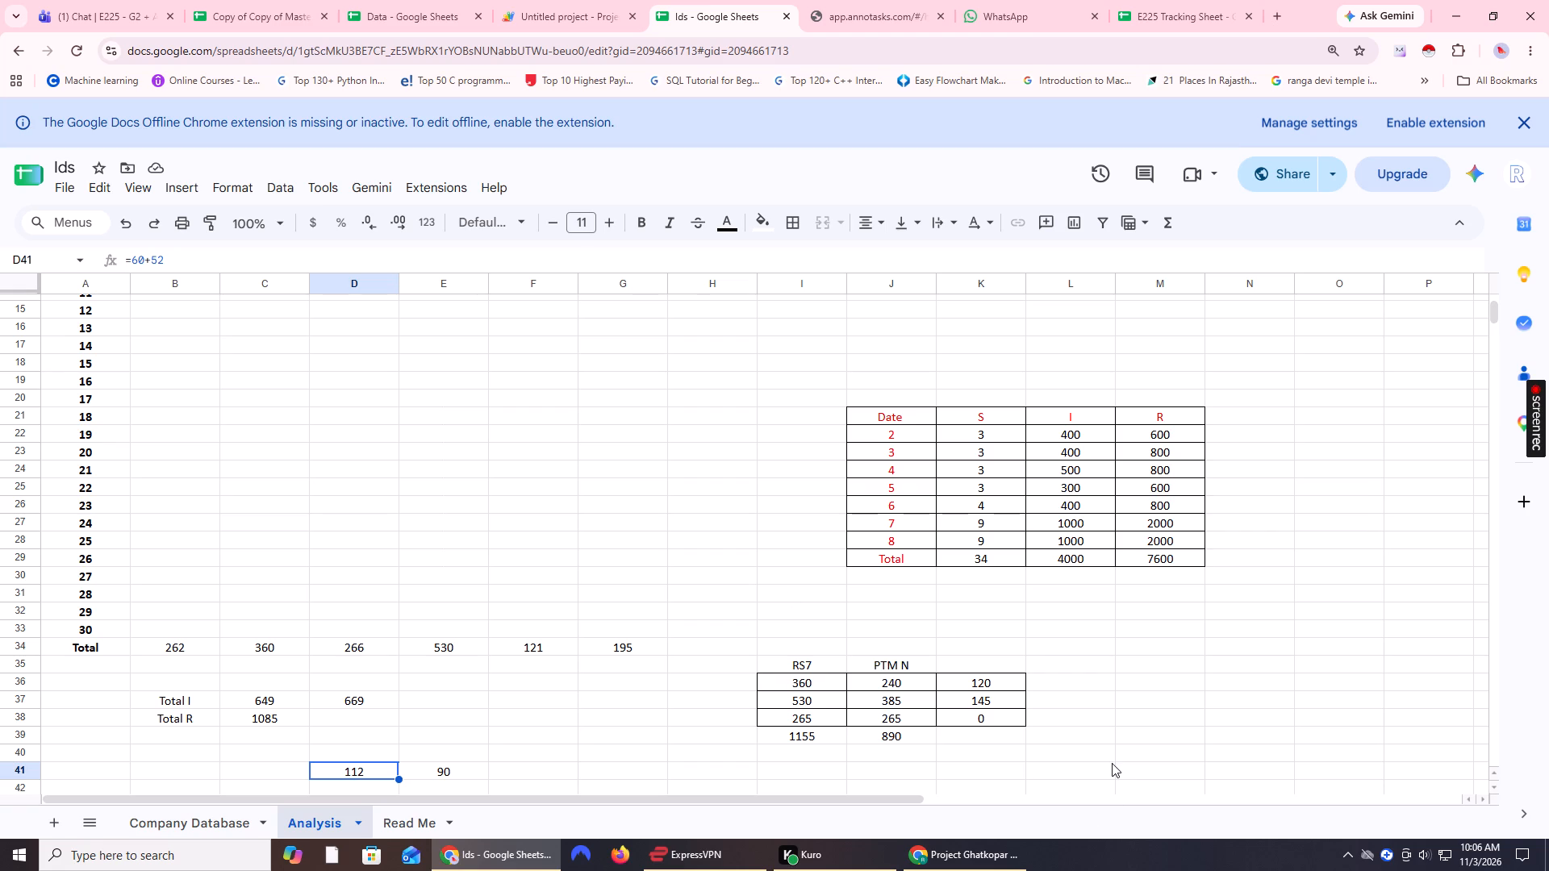
Switch to the Project Ghatkopar Consultant Tasks 5 workbook and delete the empty 1 Nov column from the Ads Click Summary sheet.
click(1164, 713)
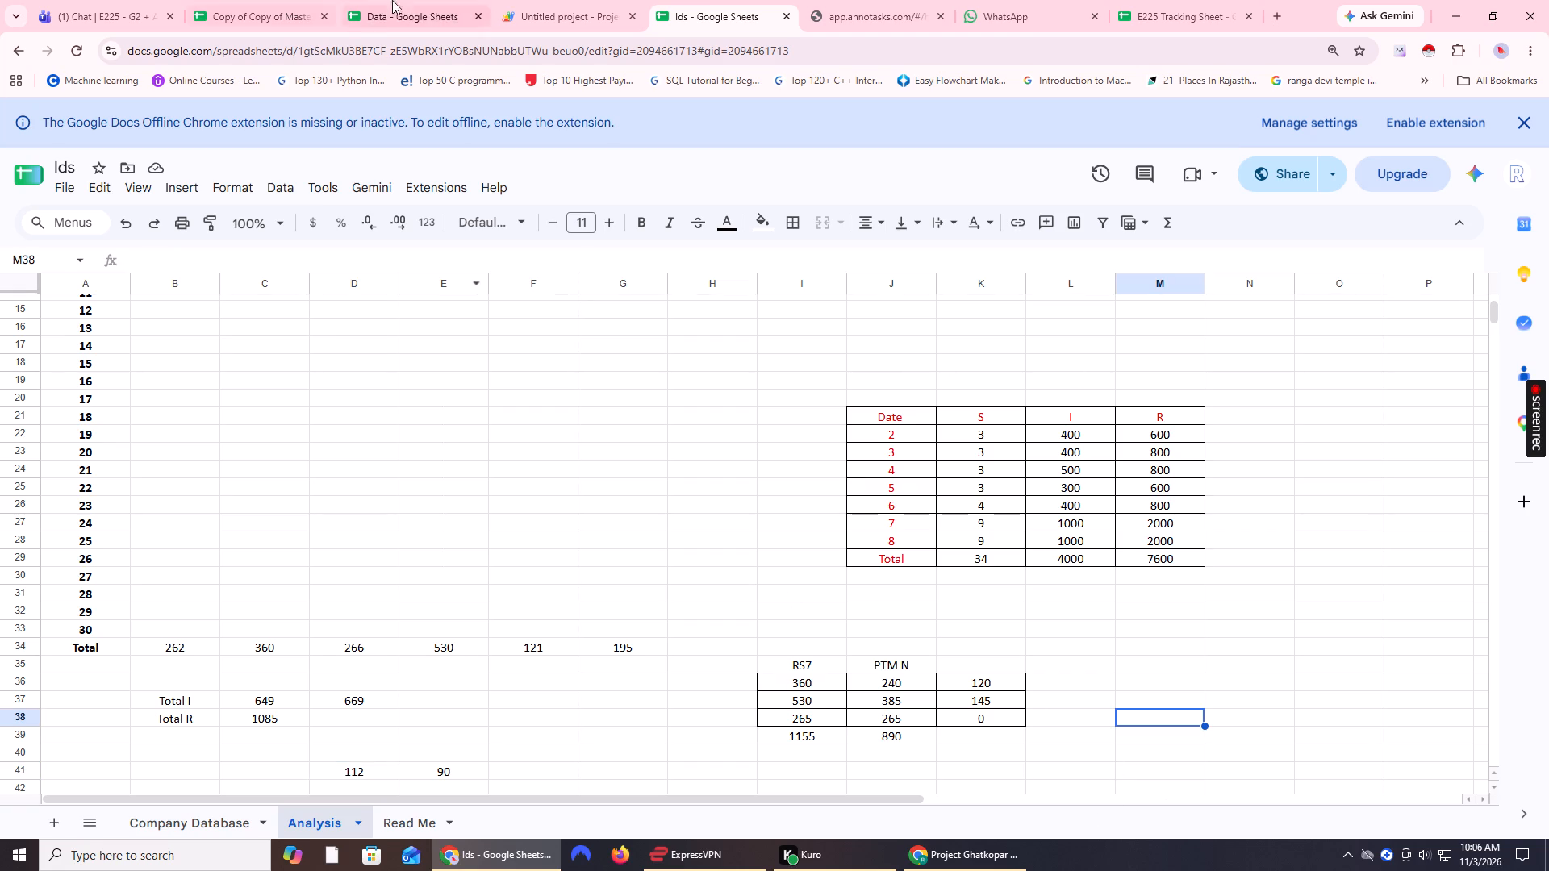
click(419, 0)
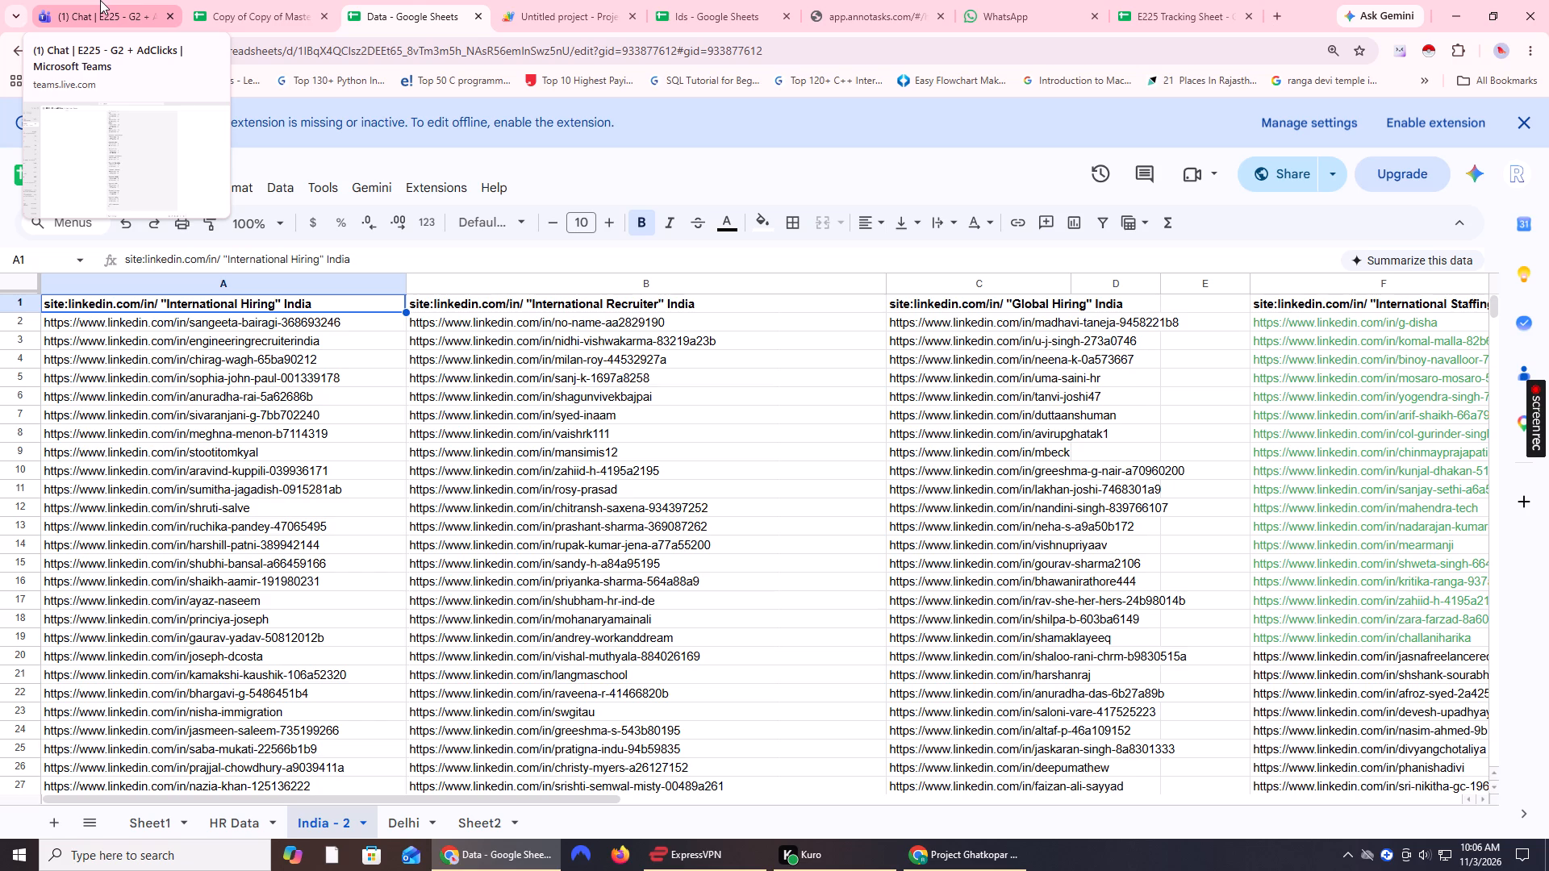
click(981, 865)
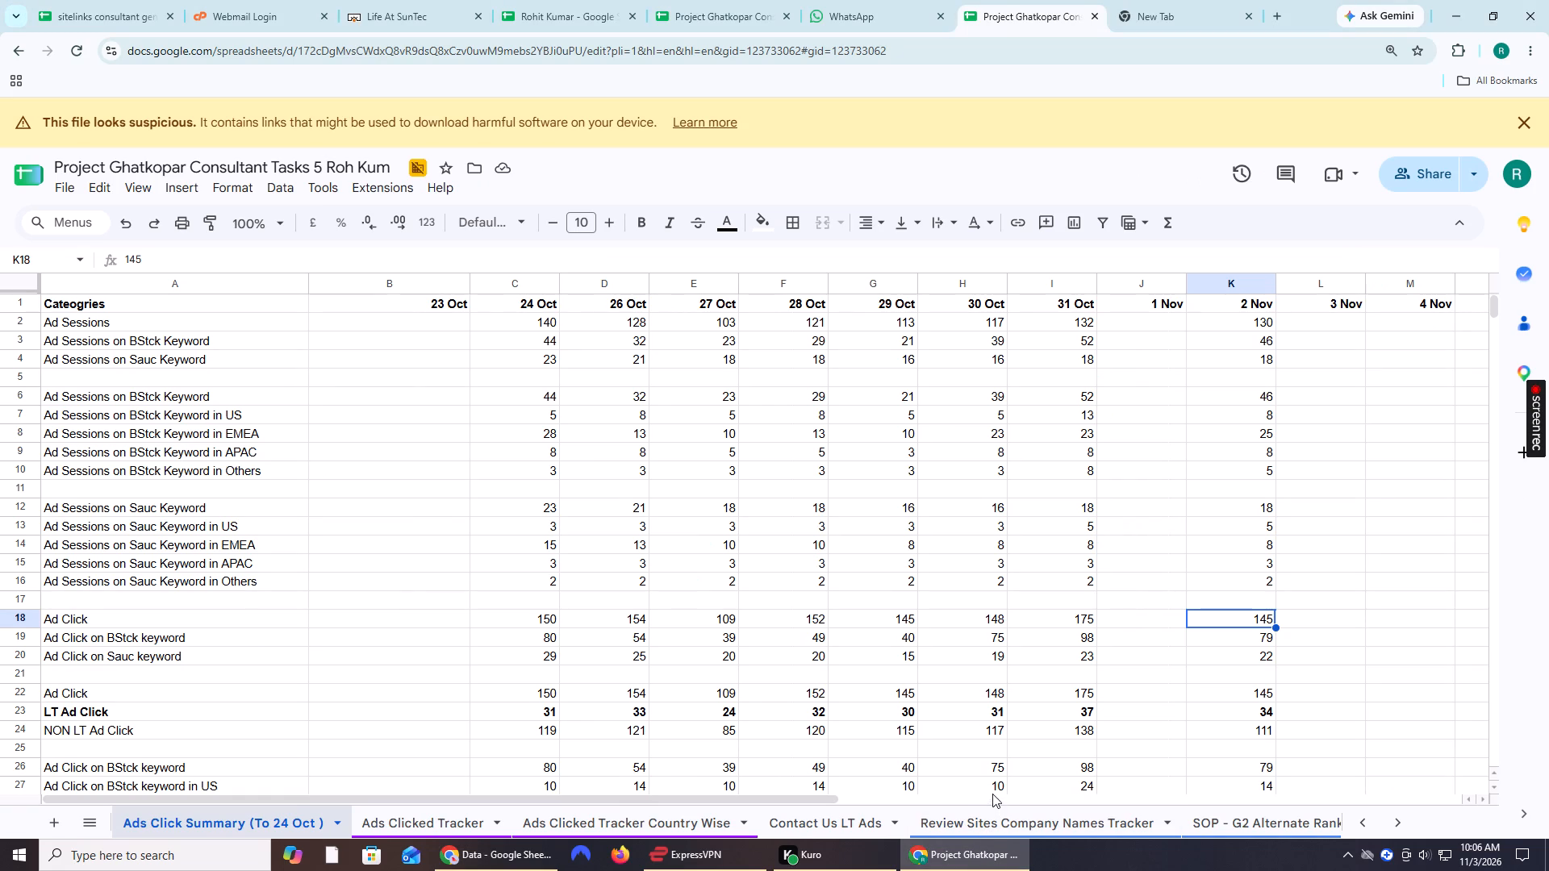
click(383, 512)
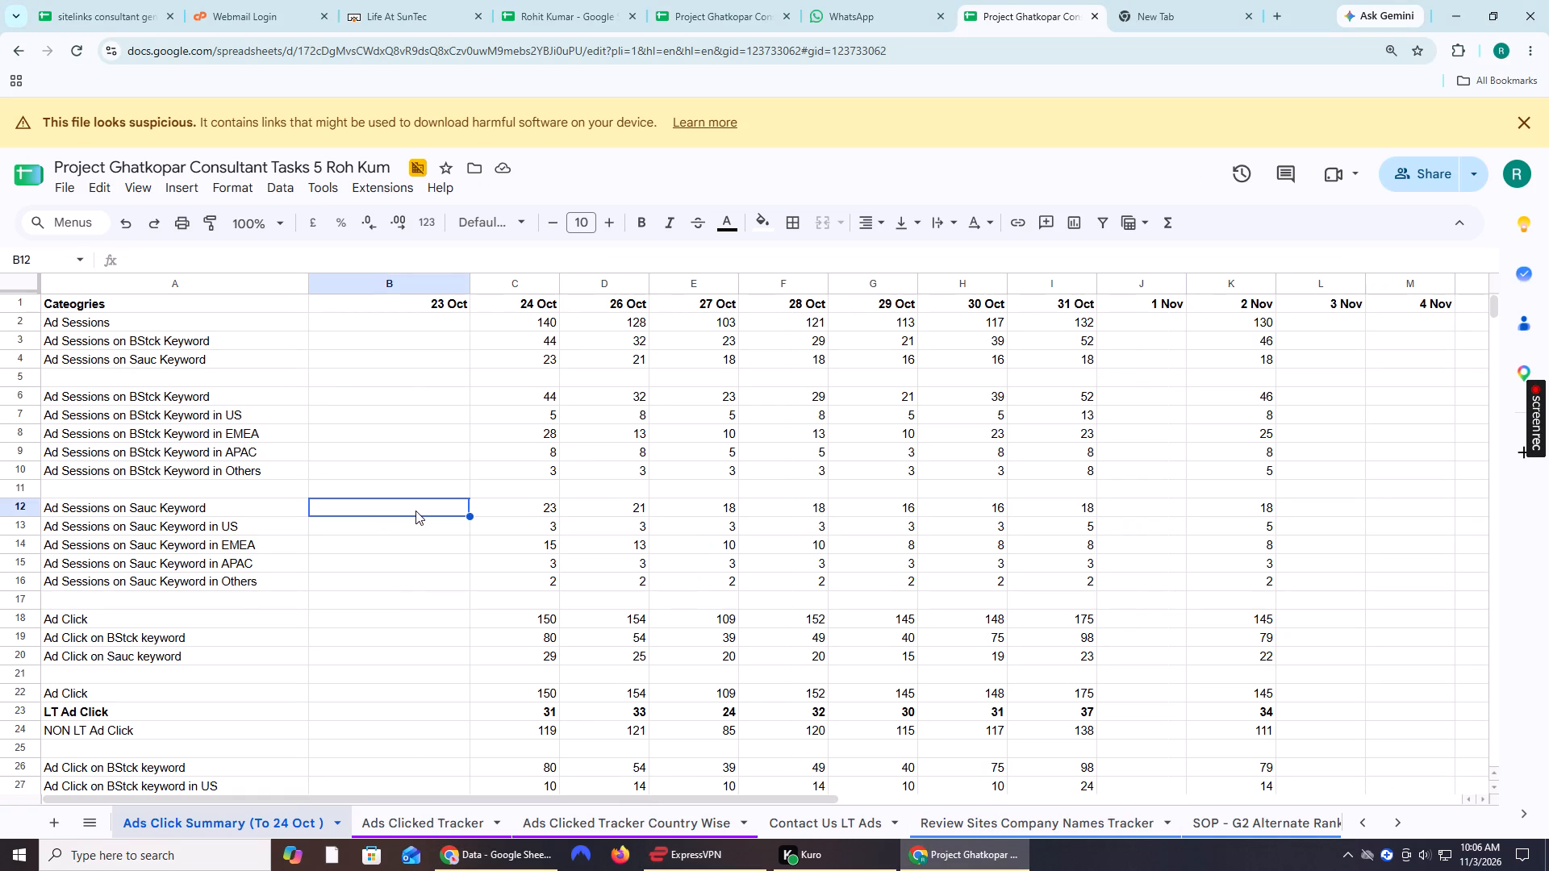
click(1154, 508)
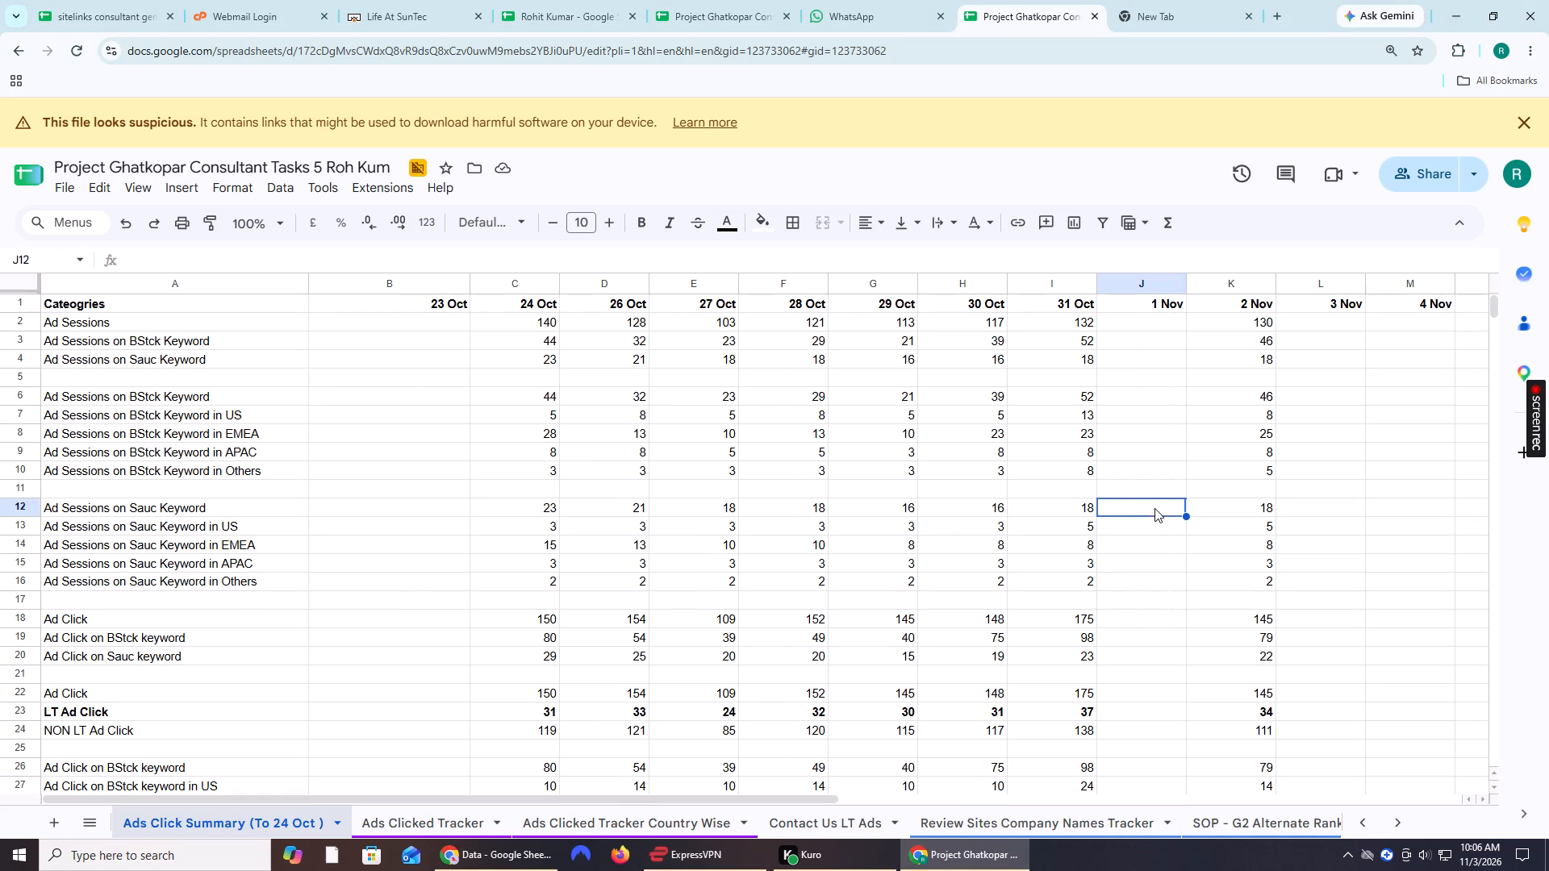
click(1132, 287)
right_click(1132, 287)
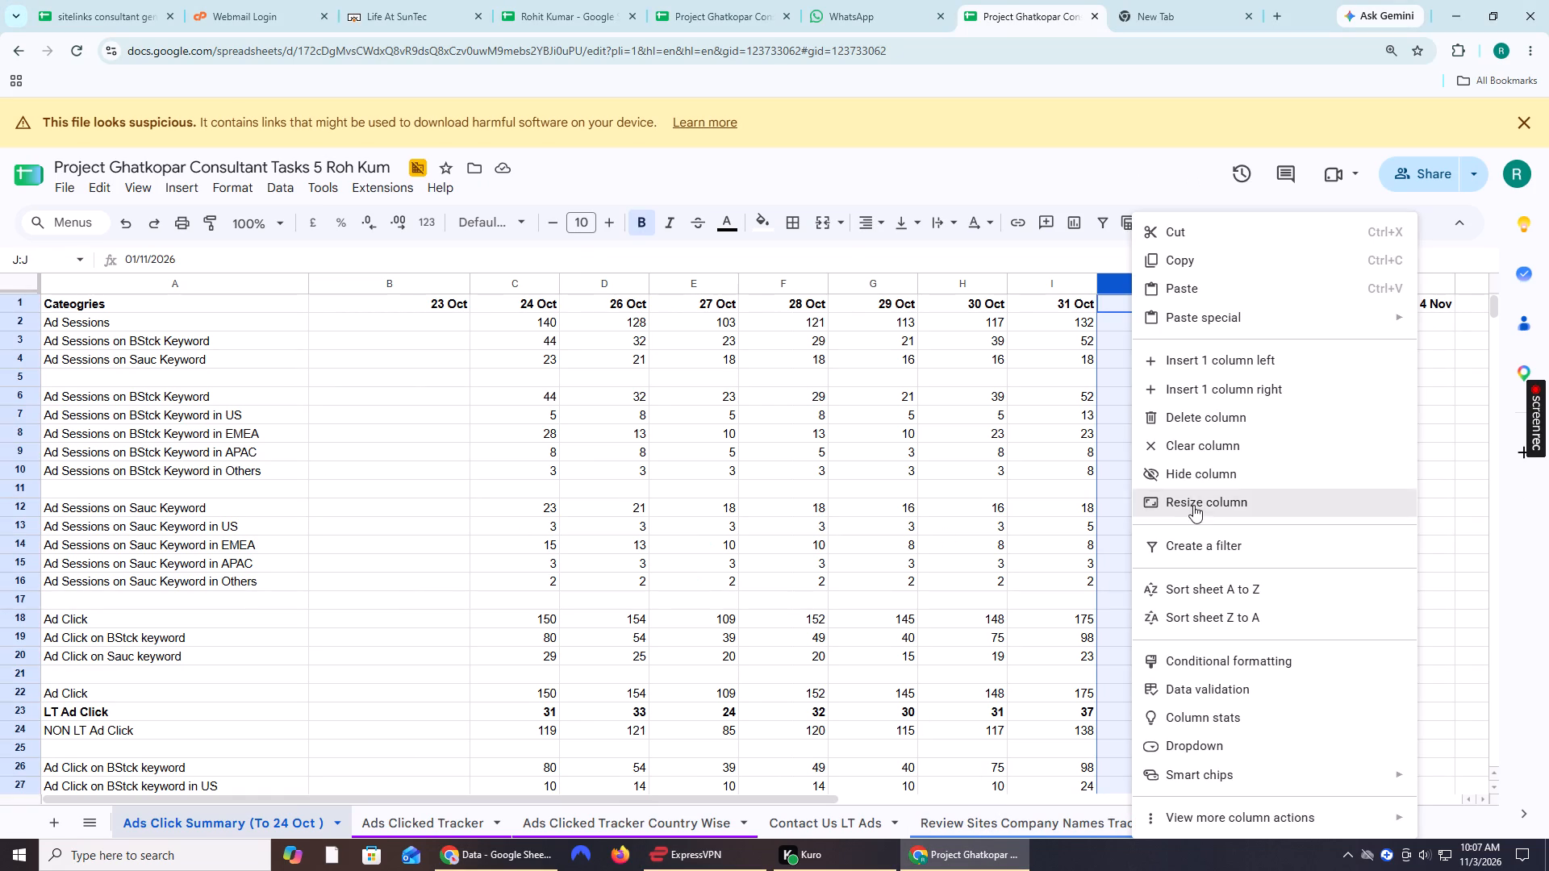
click(1175, 424)
click(1150, 538)
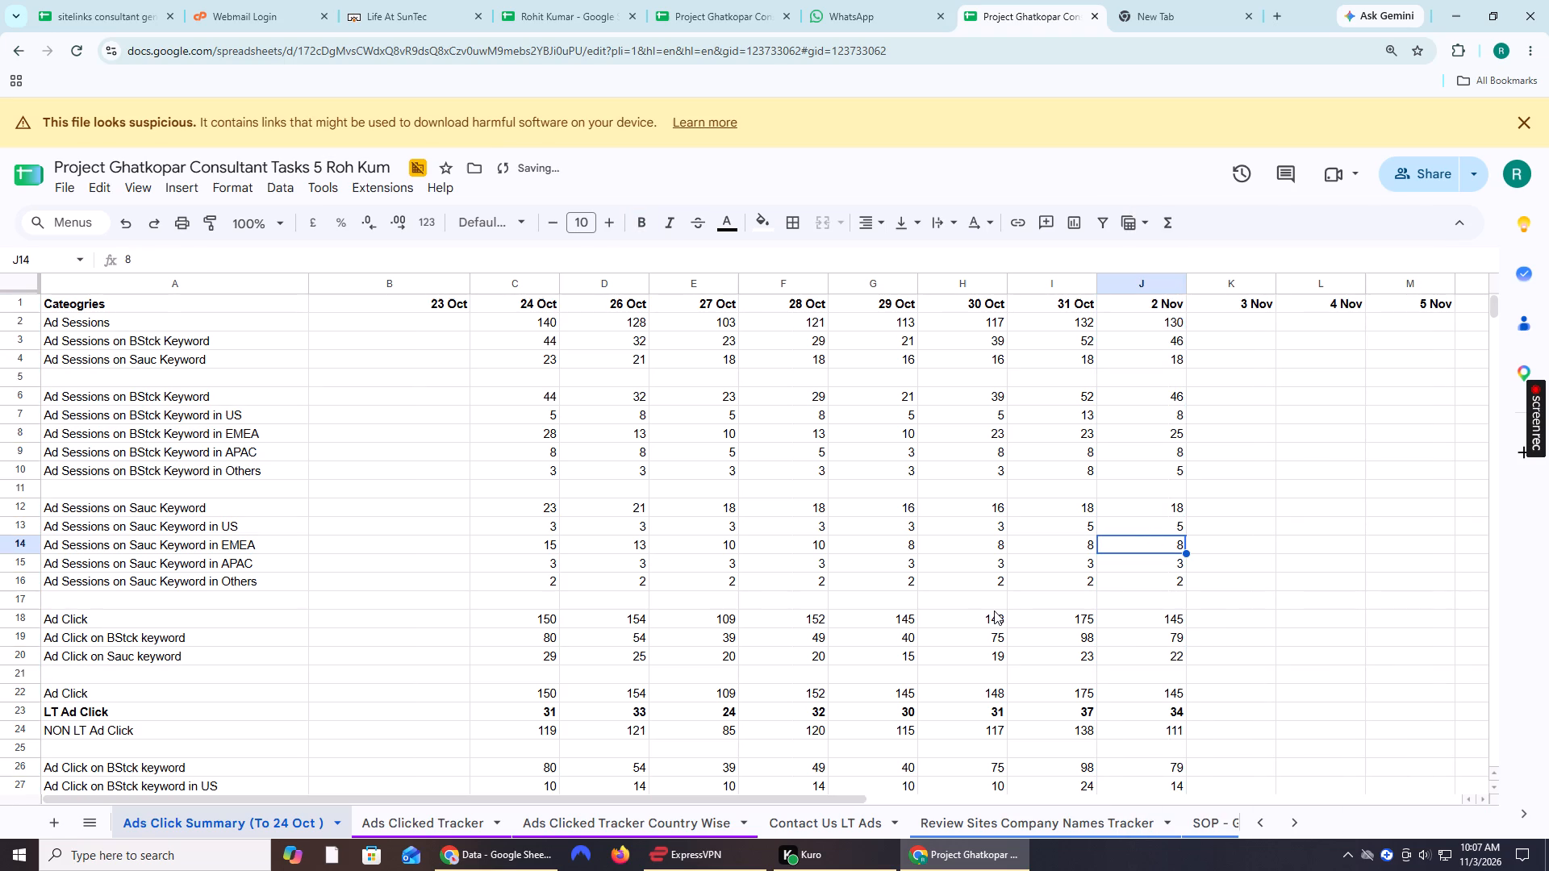
Look over the November date columns in the Ads Click Summary and check the neighbouring Ads Clicked Tracker Country Wise sheet.
click(397, 506)
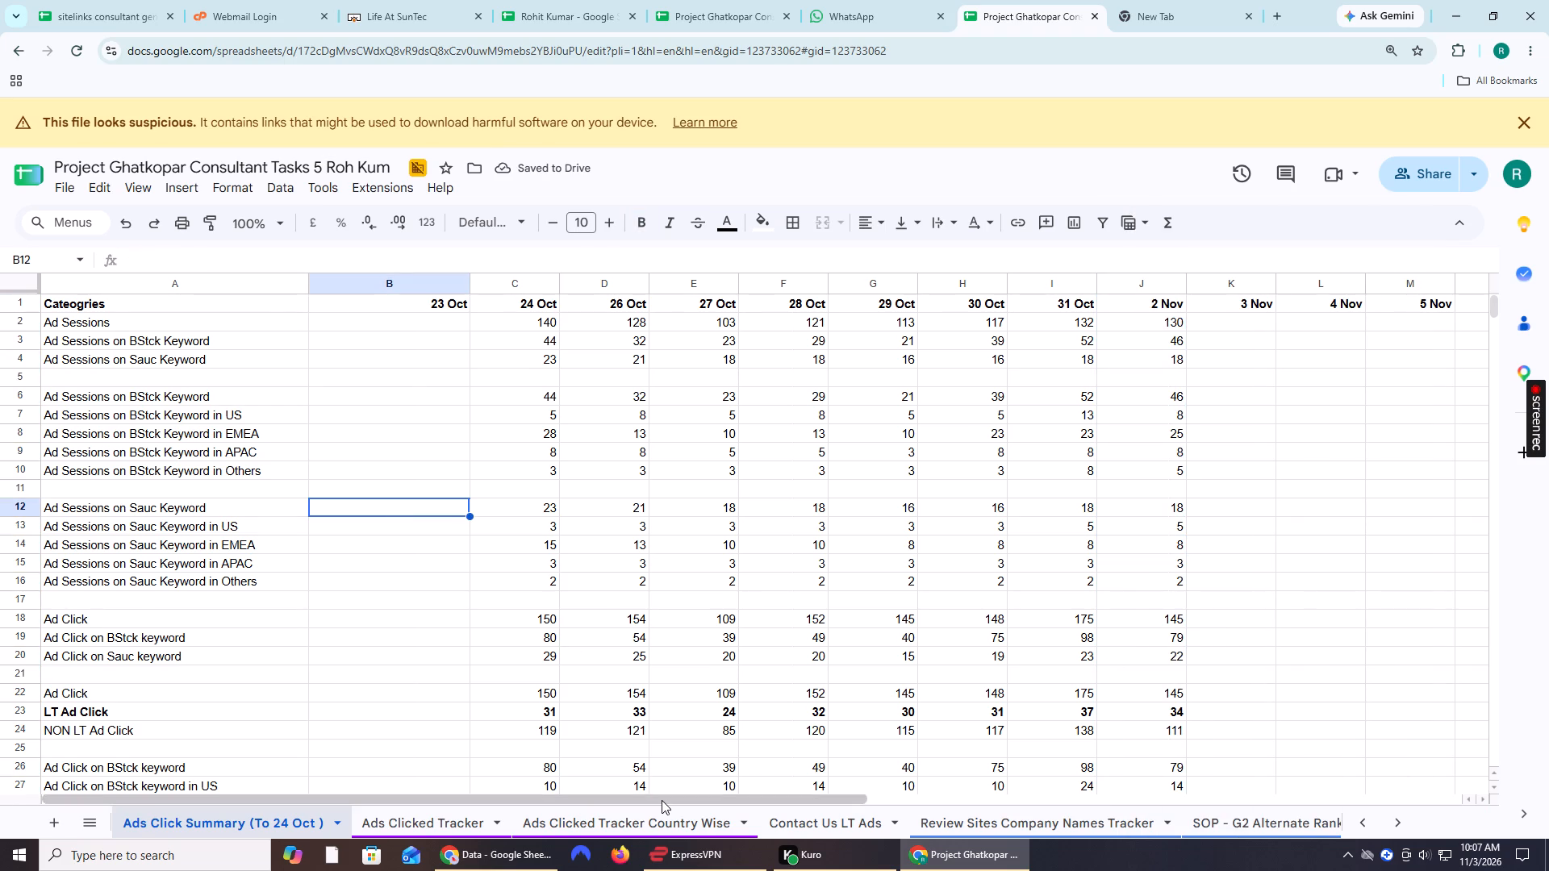
drag(662, 800, 958, 803)
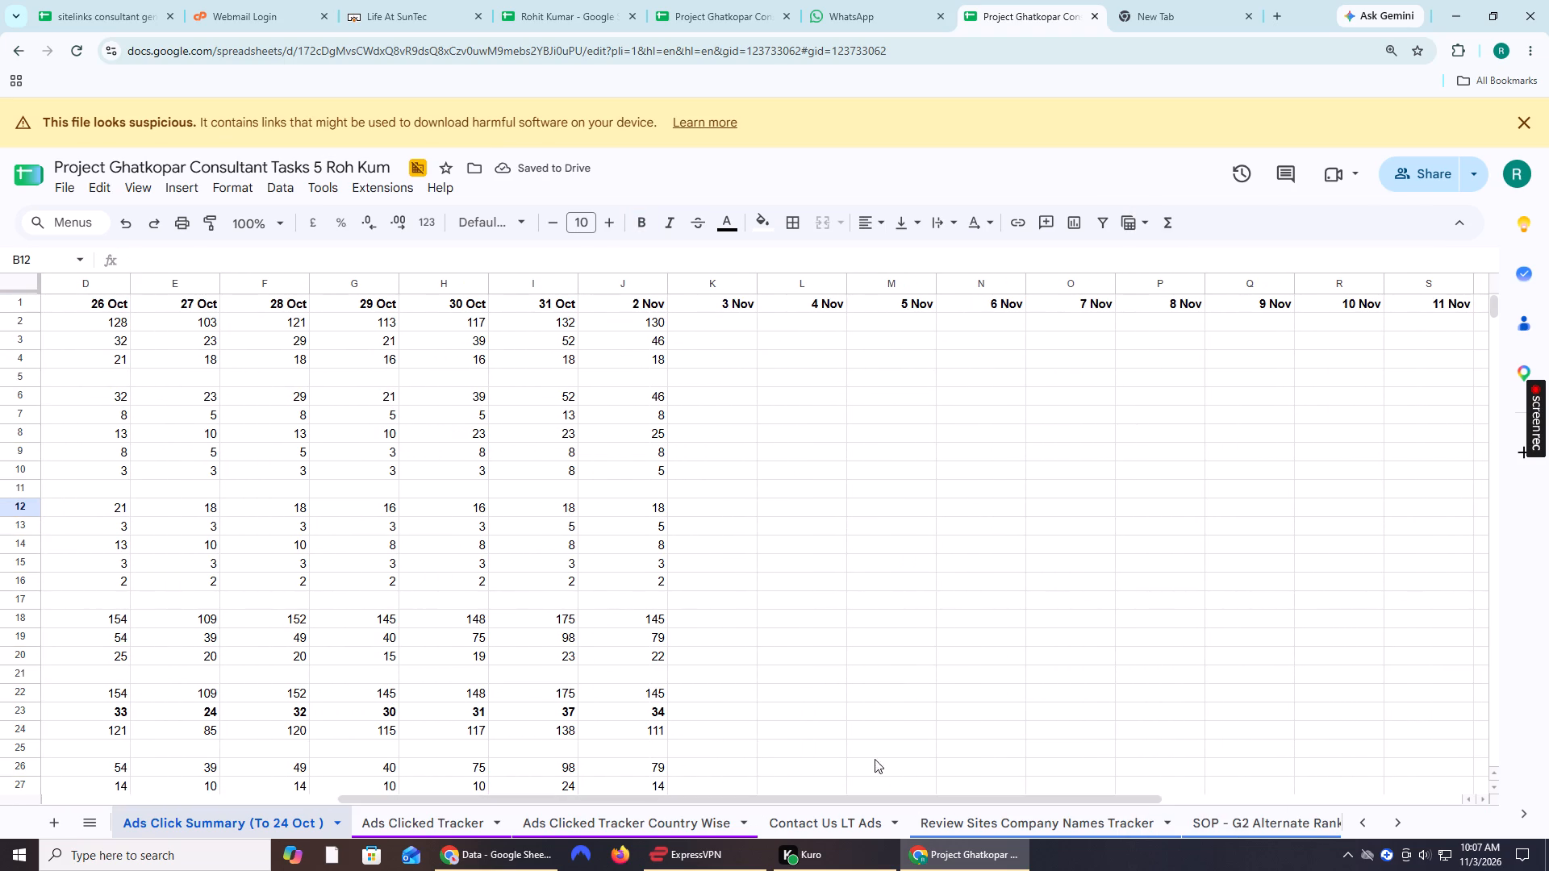
click(795, 577)
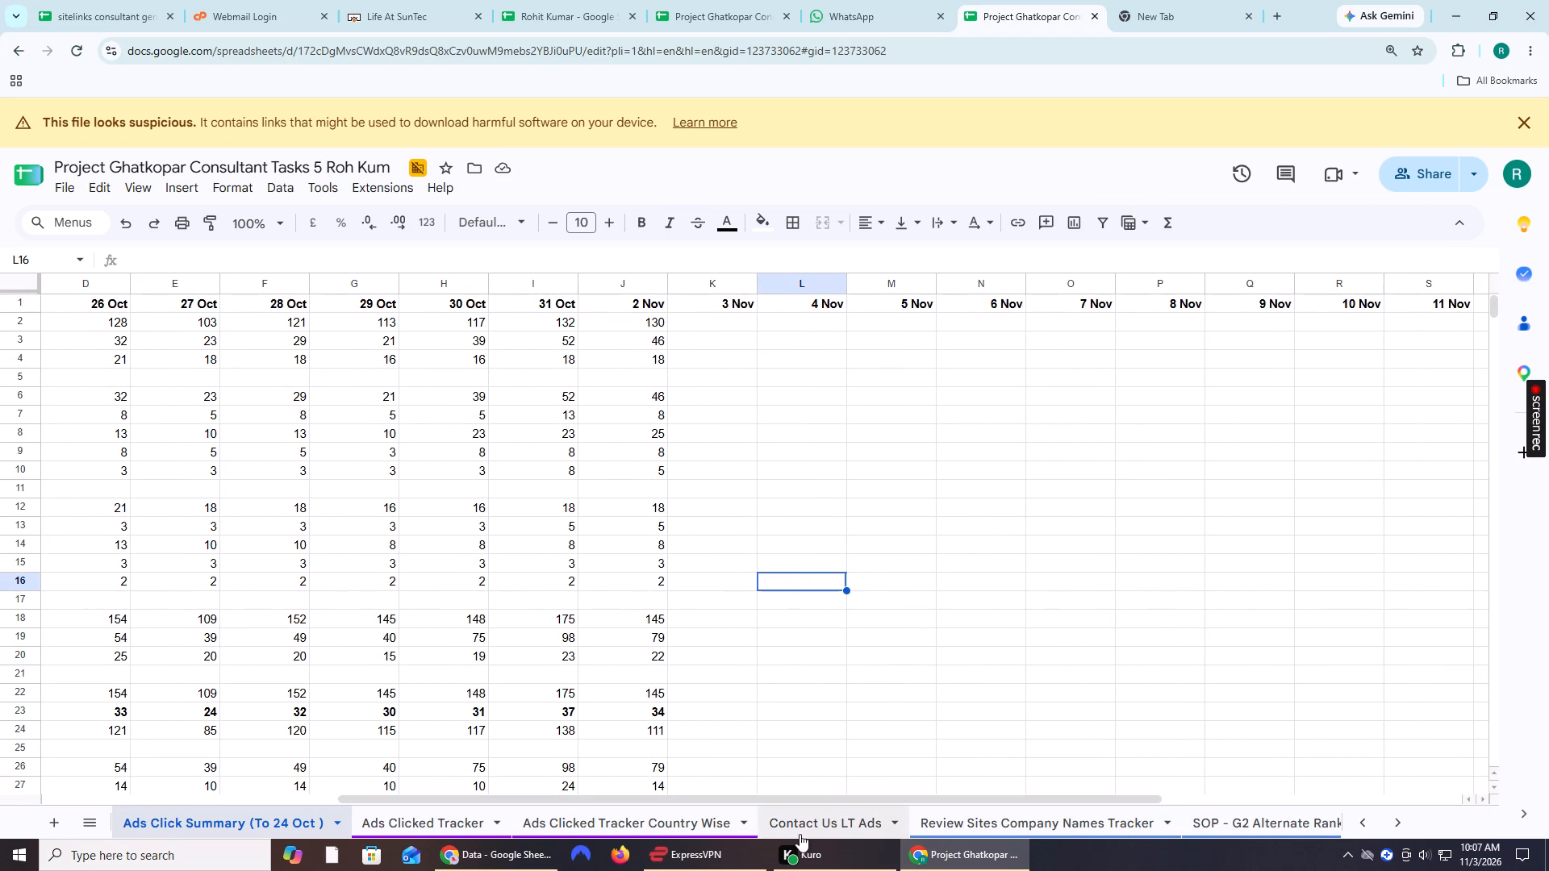
click(621, 823)
click(779, 440)
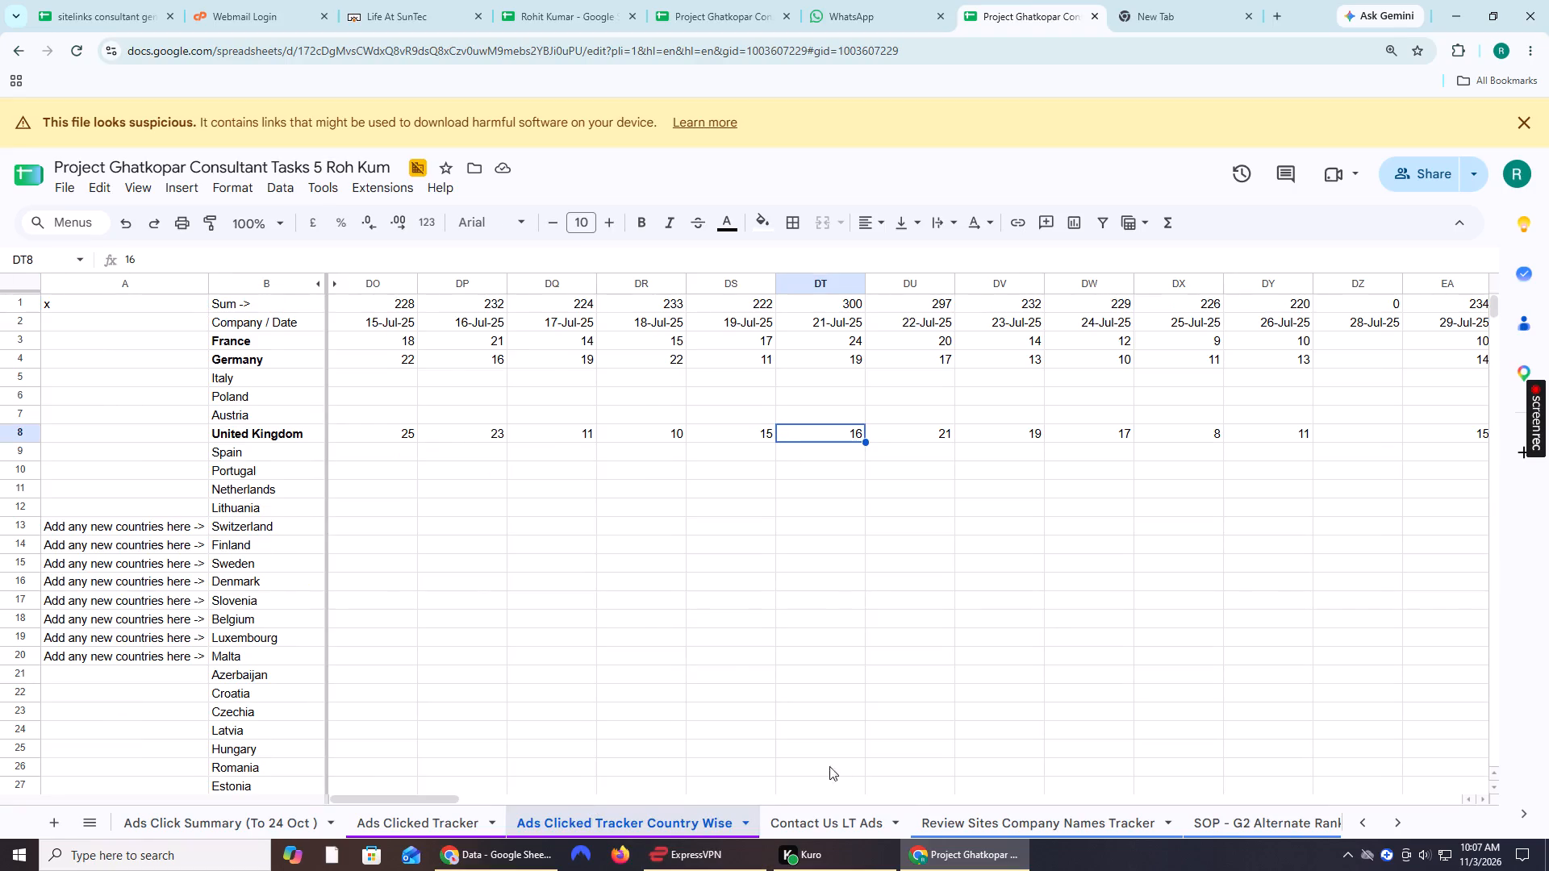
click(841, 815)
Examine the Review Sites Company Names Tracker entries from May 2025 onward, including products, browsers, countries and statuses.
click(996, 831)
click(933, 553)
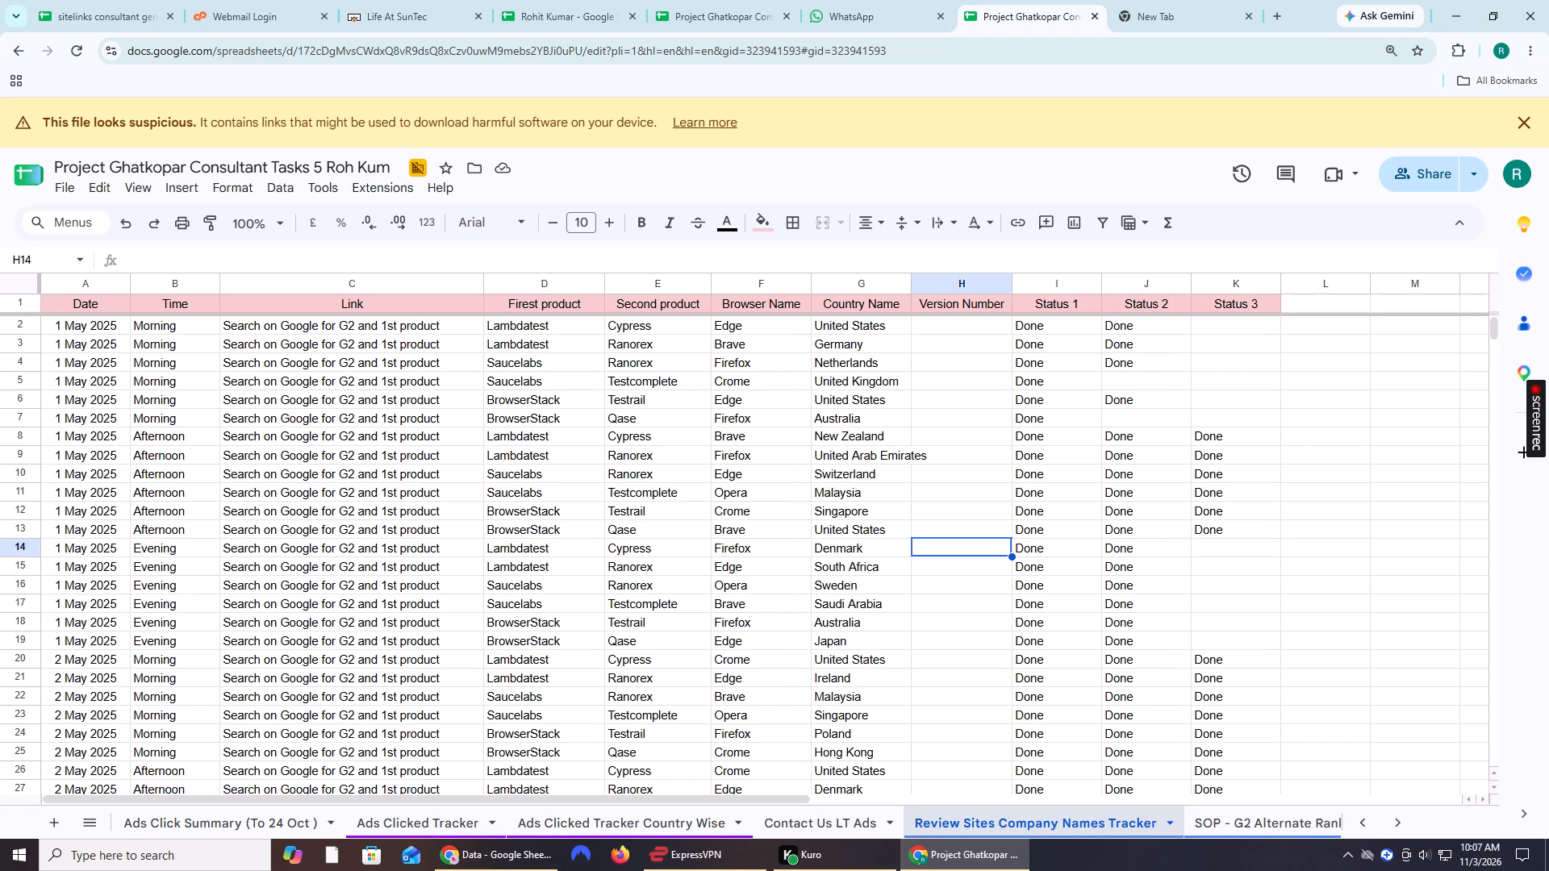
click(934, 559)
scroll(934, 559, down, 15)
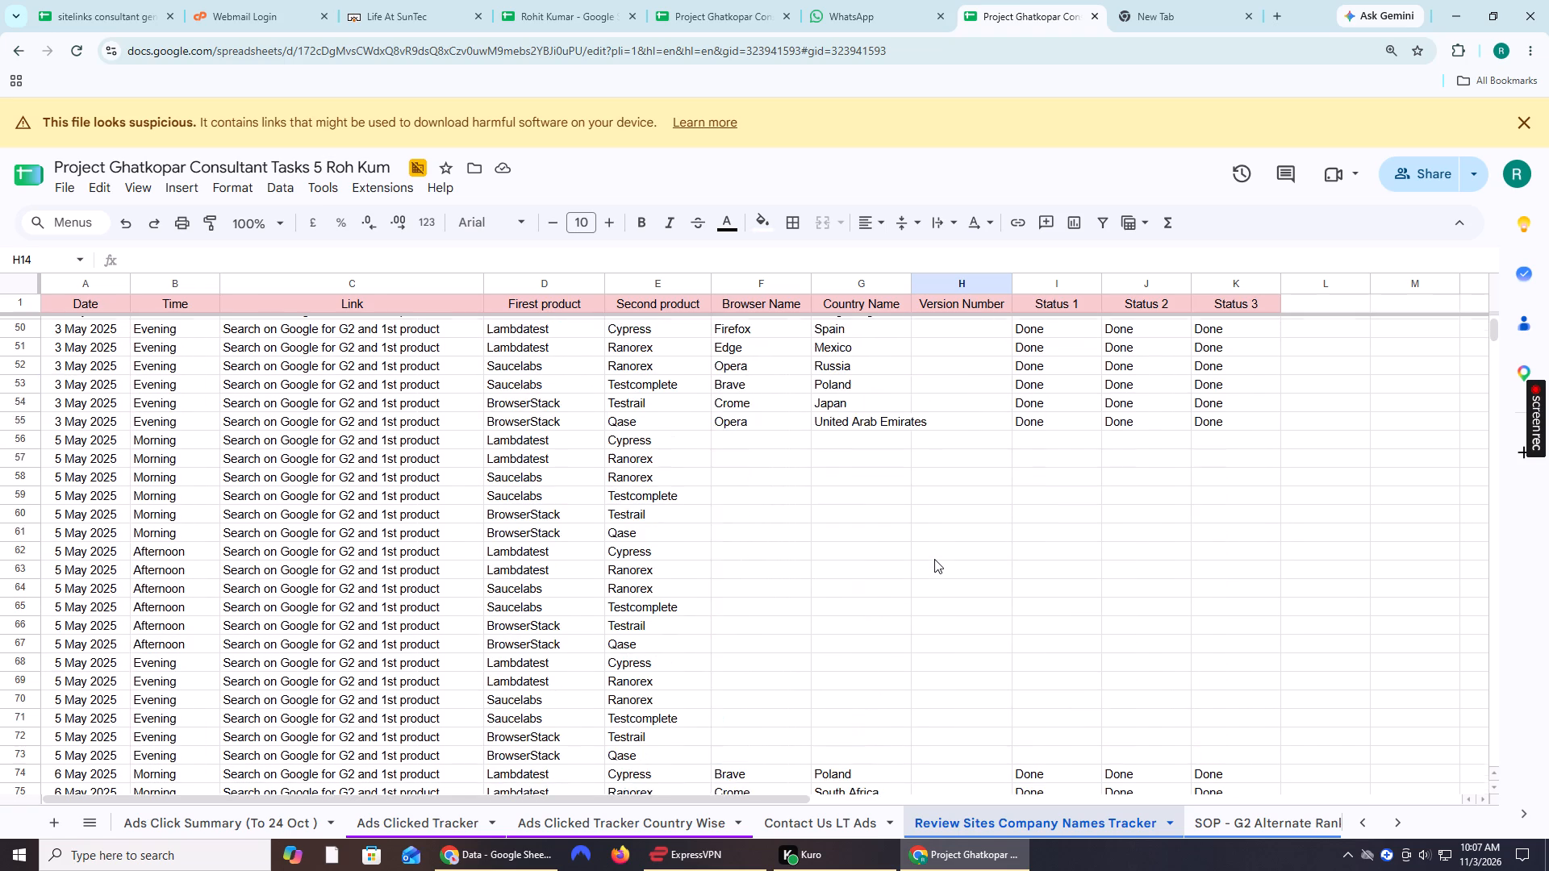
scroll(934, 559, down, 17)
scroll(934, 559, down, 5)
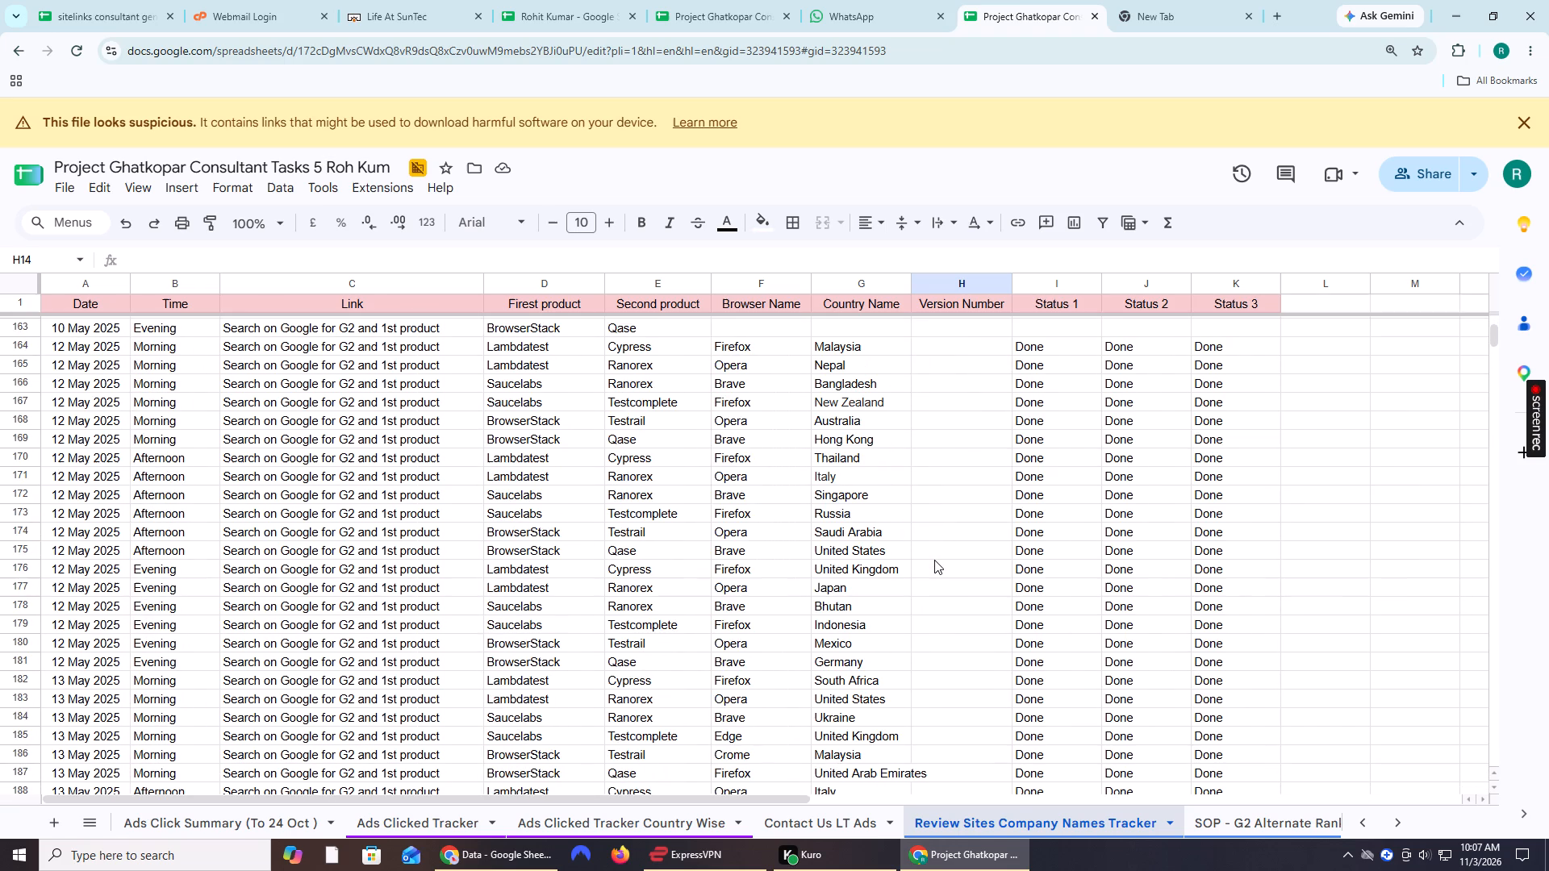
scroll(936, 560, down, 3)
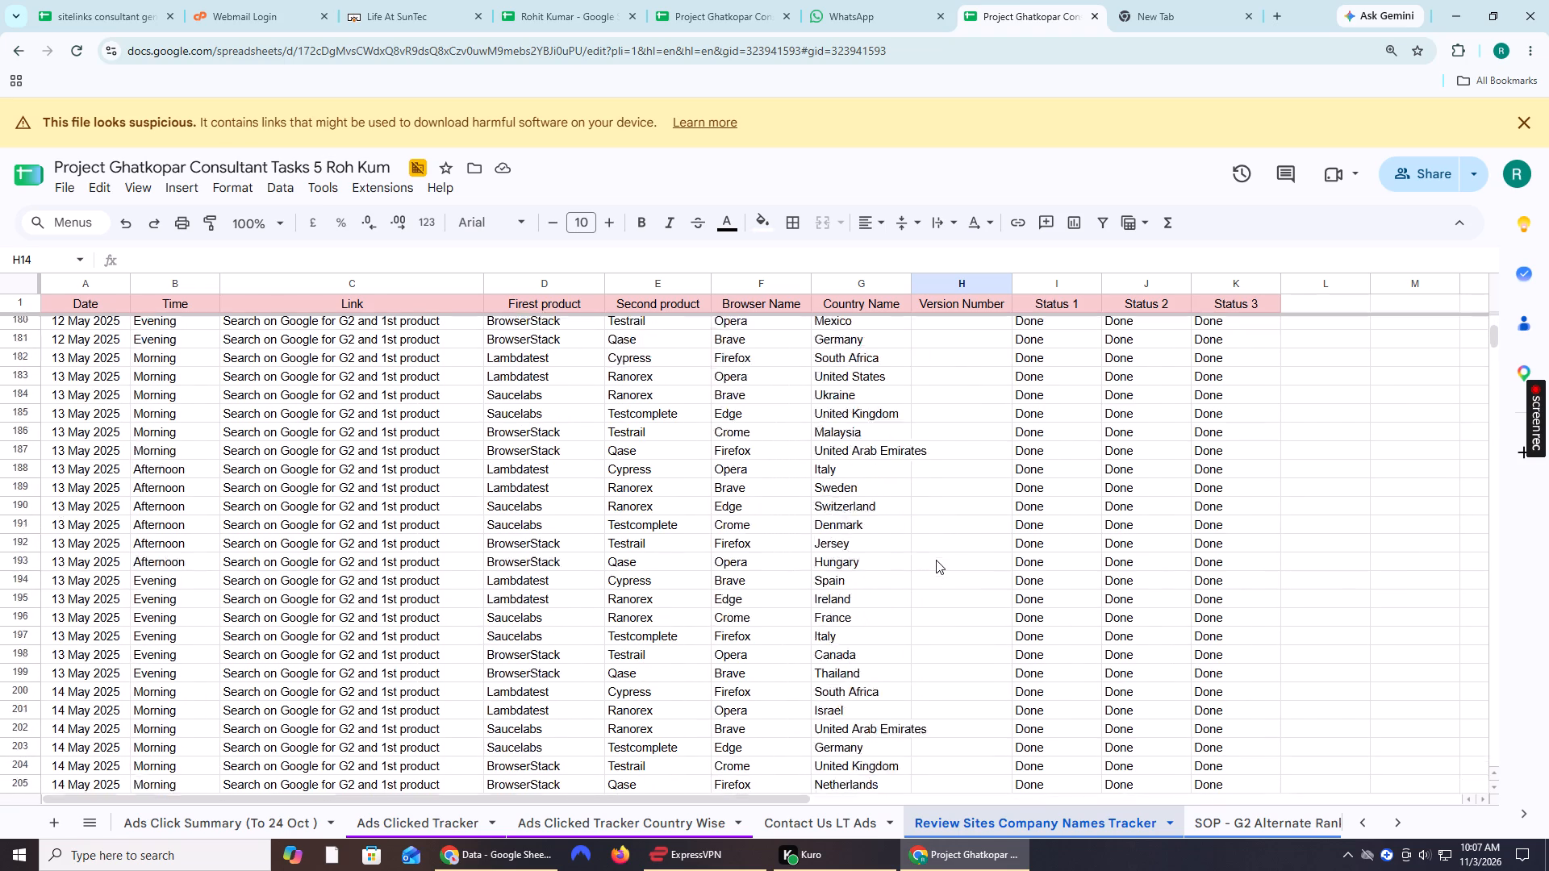
scroll(936, 560, down, 20)
scroll(936, 560, down, 17)
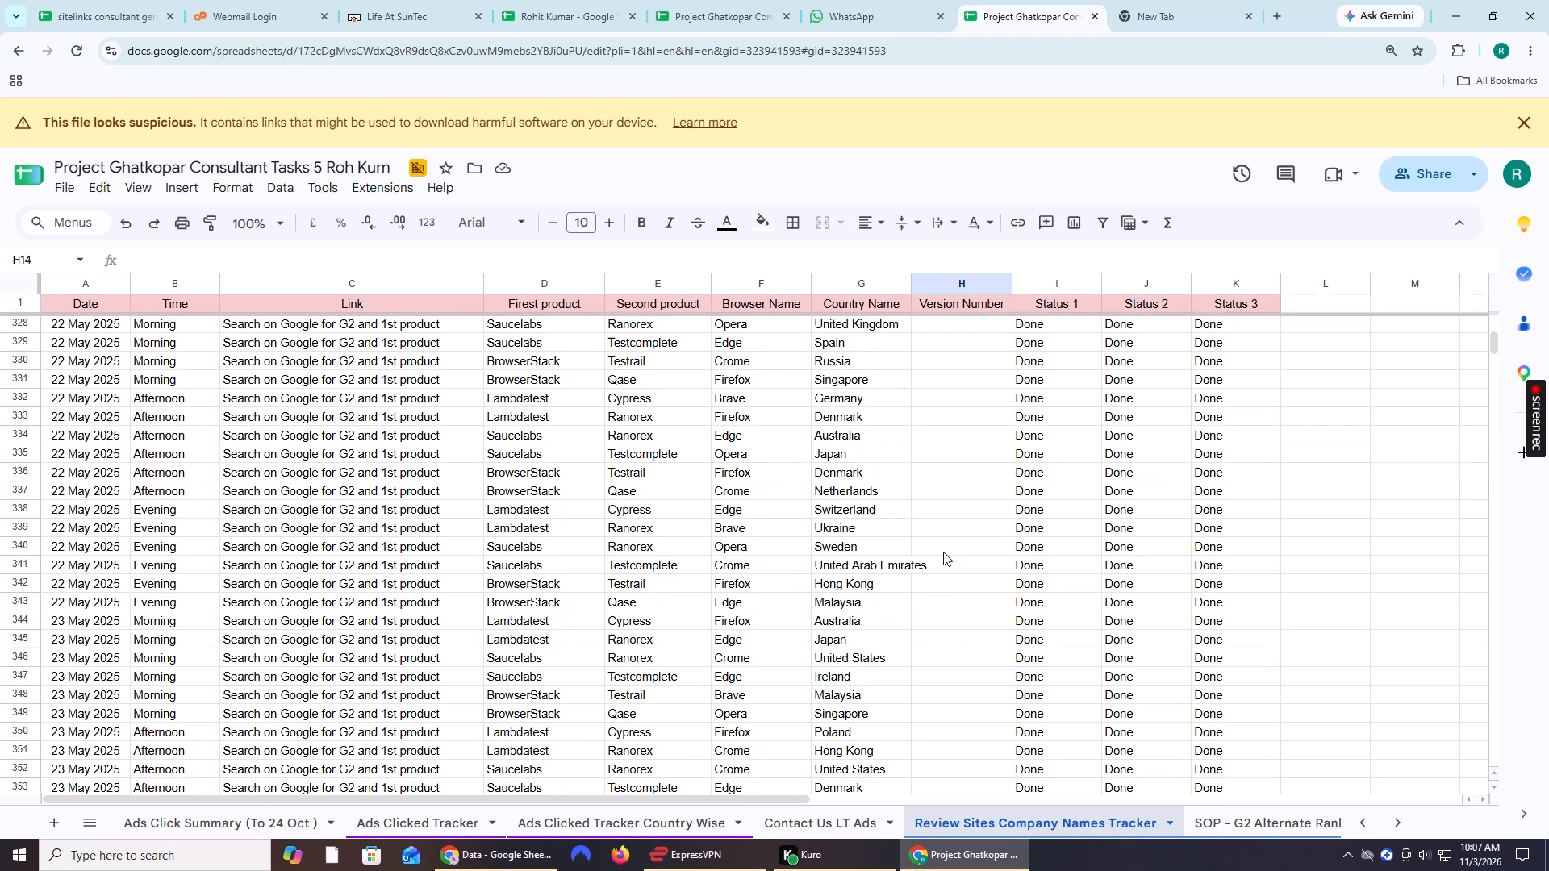
scroll(943, 552, down, 20)
scroll(943, 552, down, 7)
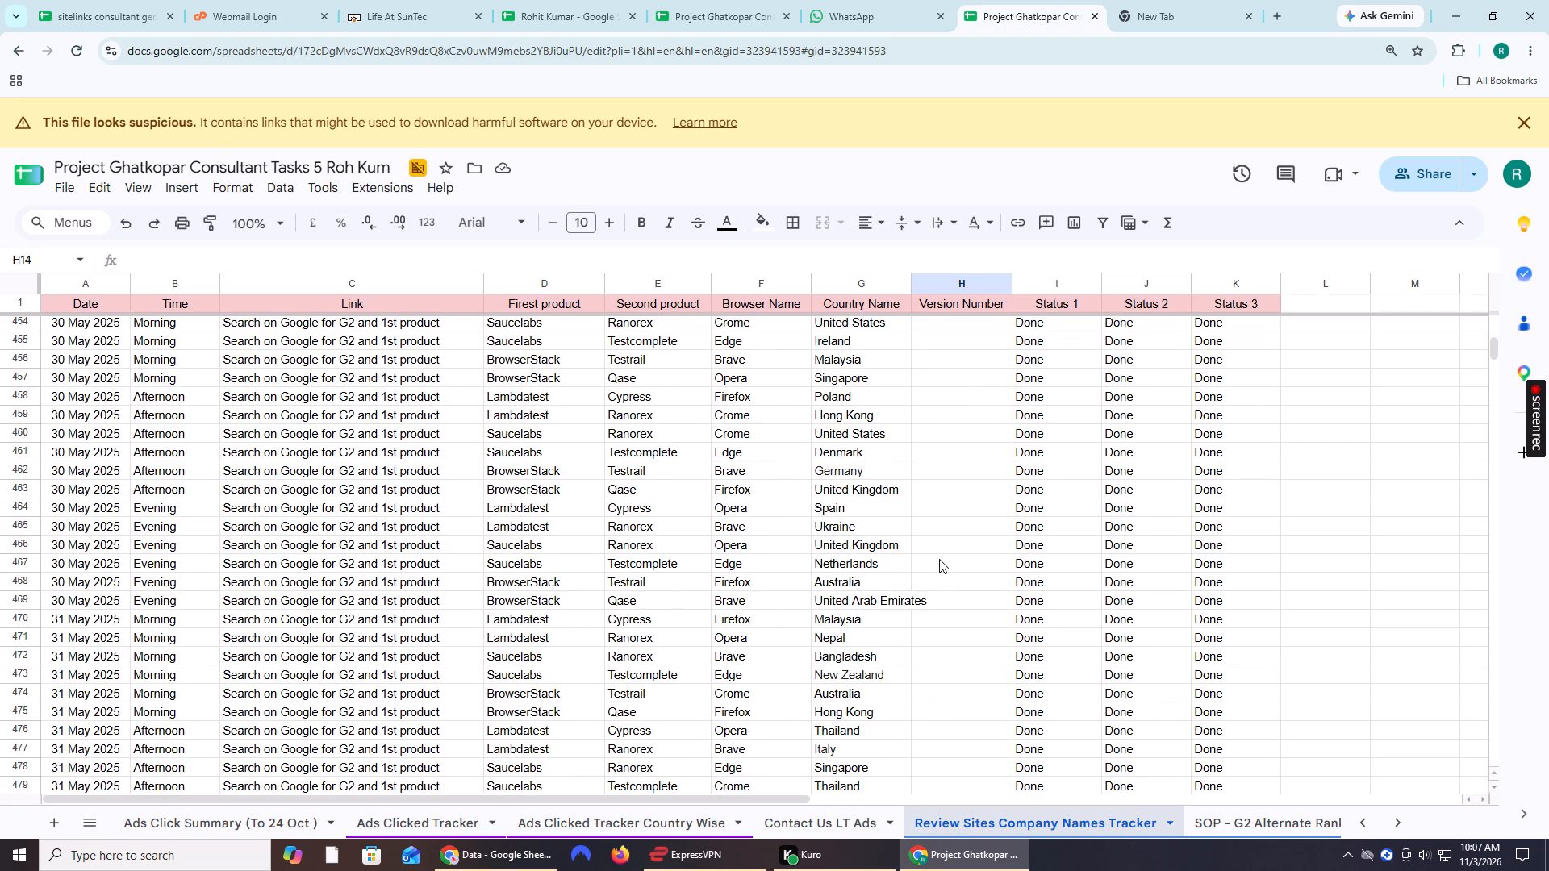
scroll(937, 562, down, 17)
scroll(933, 565, down, 10)
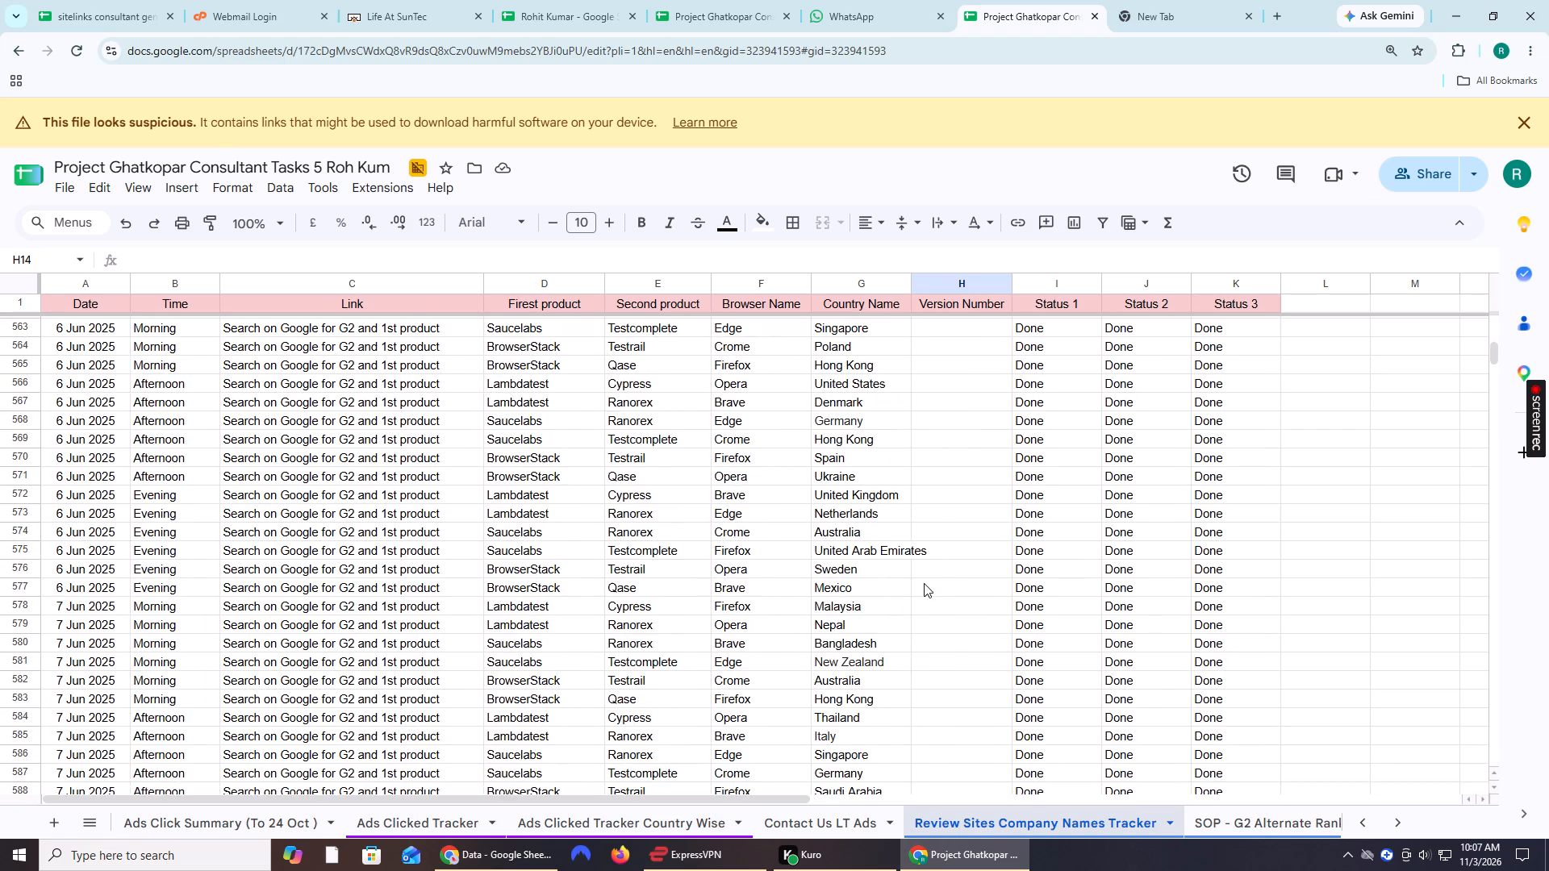
scroll(924, 583, down, 12)
Switch to the 2026 Project Ghatkopar Consultant Tasks 5 workbook and open its Review Sites Company Names Tracker sheet.
click(724, 0)
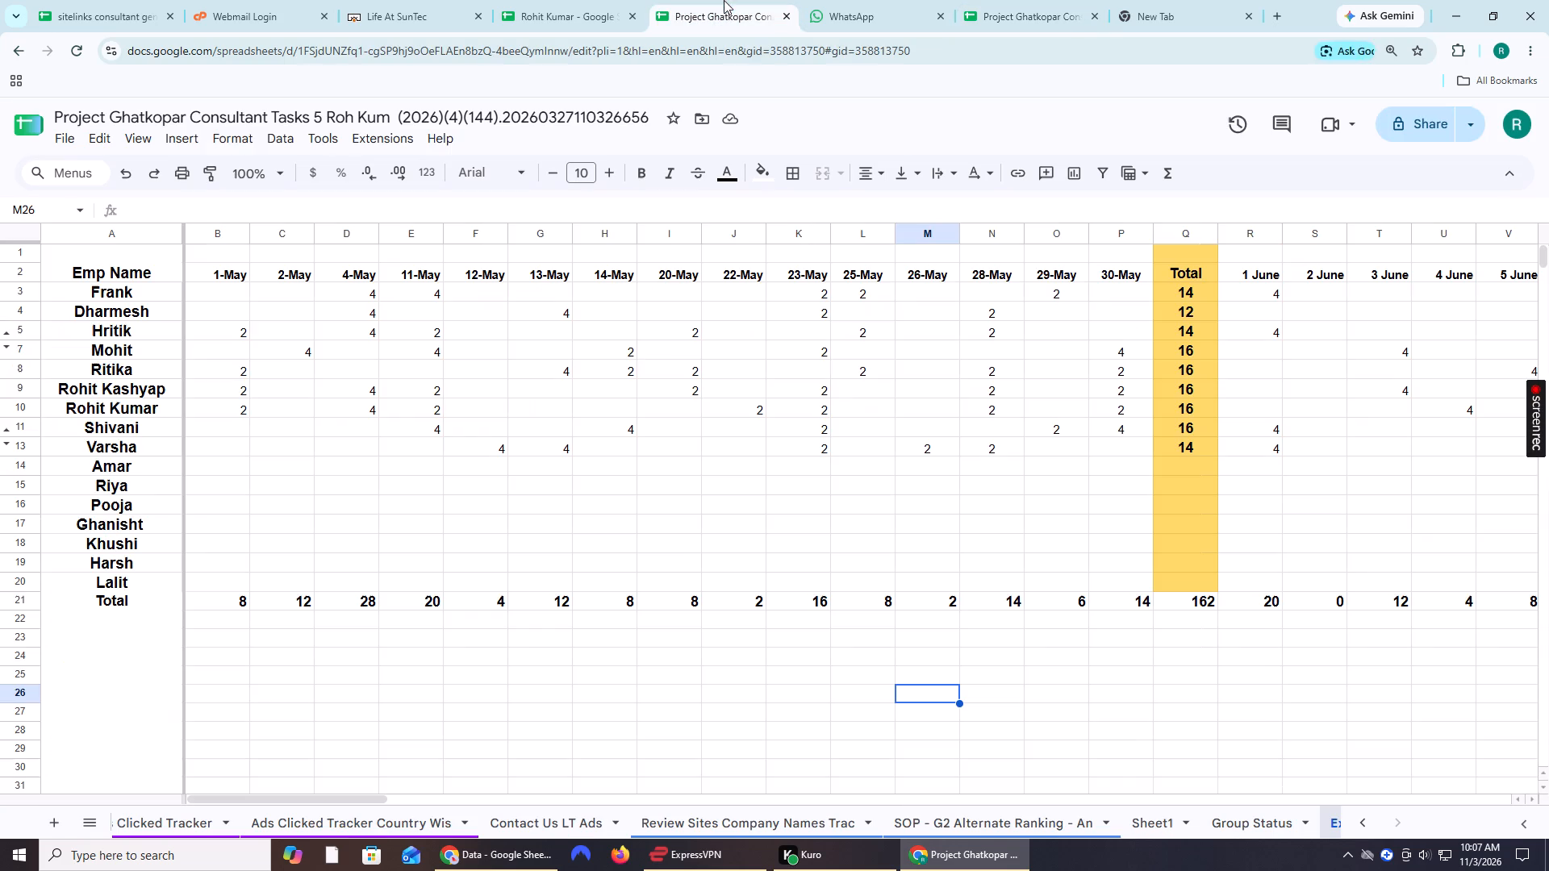
click(957, 830)
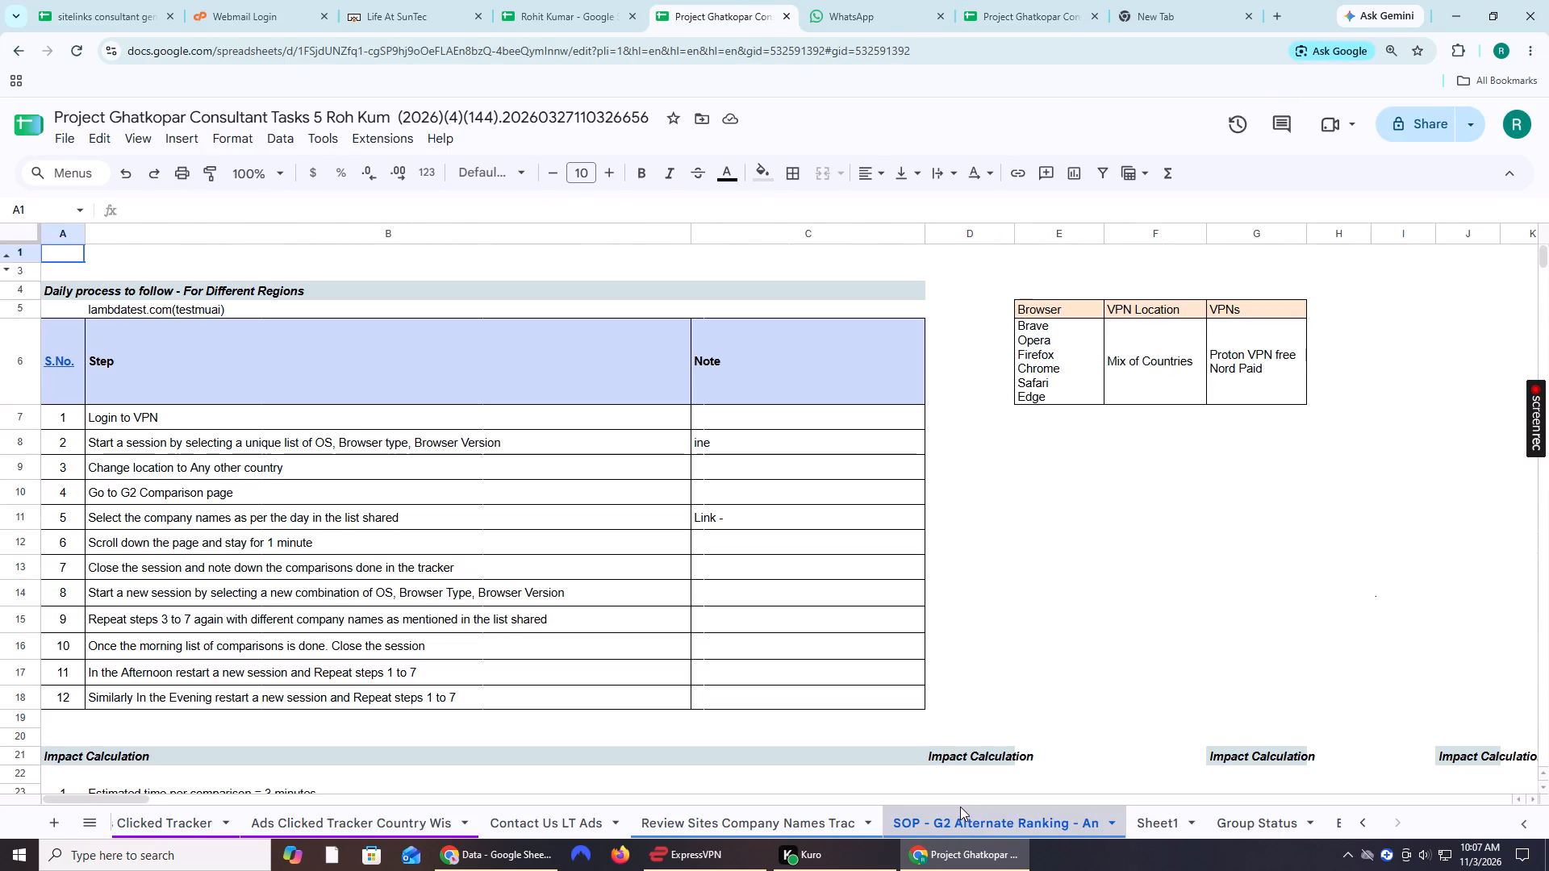
click(776, 821)
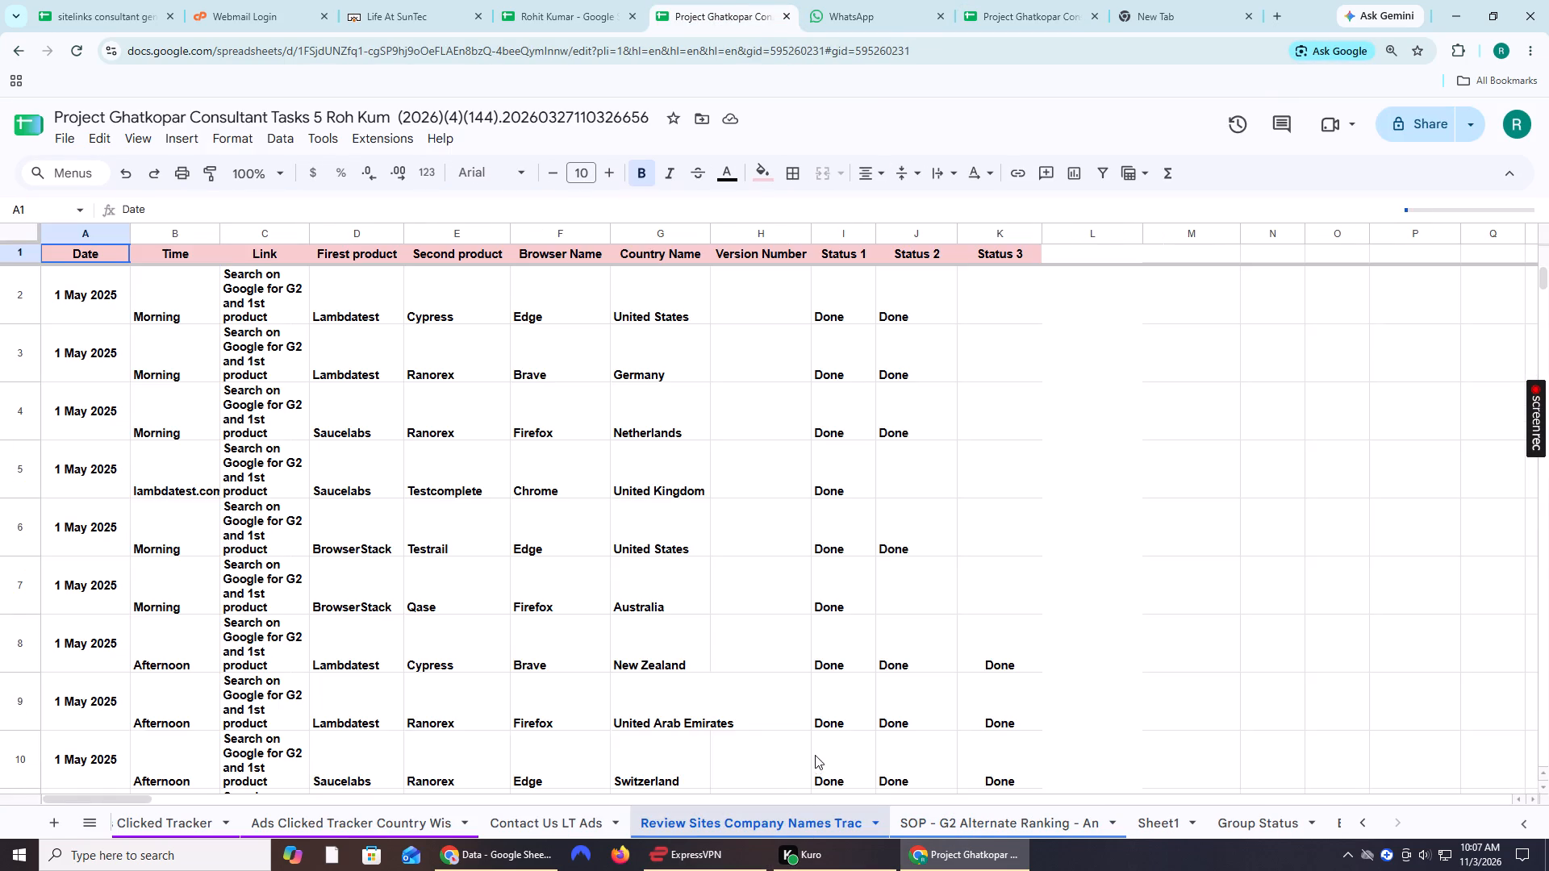
Examine the tracker's June to mid-September 2026 rows for browser, country and Status 1 entries.
scroll(854, 595, down, 7)
drag(1545, 281, 1545, 348)
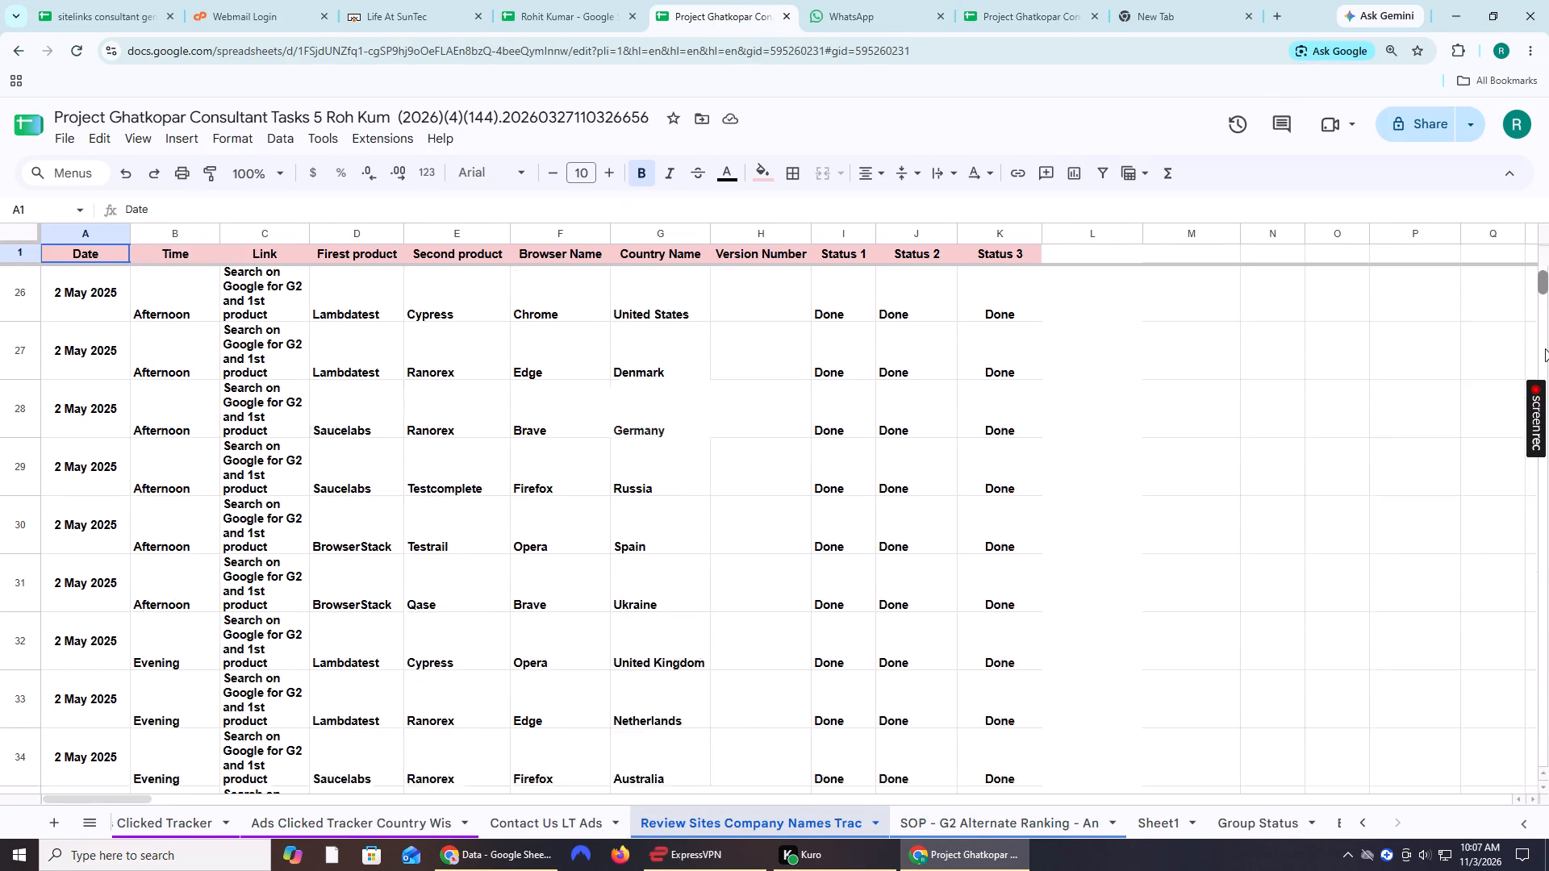
drag(1545, 348, 1548, 640)
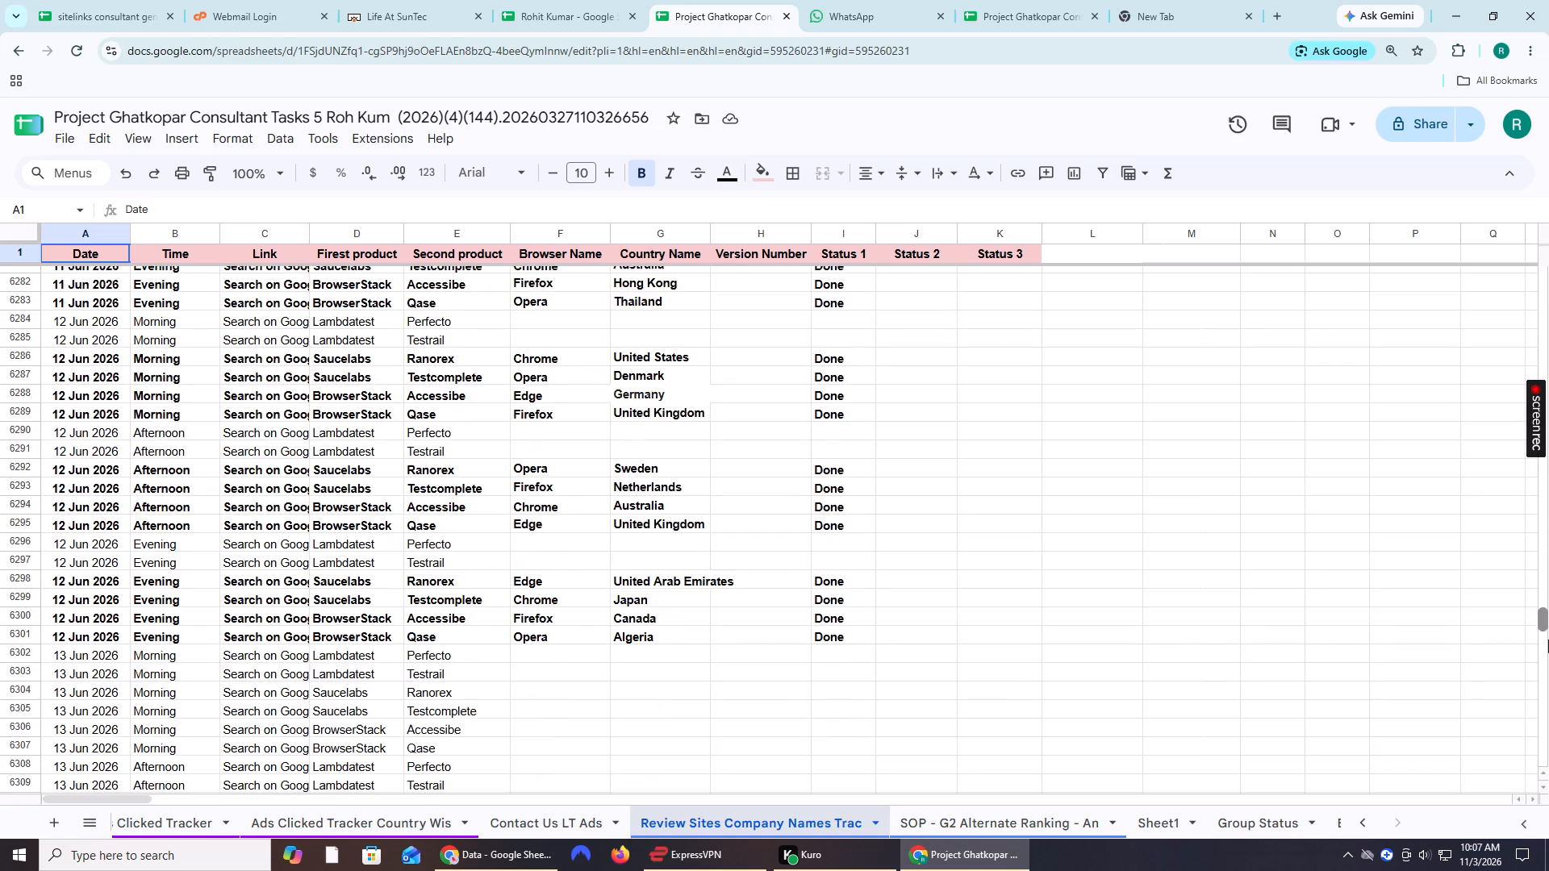
drag(1548, 640, 1548, 663)
scroll(710, 435, down, 4)
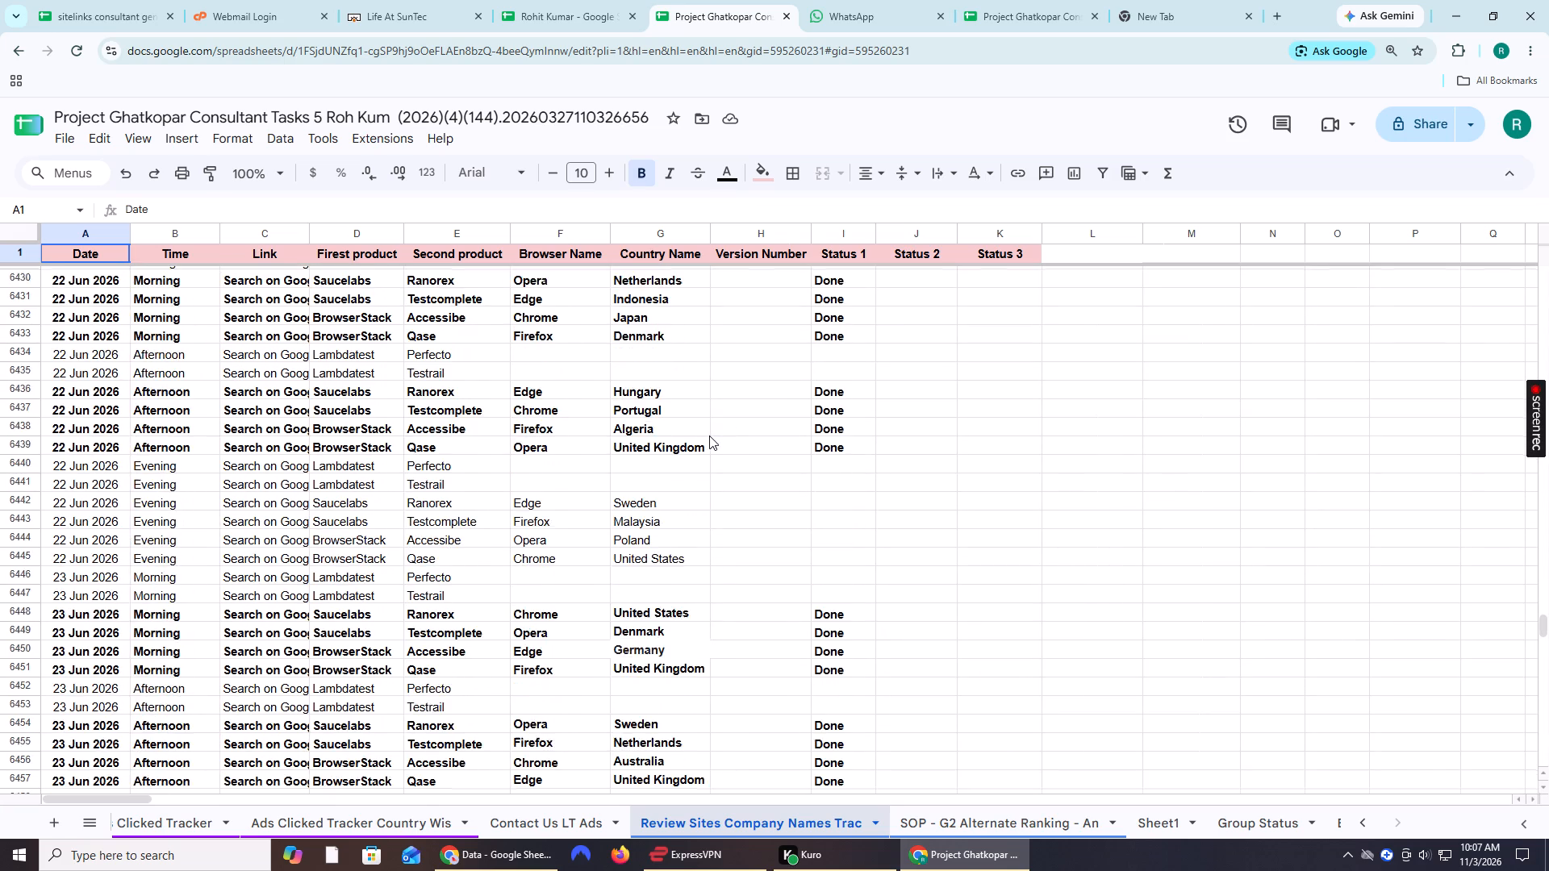
scroll(709, 435, down, 19)
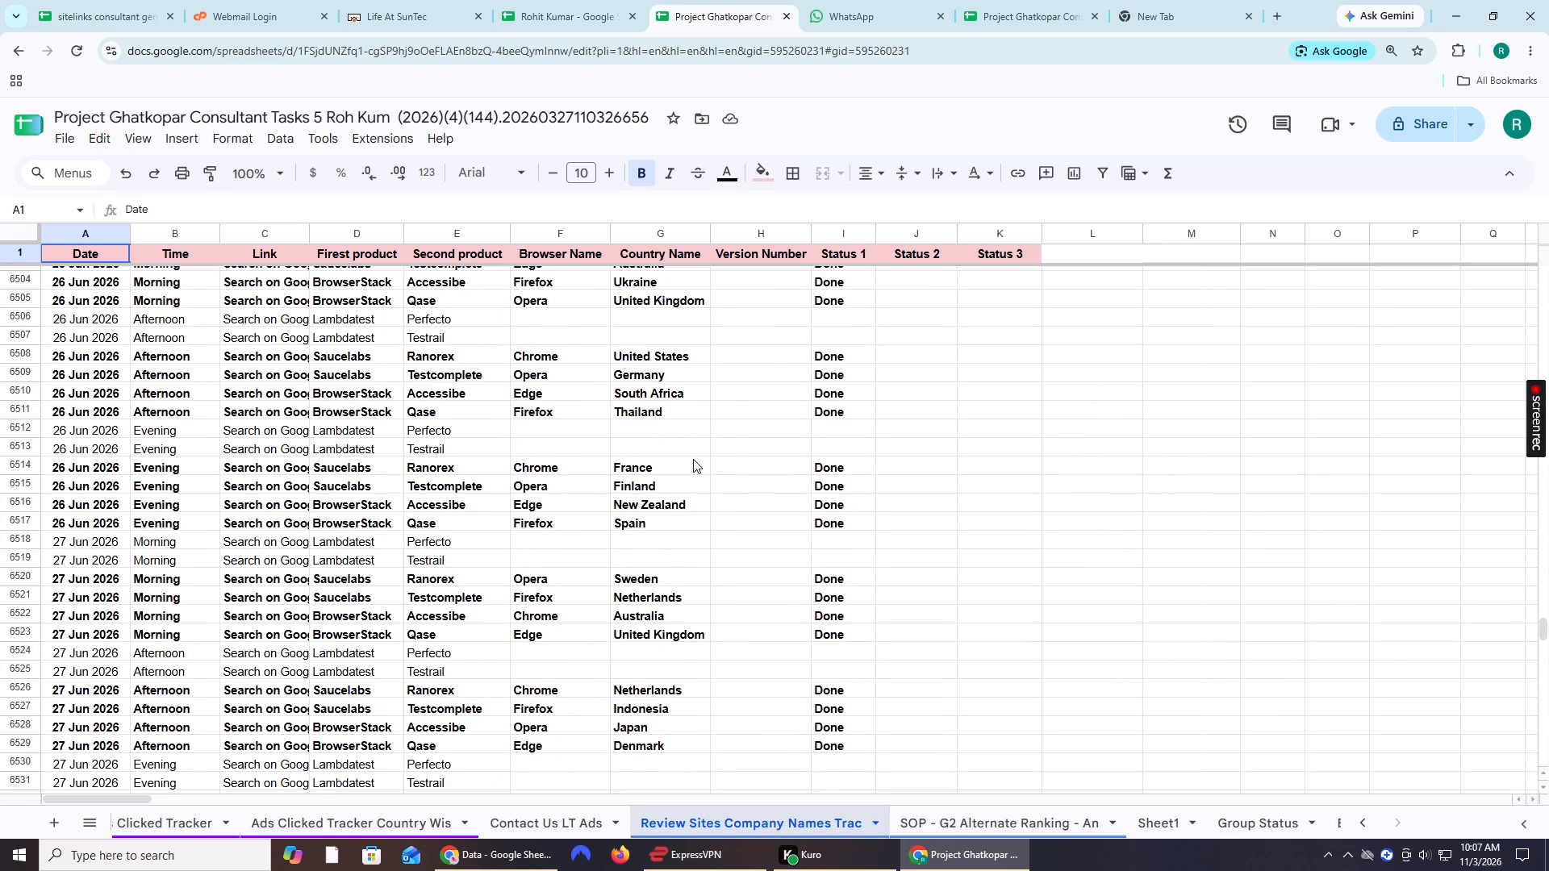
scroll(693, 459, down, 20)
scroll(693, 459, down, 9)
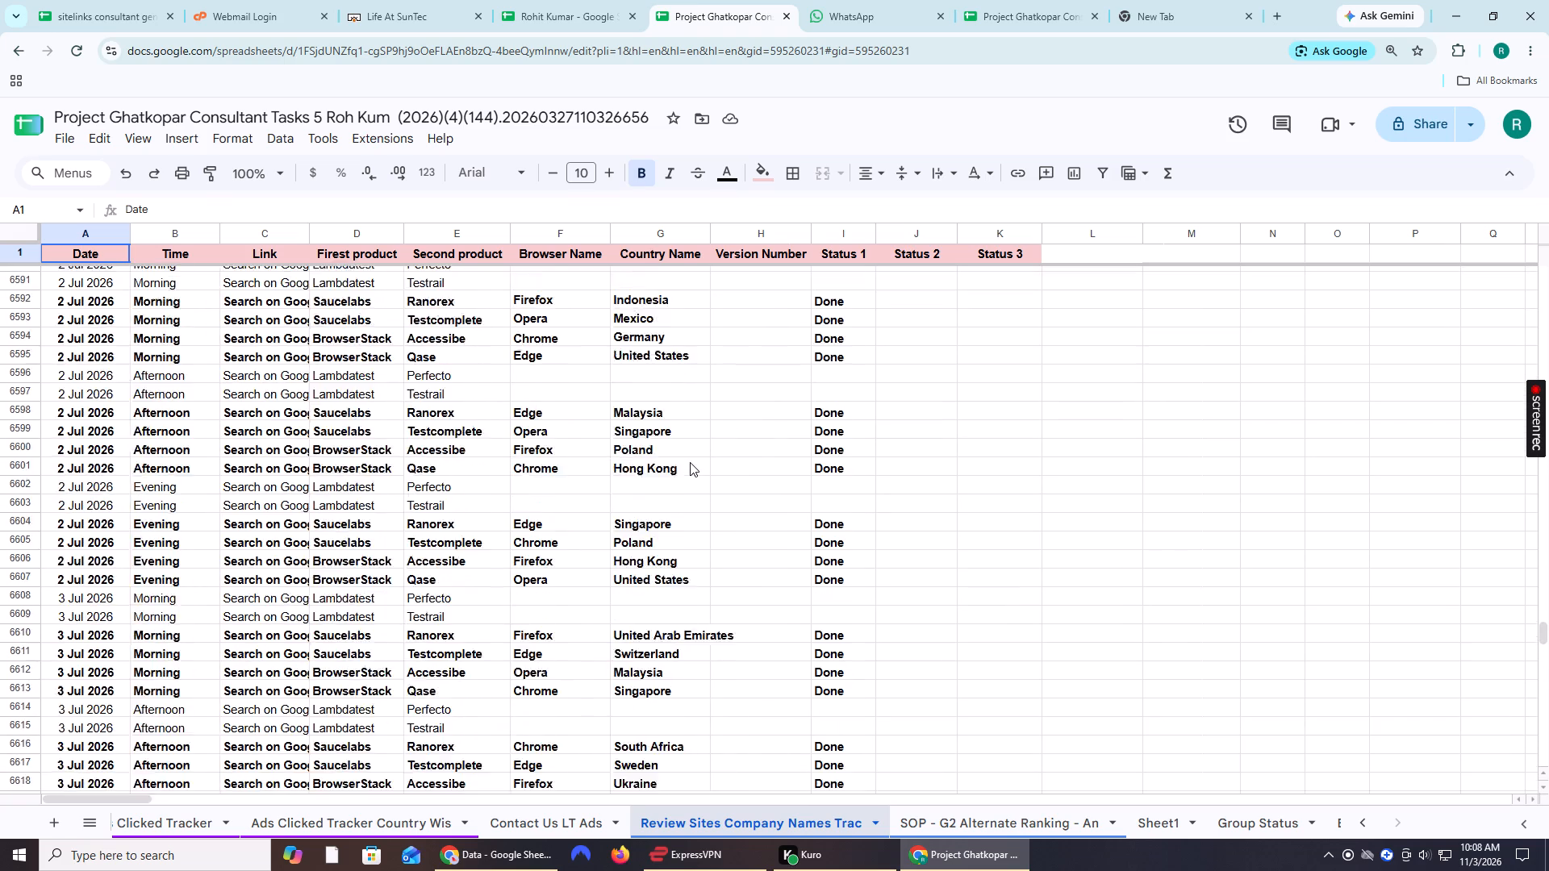
scroll(690, 462, down, 20)
scroll(690, 462, down, 20)
scroll(690, 462, down, 4)
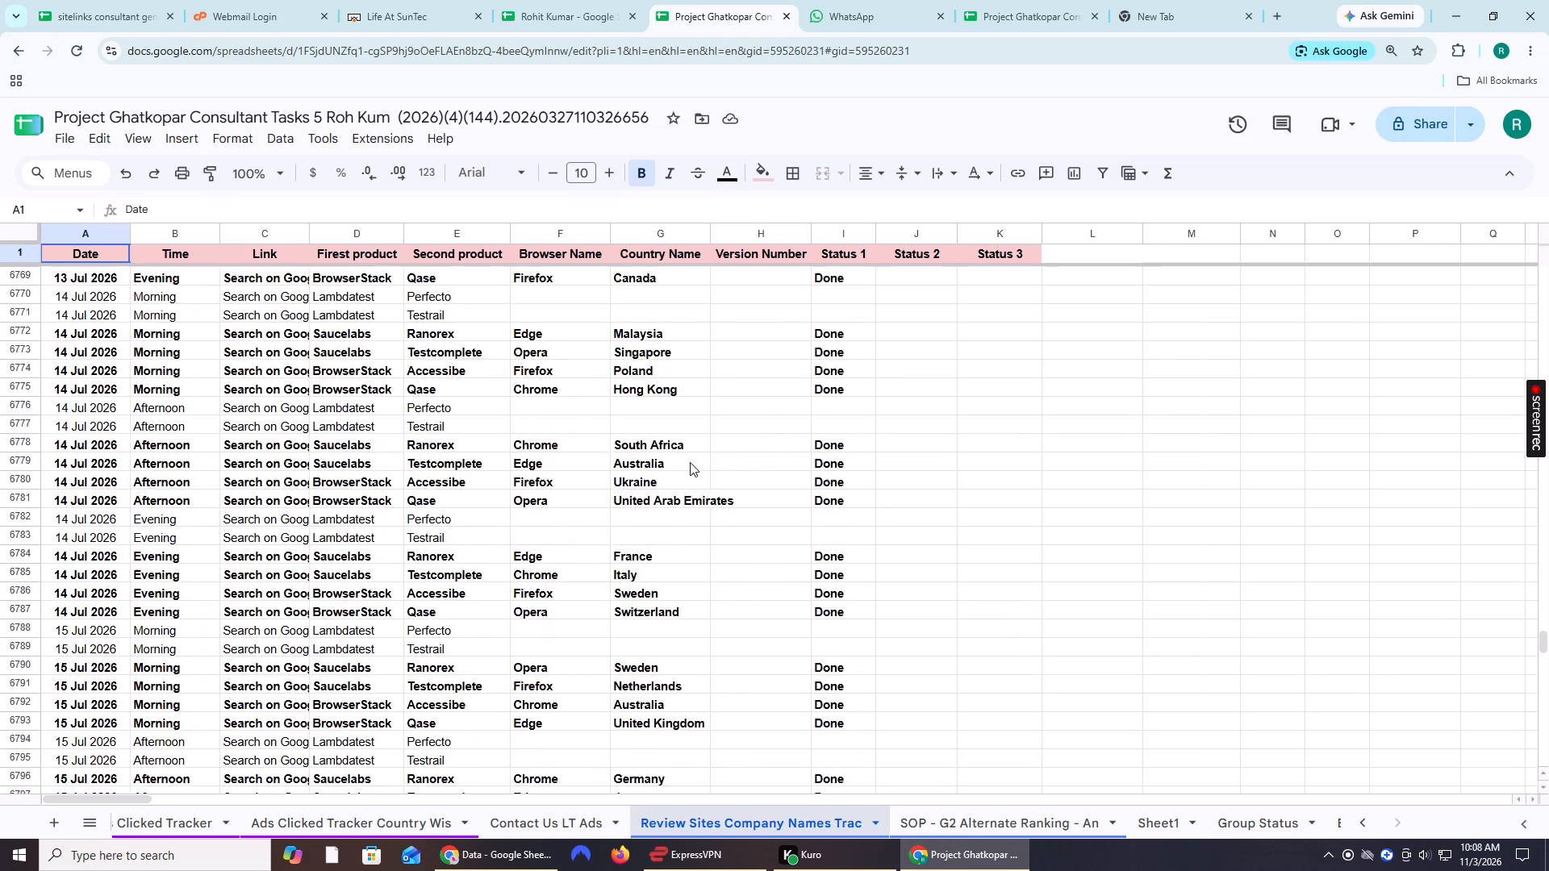
scroll(690, 462, down, 20)
scroll(690, 462, down, 20)
scroll(690, 462, down, 4)
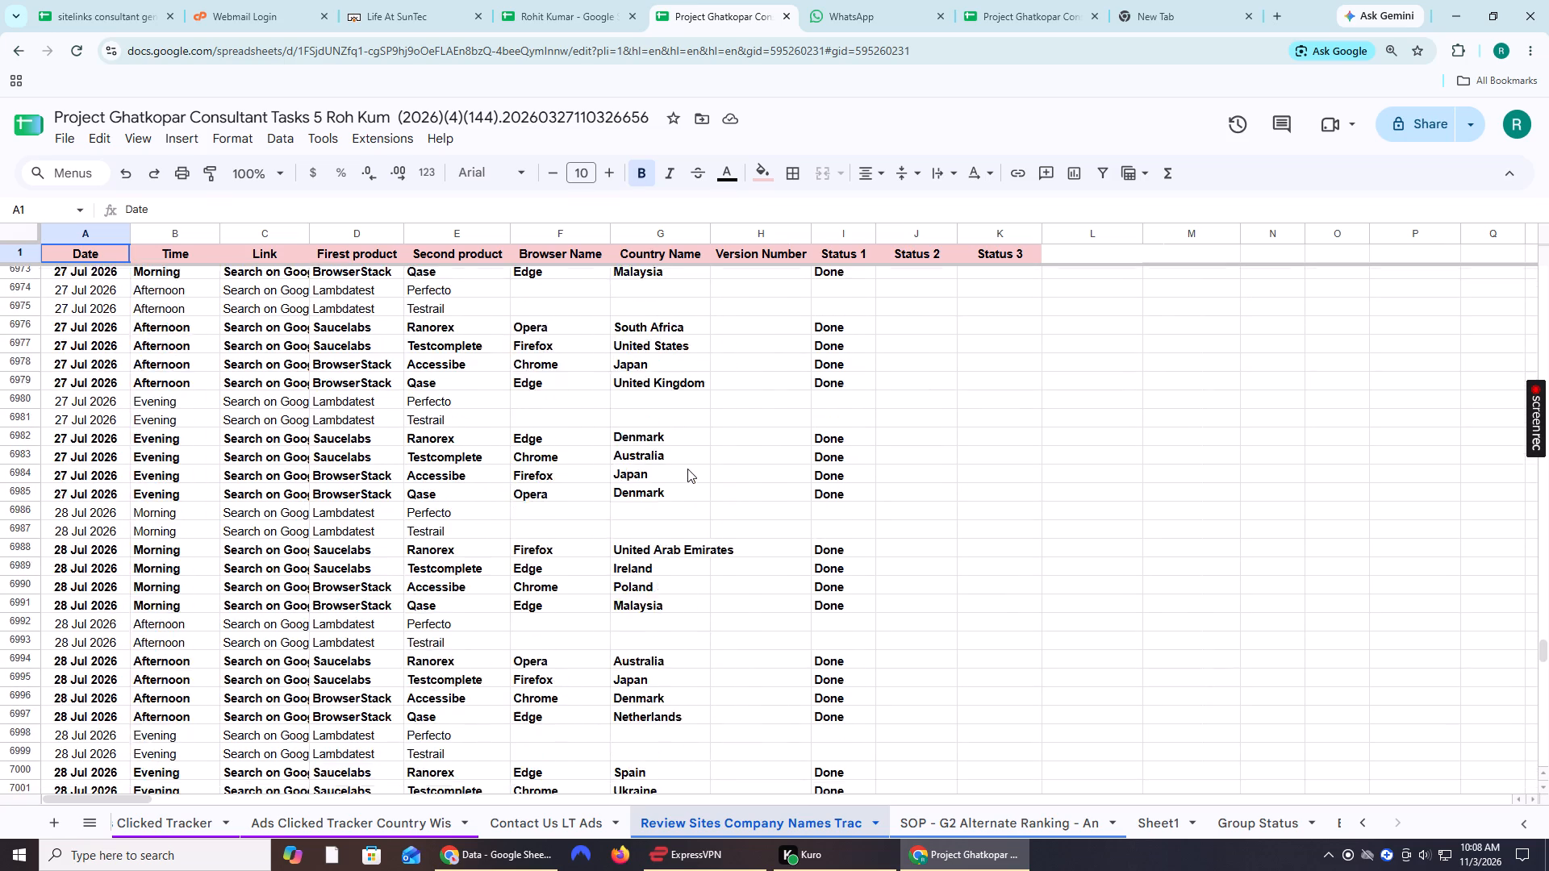
scroll(687, 469, down, 20)
scroll(687, 469, down, 20)
scroll(687, 469, down, 4)
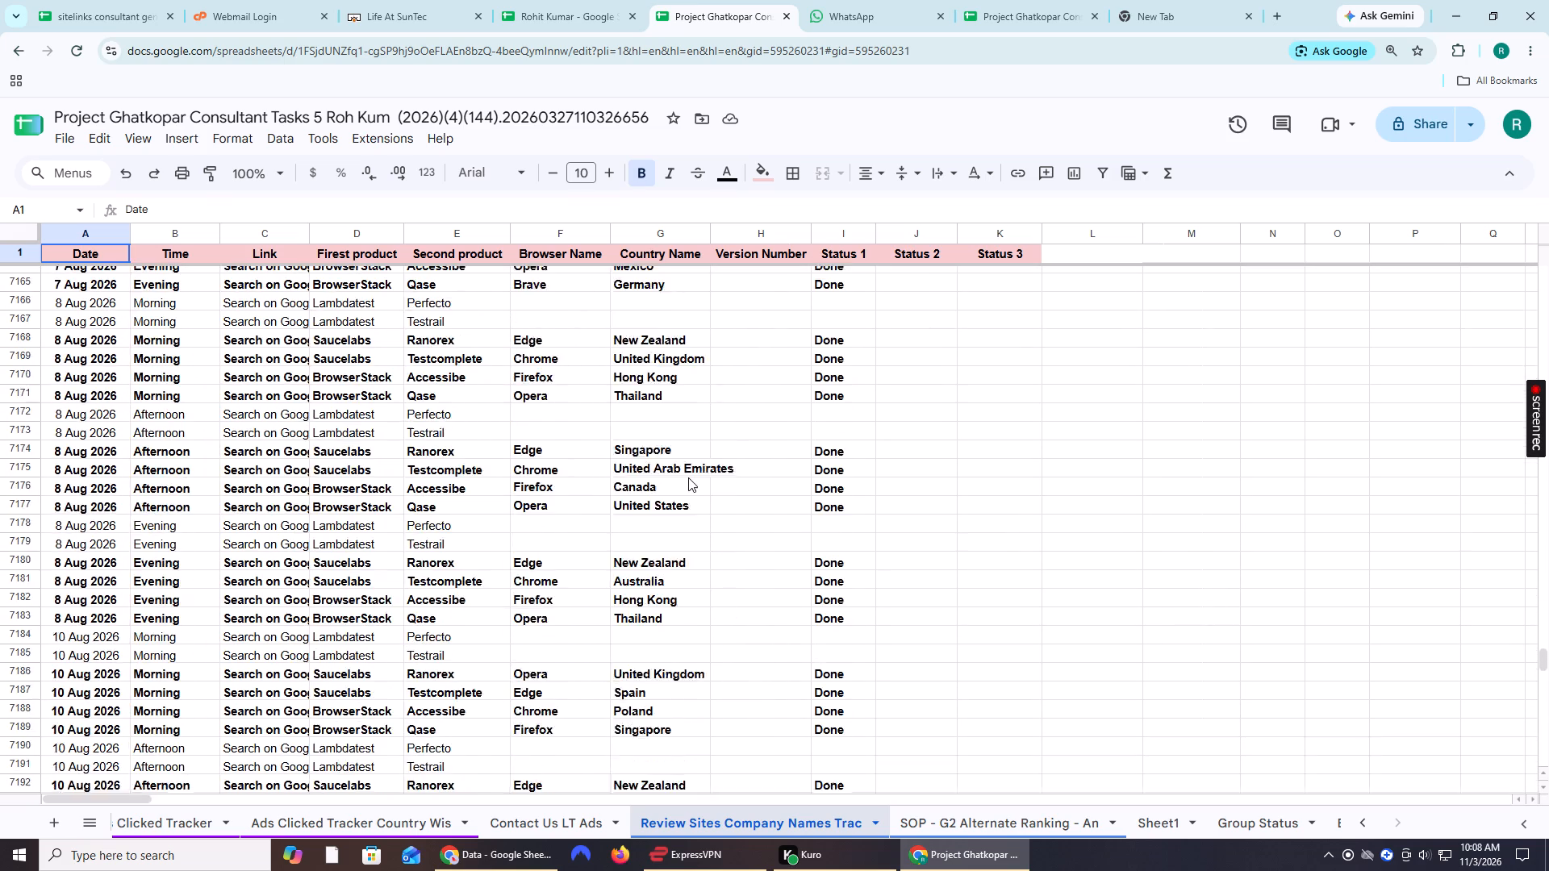
scroll(688, 477, down, 20)
scroll(688, 477, down, 2)
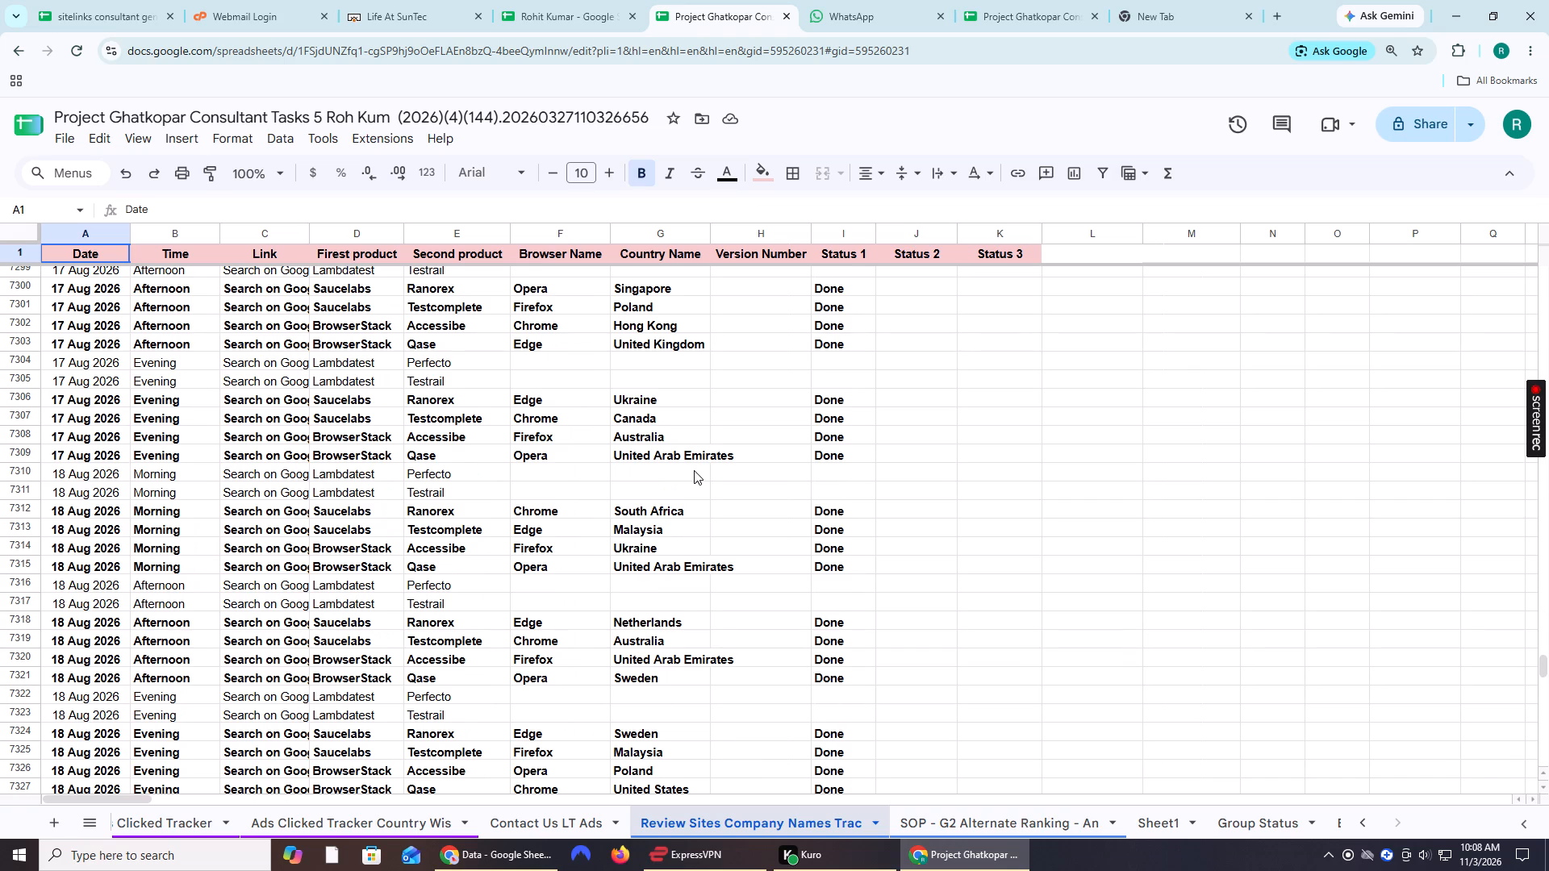
scroll(694, 470, down, 16)
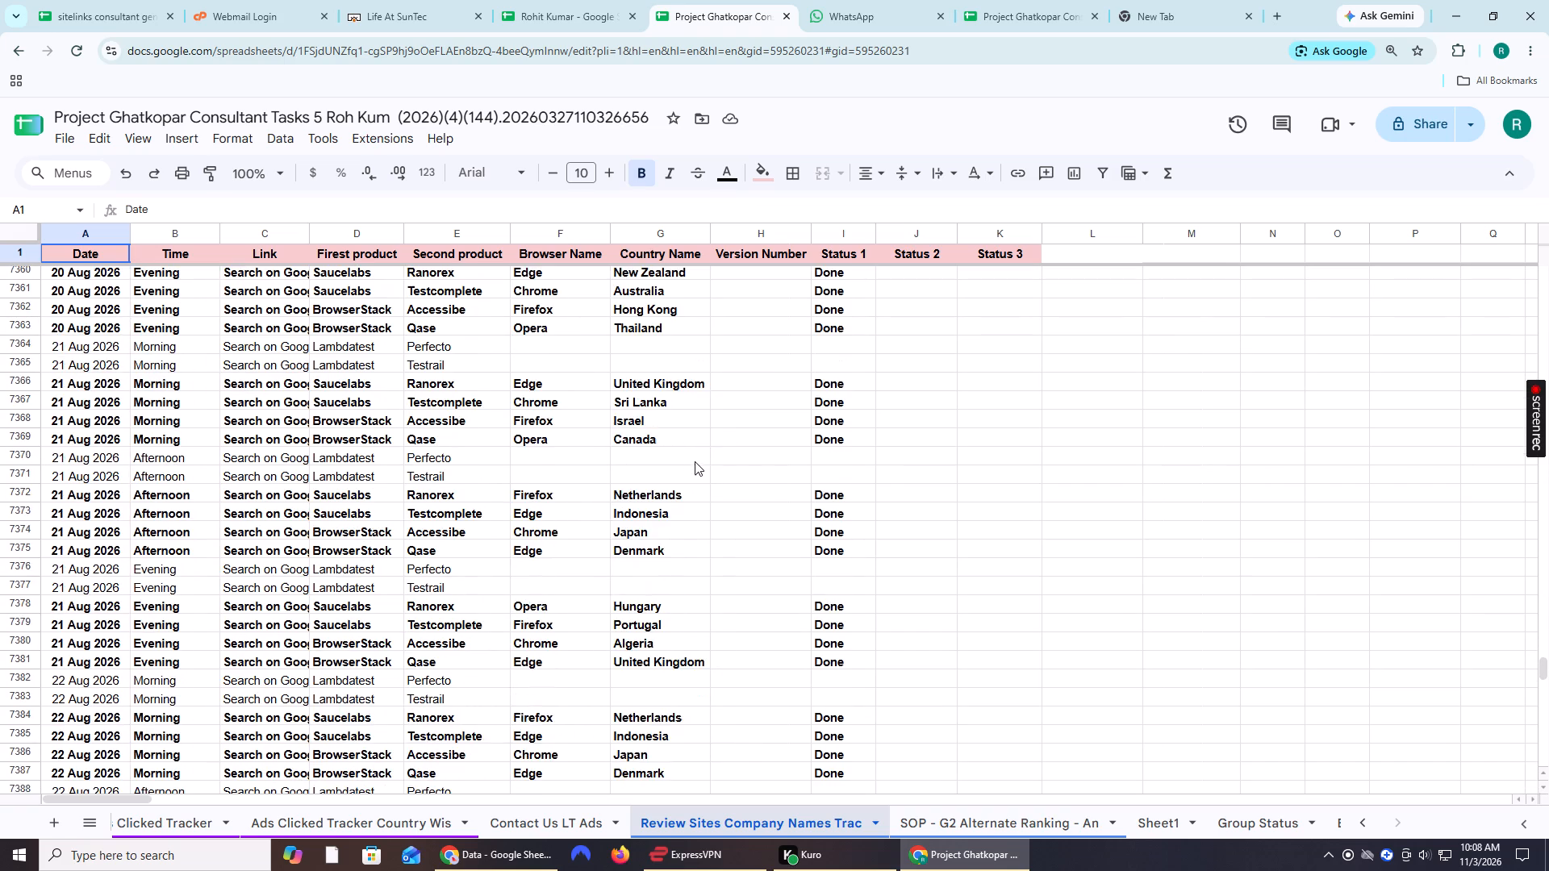
scroll(695, 461, down, 2)
scroll(715, 399, down, 14)
scroll(712, 407, up, 1)
scroll(711, 408, down, 20)
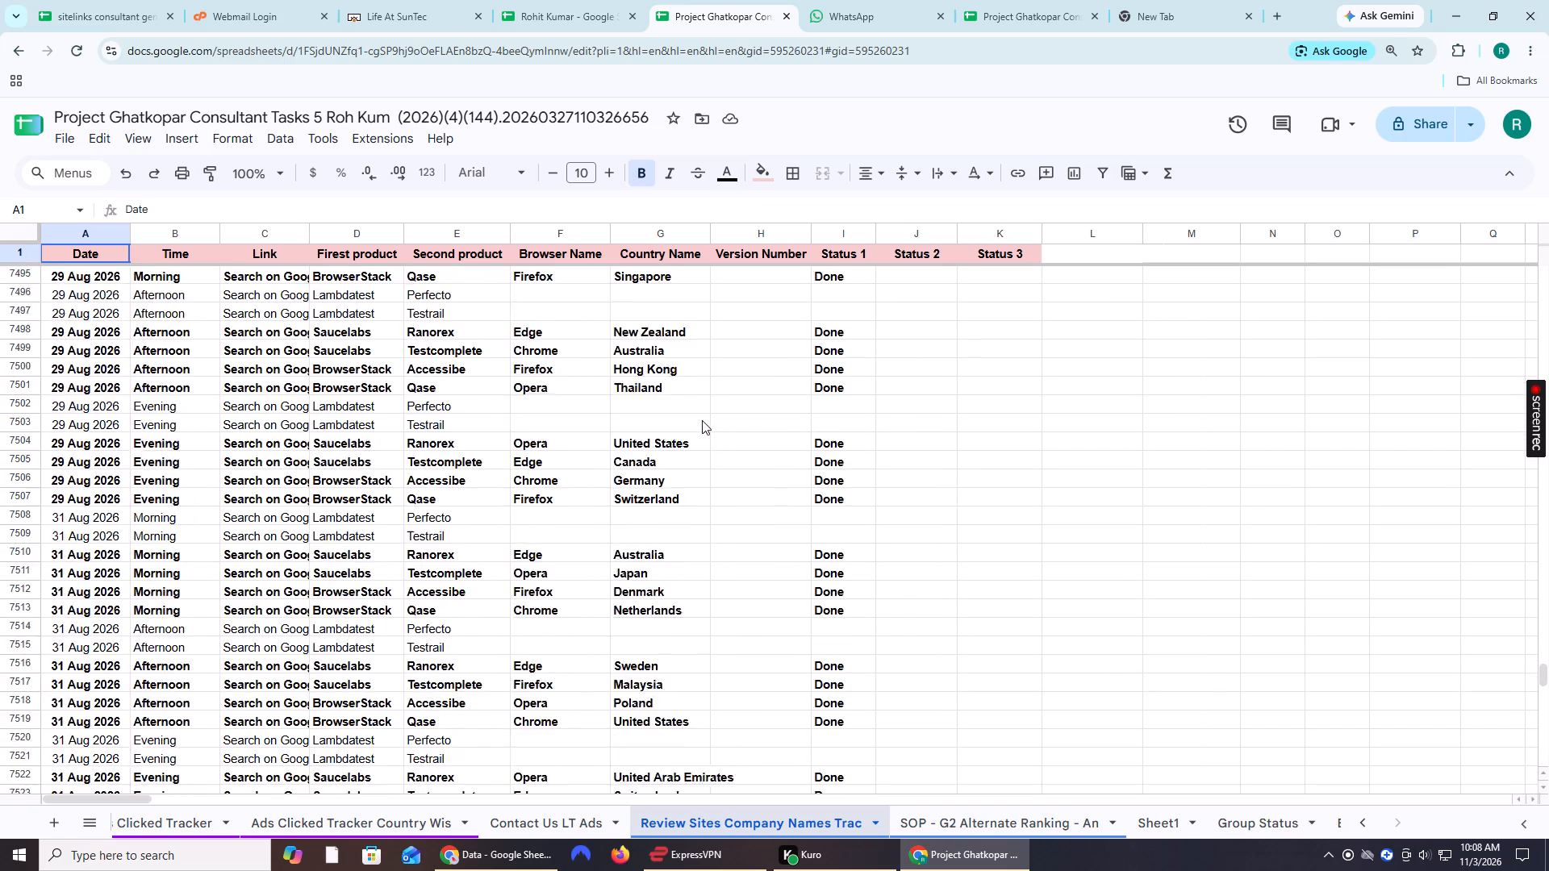
scroll(702, 420, down, 20)
scroll(702, 420, down, 4)
scroll(700, 423, up, 1)
scroll(700, 423, down, 7)
scroll(700, 427, up, 1)
scroll(700, 427, down, 13)
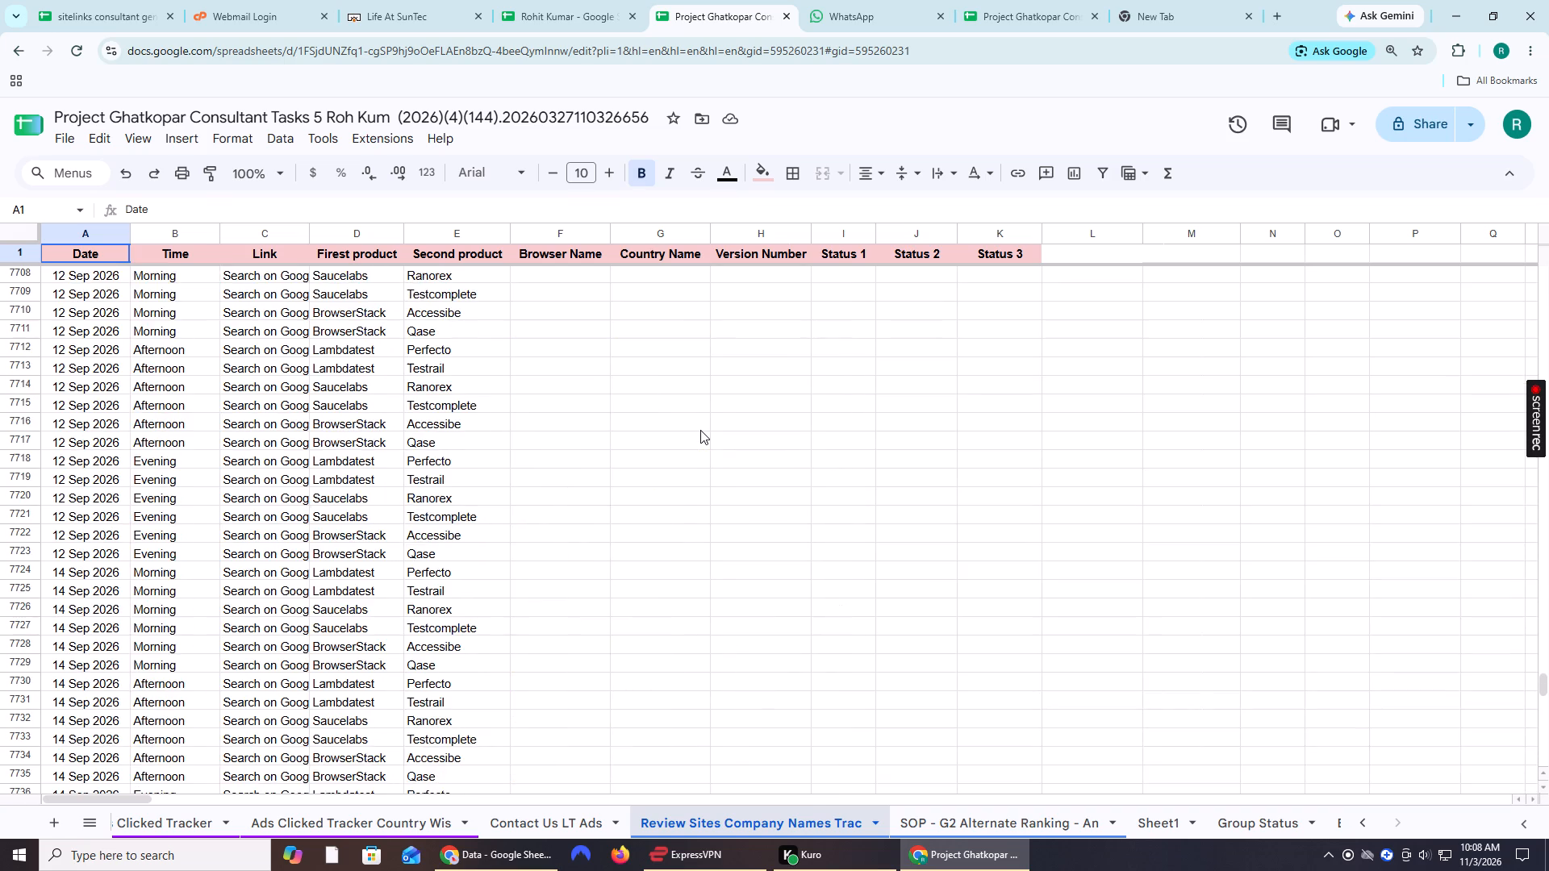
Examine the tracker's rows from mid-September 2026 to the final 12 Nov 2026 entries for browsers, countries and statuses.
scroll(700, 430, down, 7)
scroll(700, 430, down, 15)
scroll(700, 430, up, 1)
scroll(700, 430, down, 13)
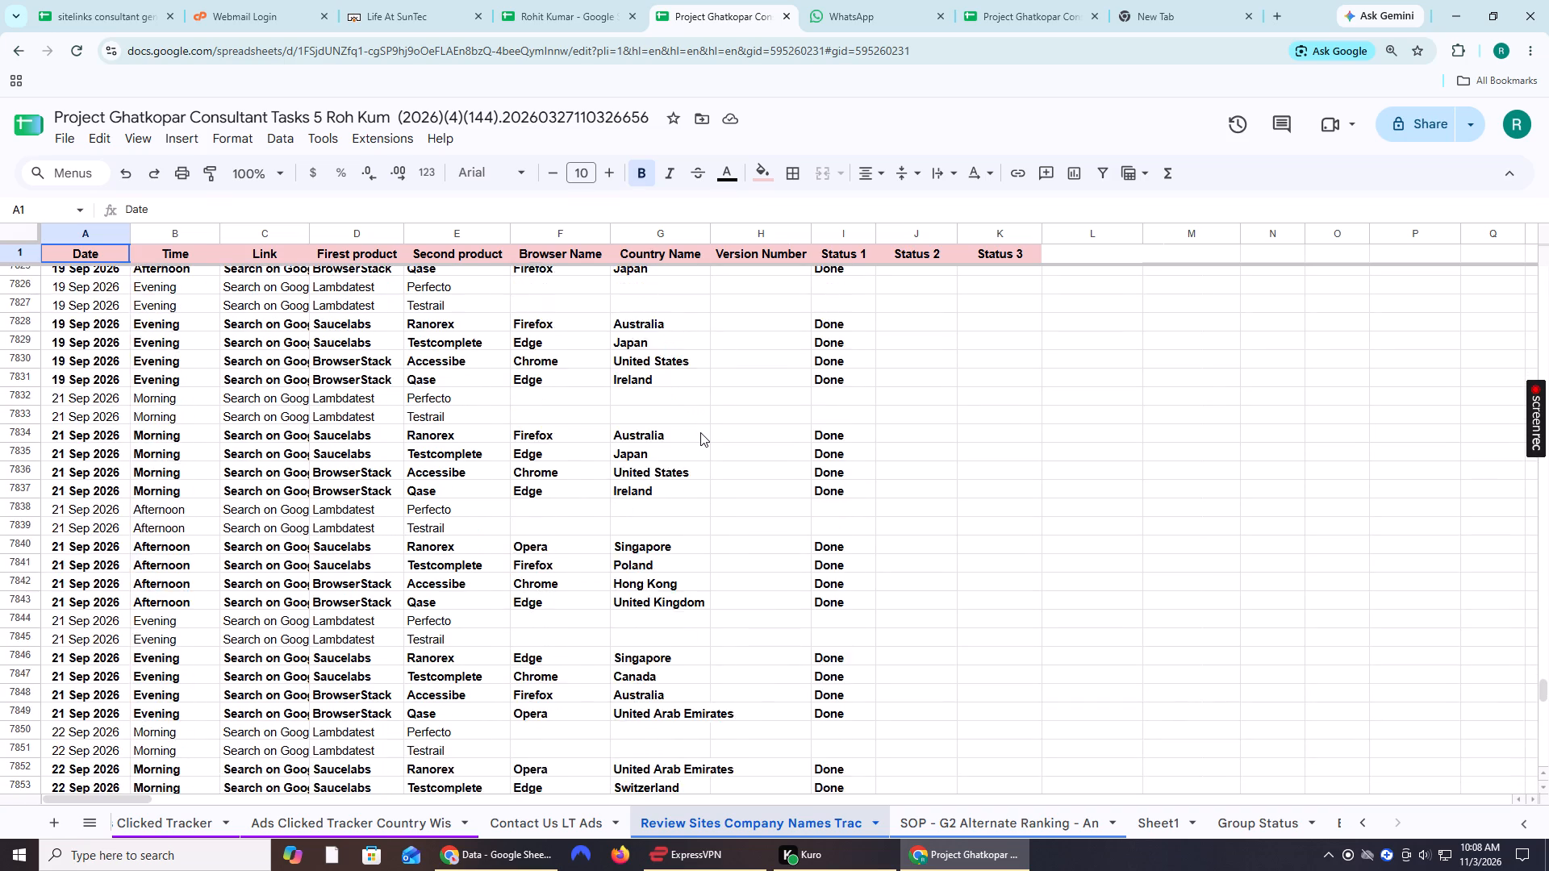
scroll(700, 432, down, 20)
scroll(700, 432, down, 11)
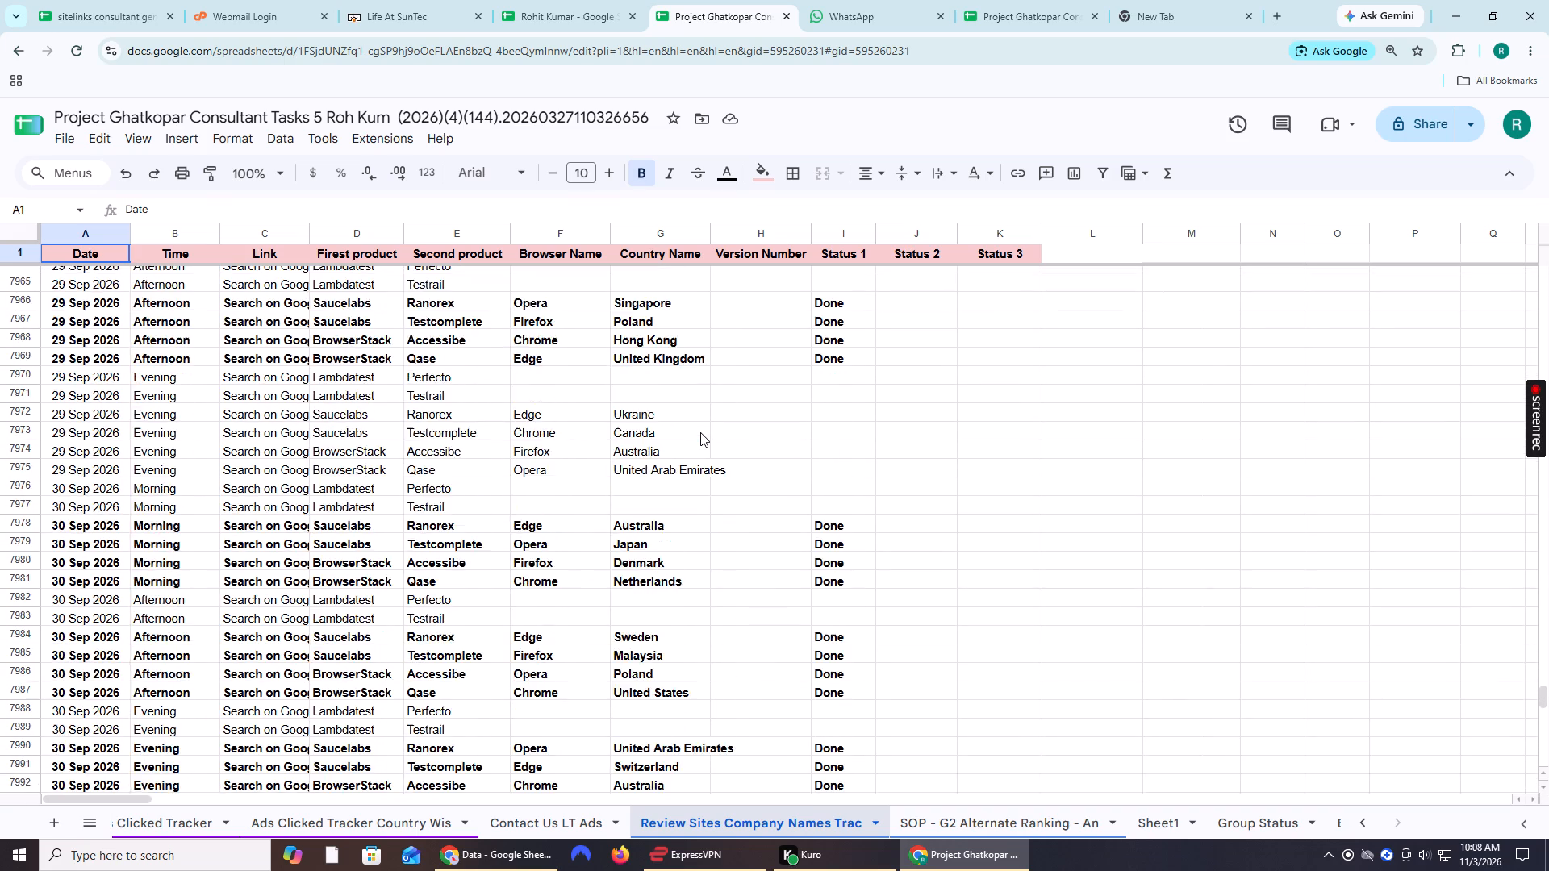
scroll(700, 432, down, 16)
scroll(700, 432, down, 7)
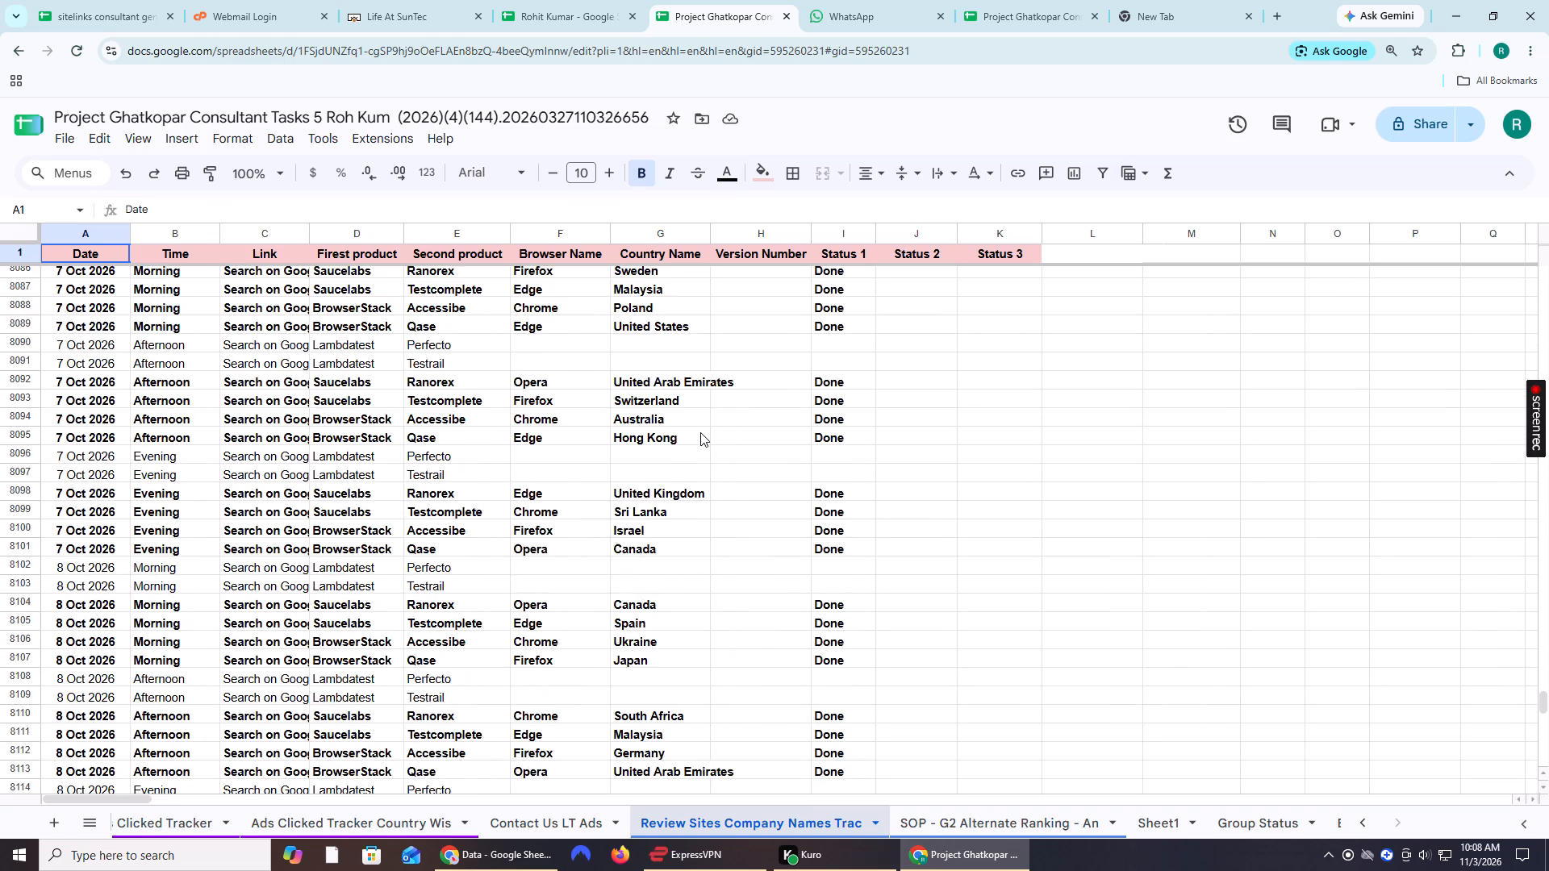
scroll(700, 432, down, 15)
scroll(700, 432, down, 11)
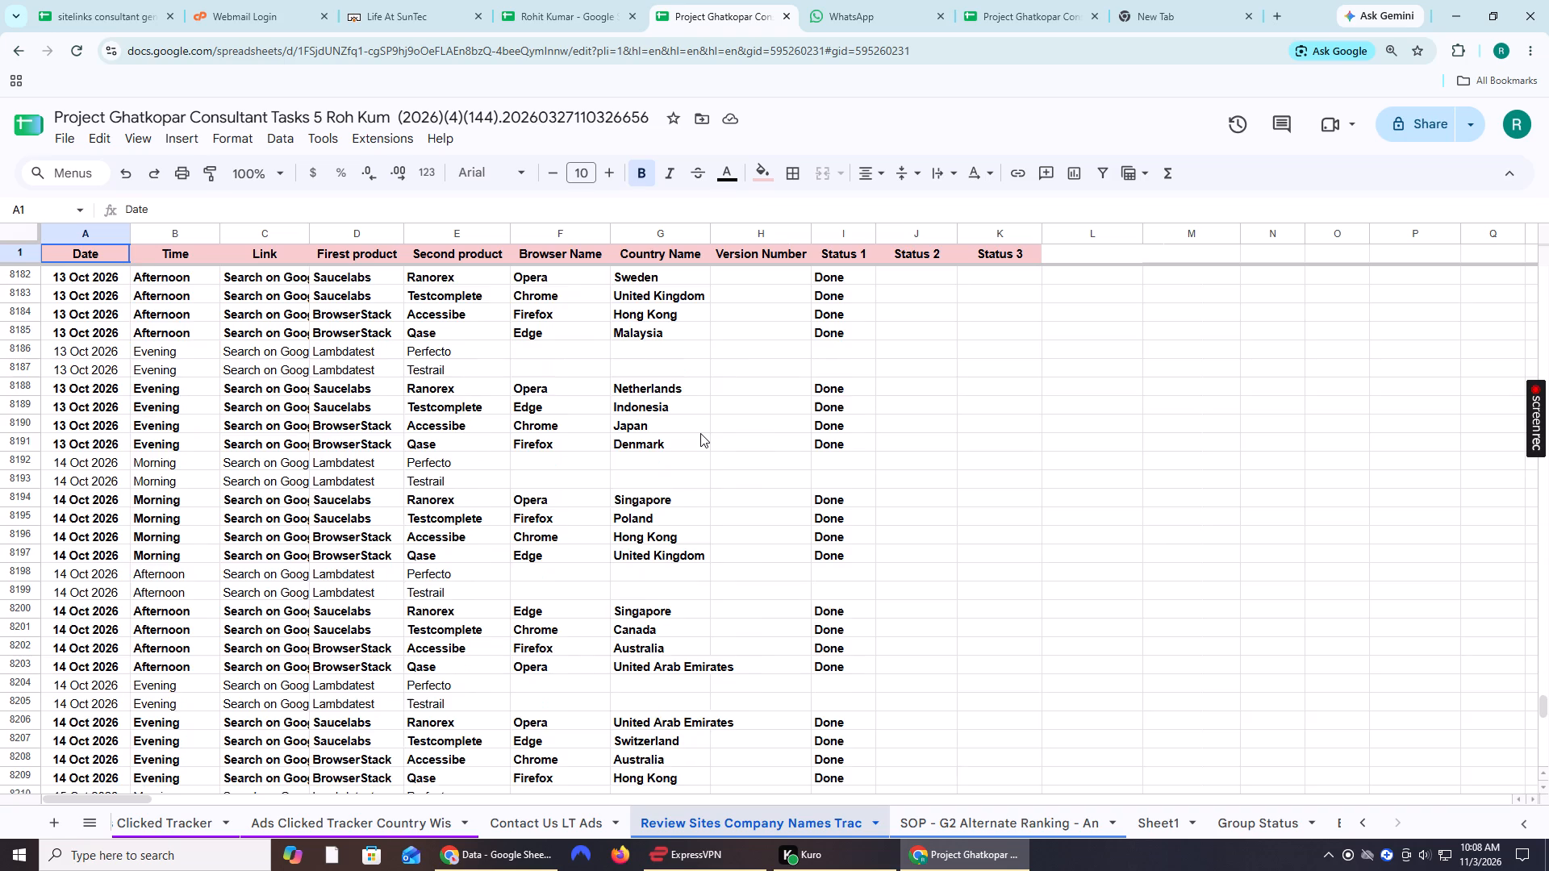
scroll(700, 433, down, 7)
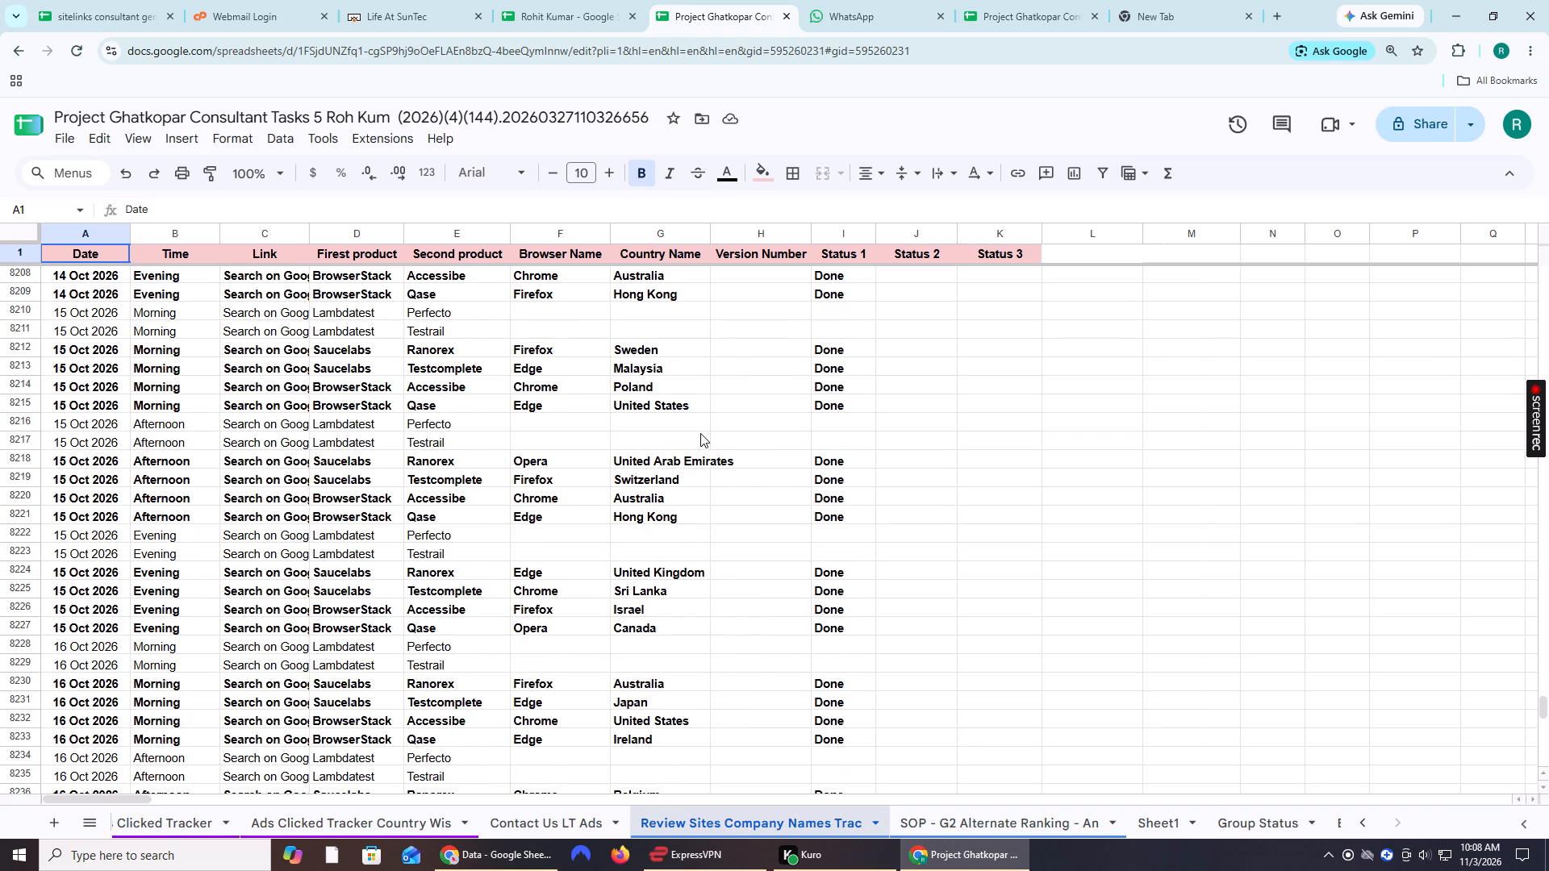
scroll(700, 433, down, 15)
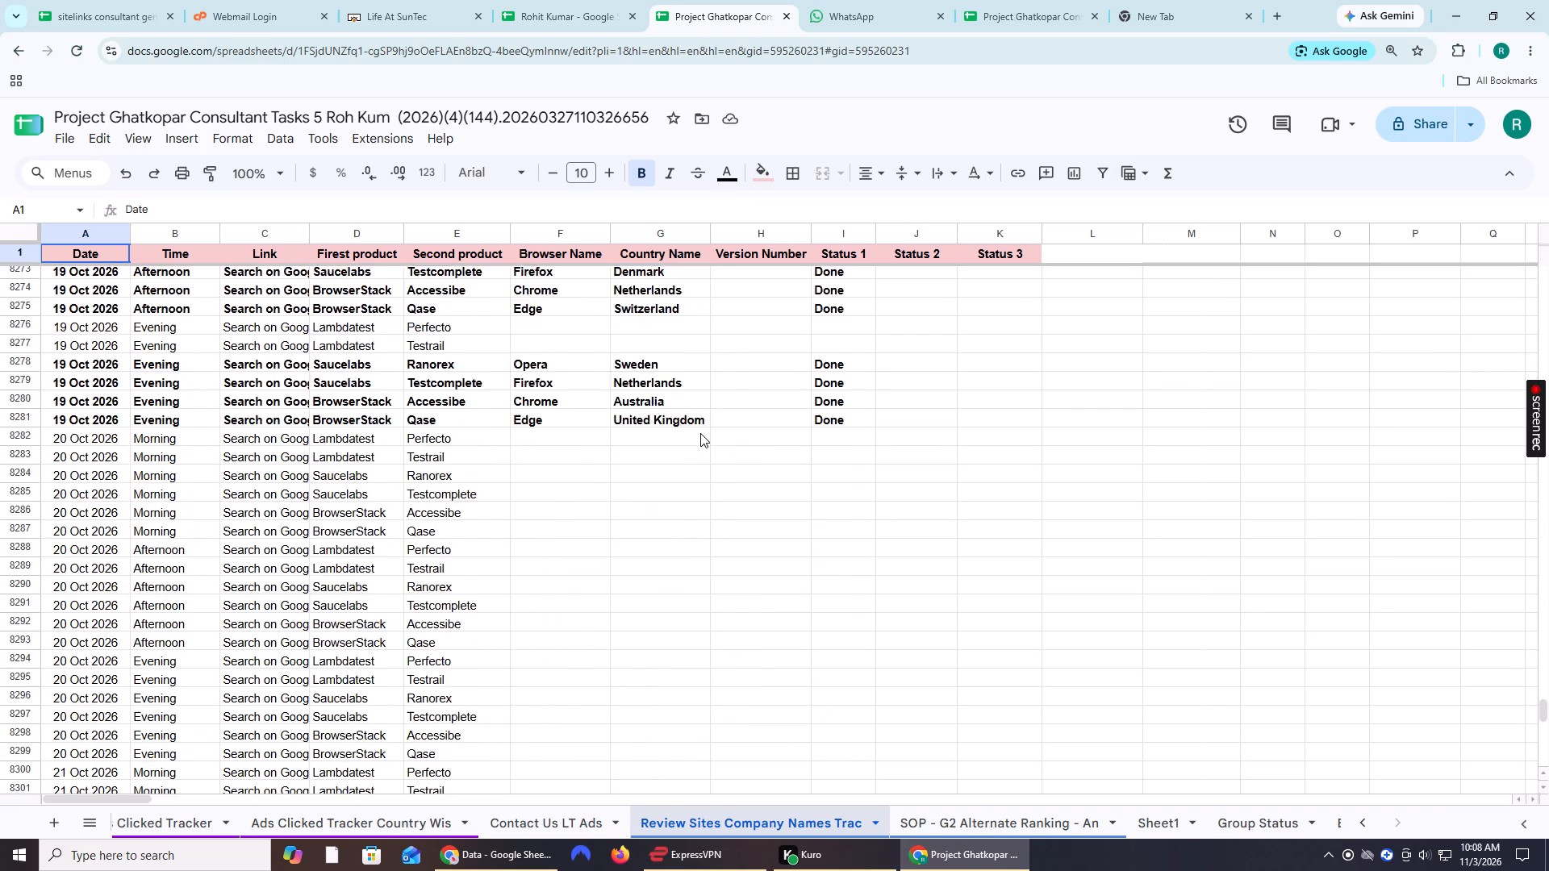
scroll(700, 433, down, 14)
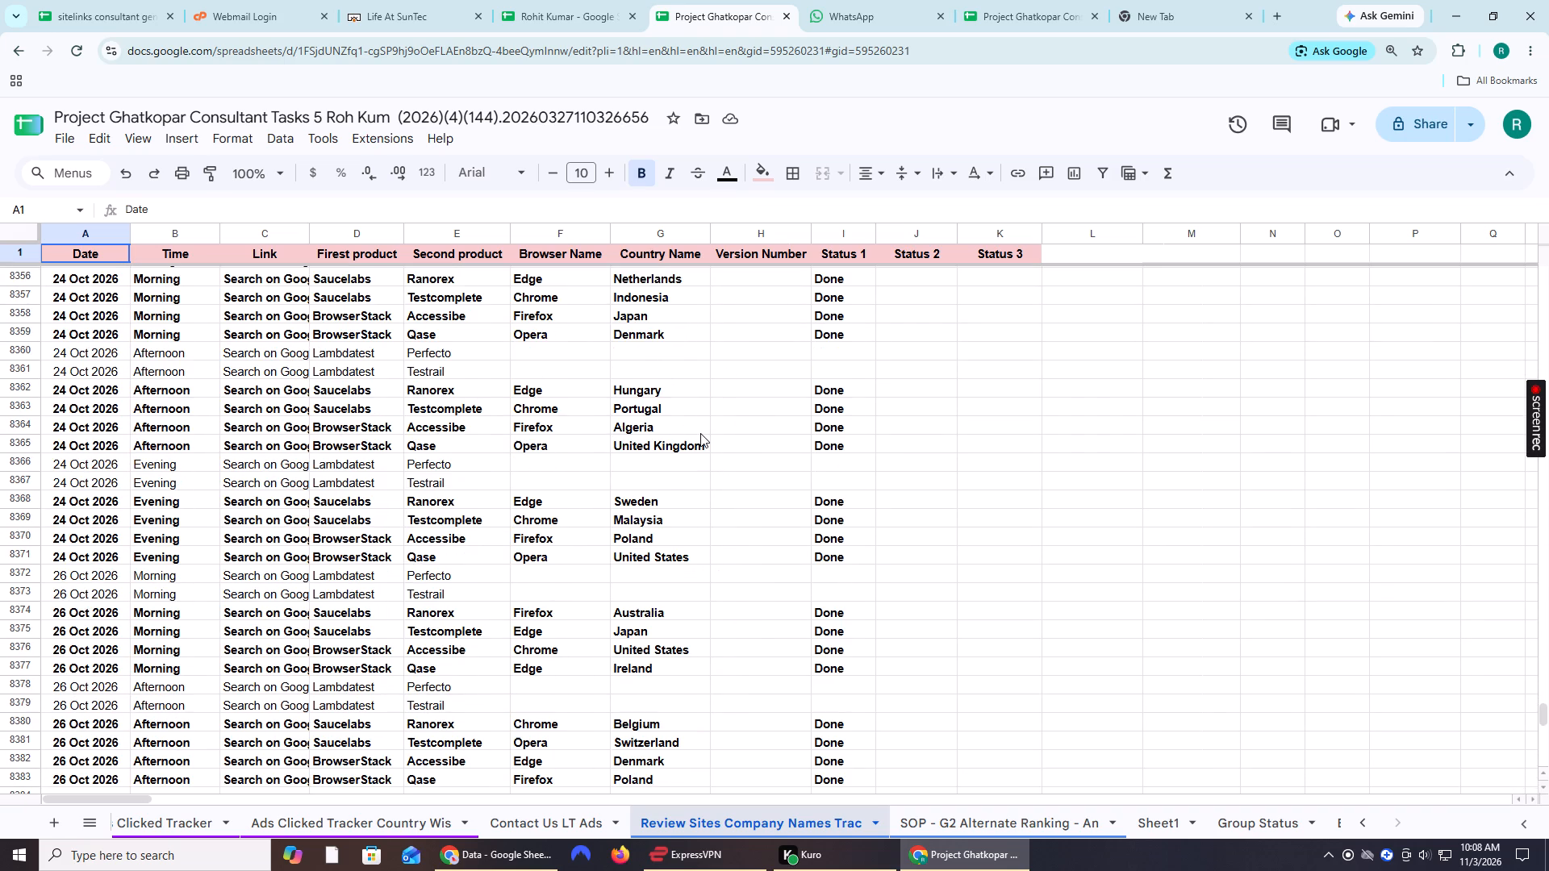
scroll(700, 433, down, 12)
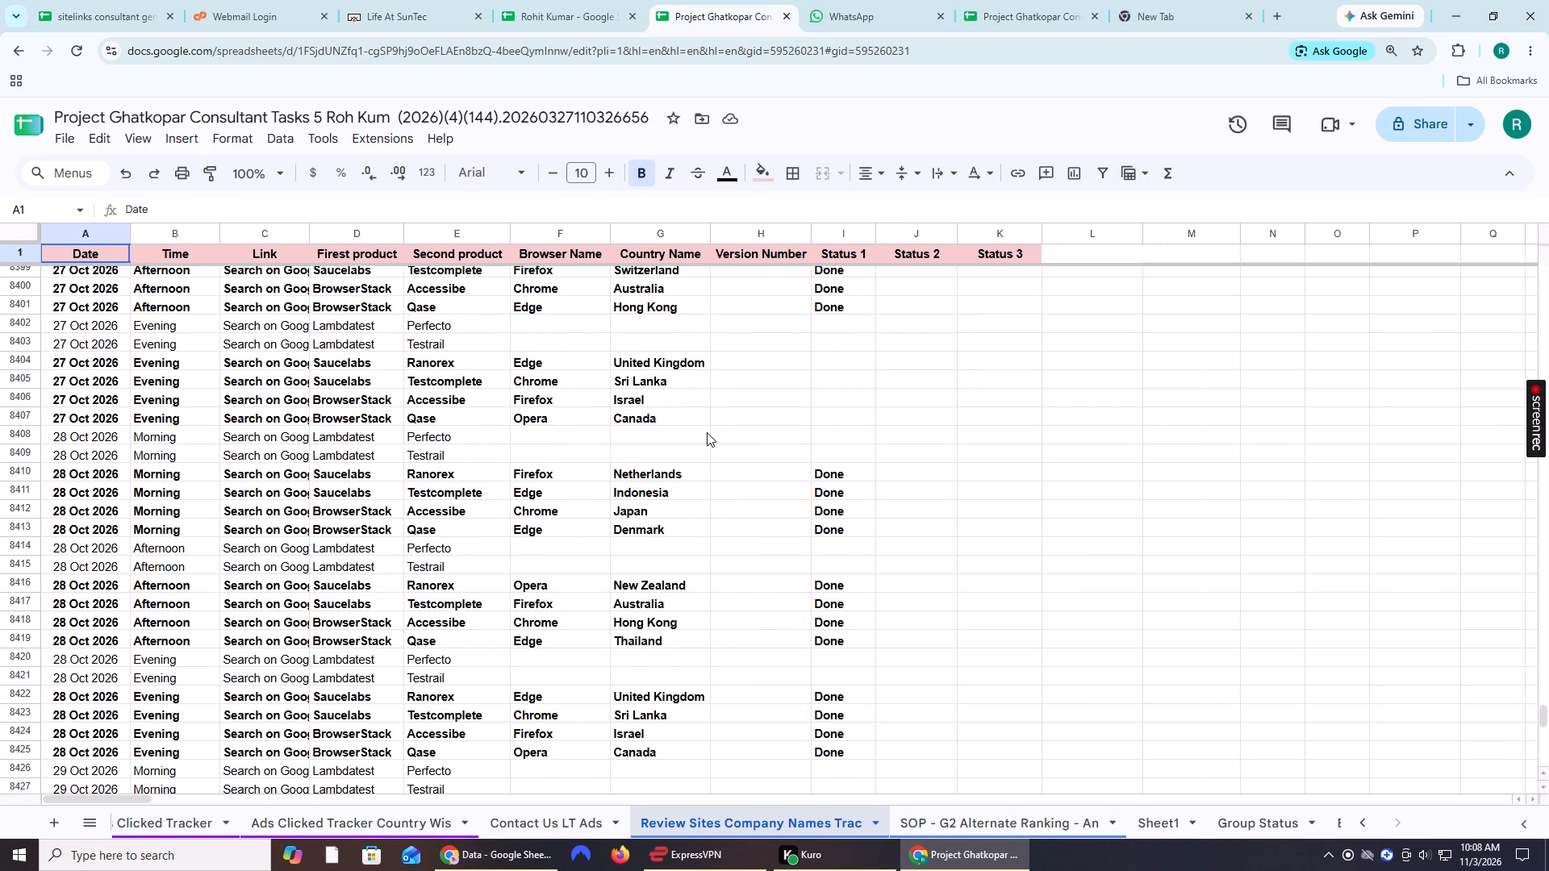
scroll(708, 432, down, 6)
scroll(708, 432, up, 1)
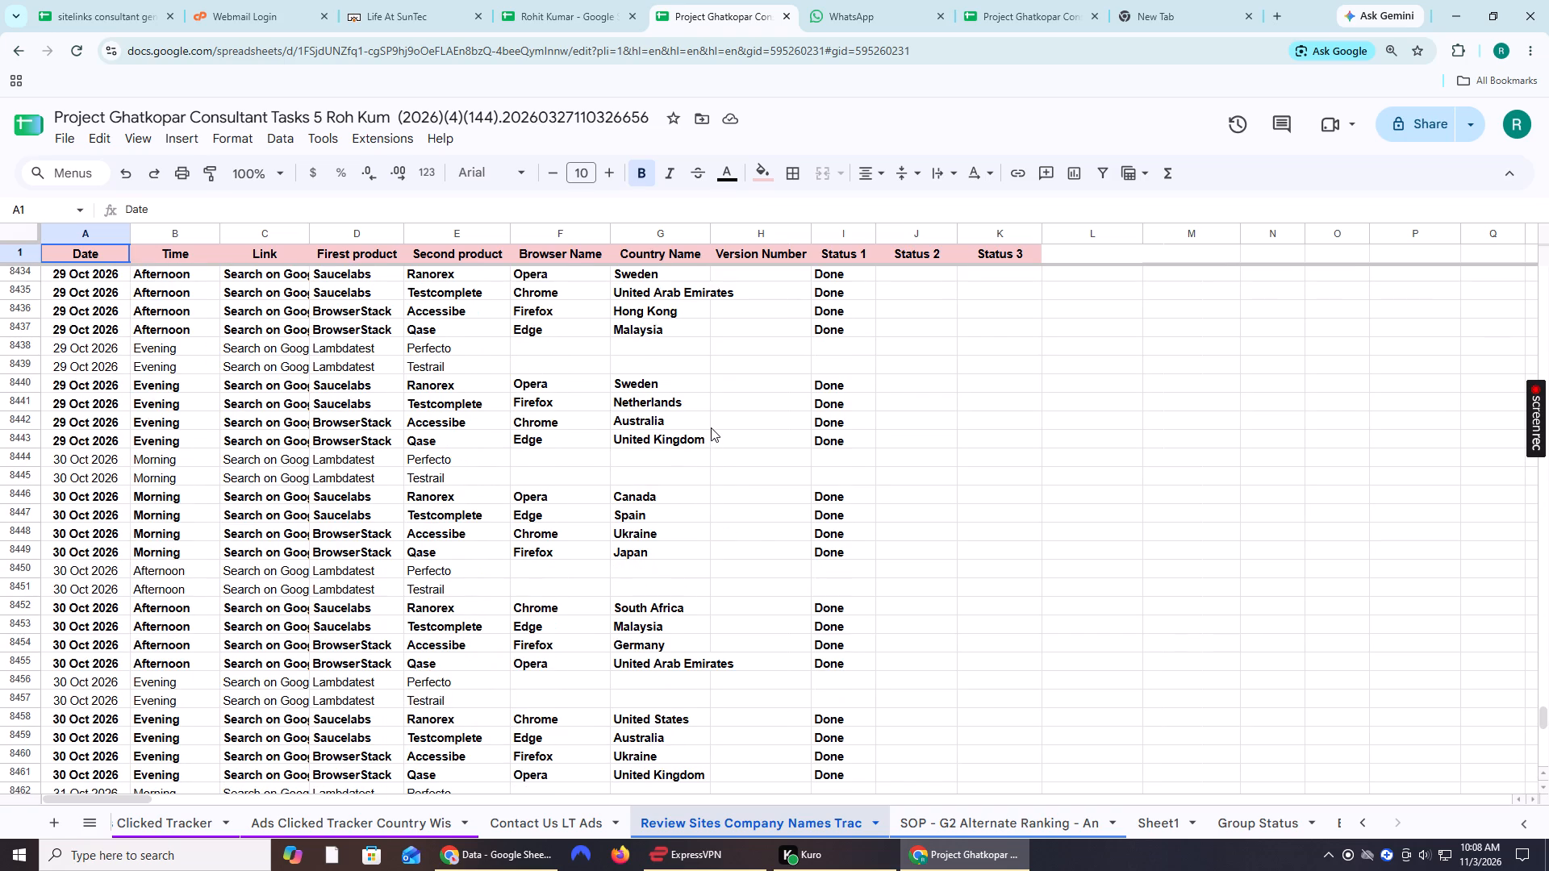
scroll(711, 427, down, 11)
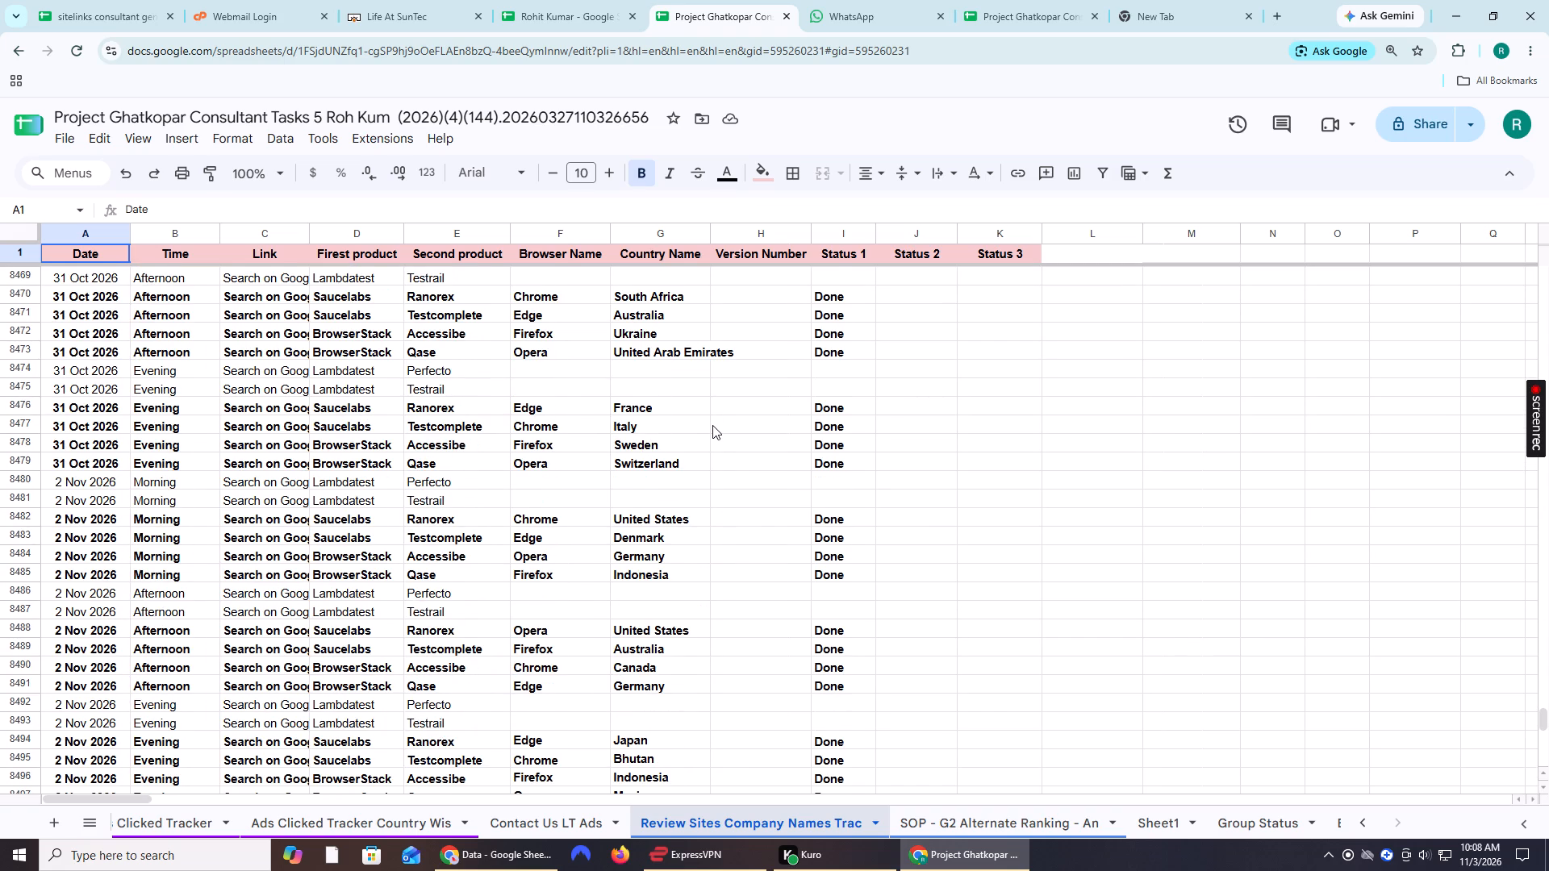
scroll(712, 425, down, 12)
scroll(722, 395, down, 12)
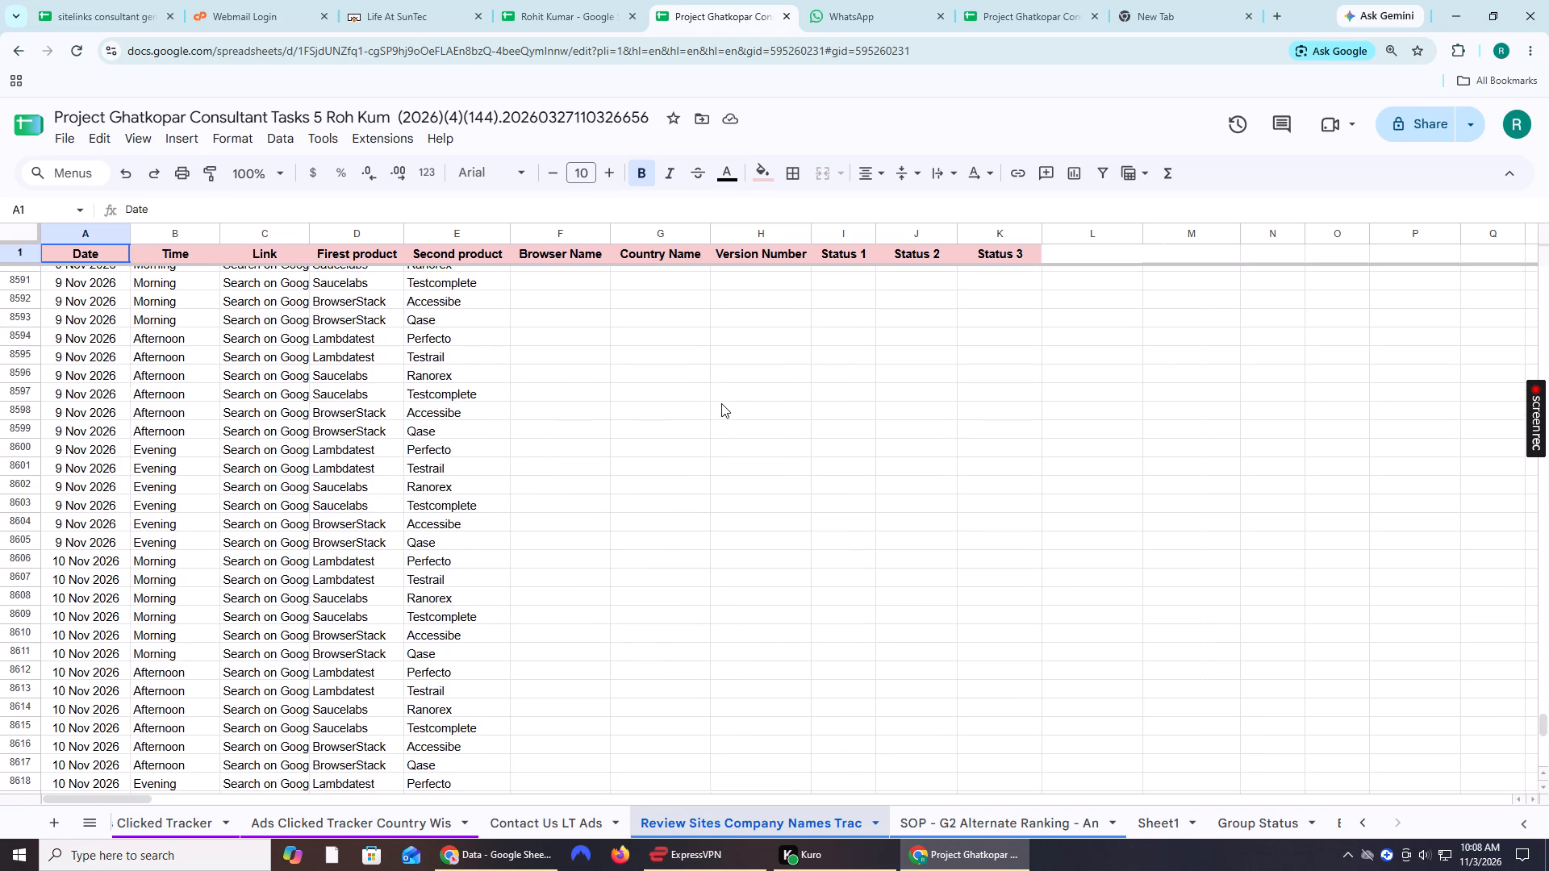
scroll(721, 403, down, 16)
scroll(718, 417, up, 2)
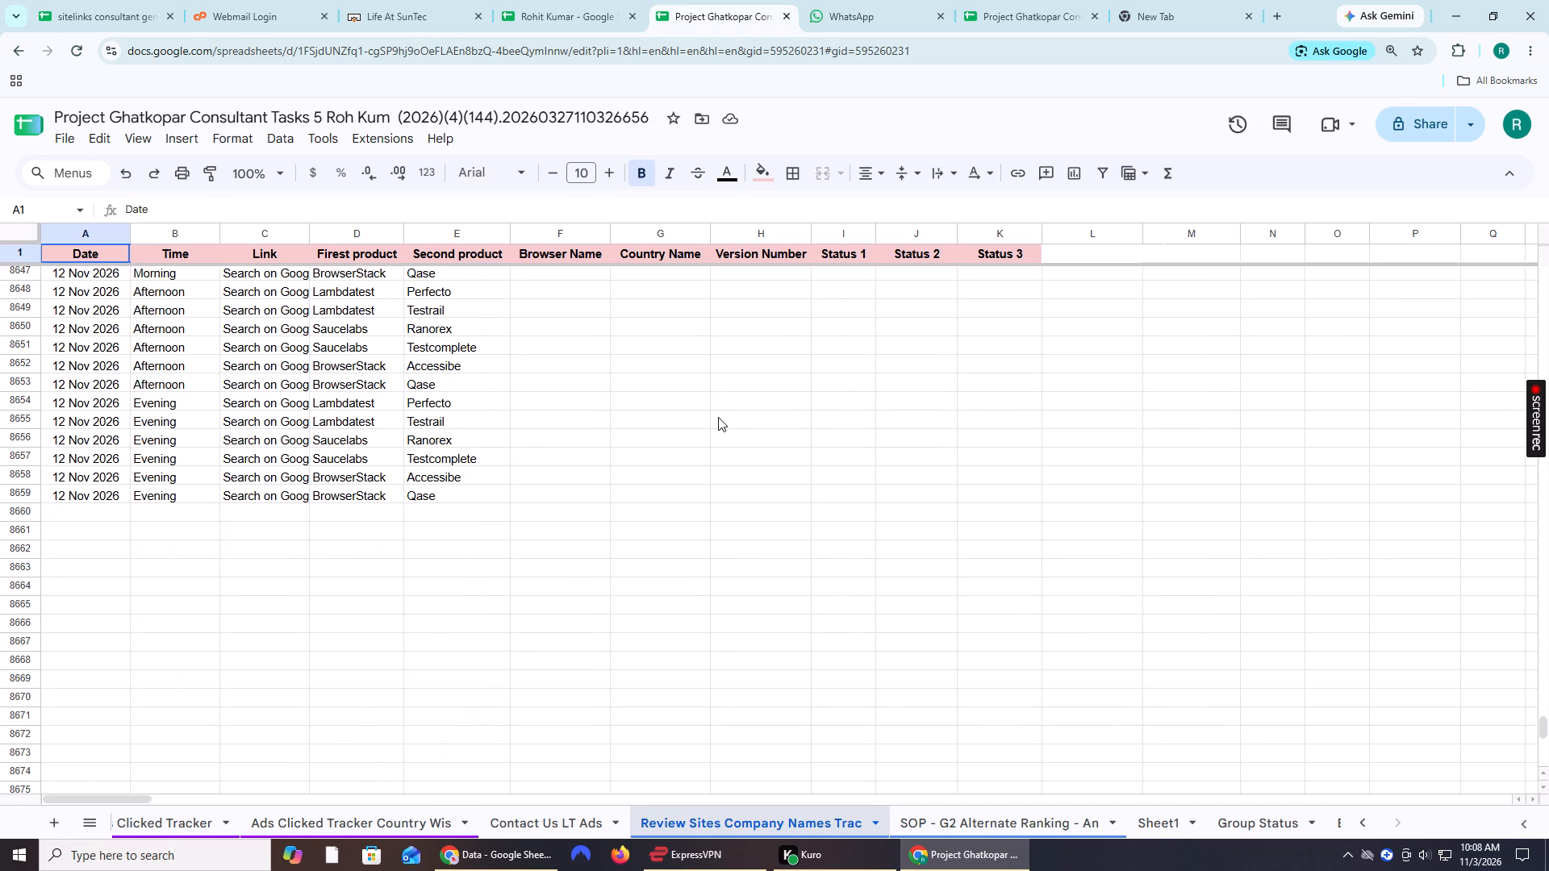
Copy the 22 Oct 2026 browser and country entries, Morning through Evening, from rows 8320 to 8335 of the tracker.
scroll(718, 417, up, 13)
scroll(718, 417, up, 16)
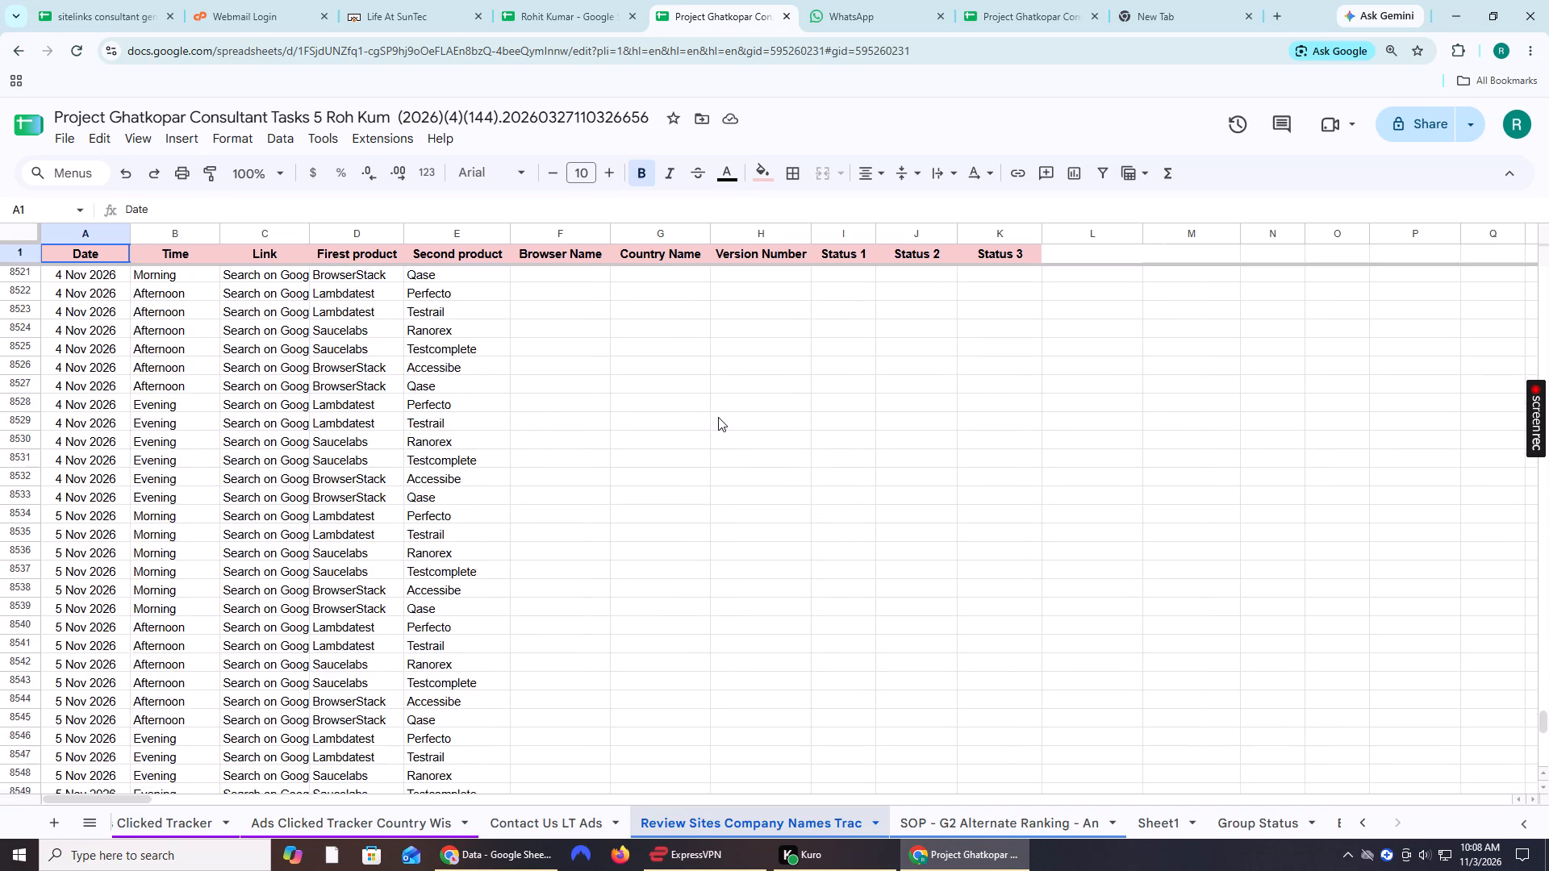
scroll(718, 417, up, 19)
scroll(718, 417, down, 5)
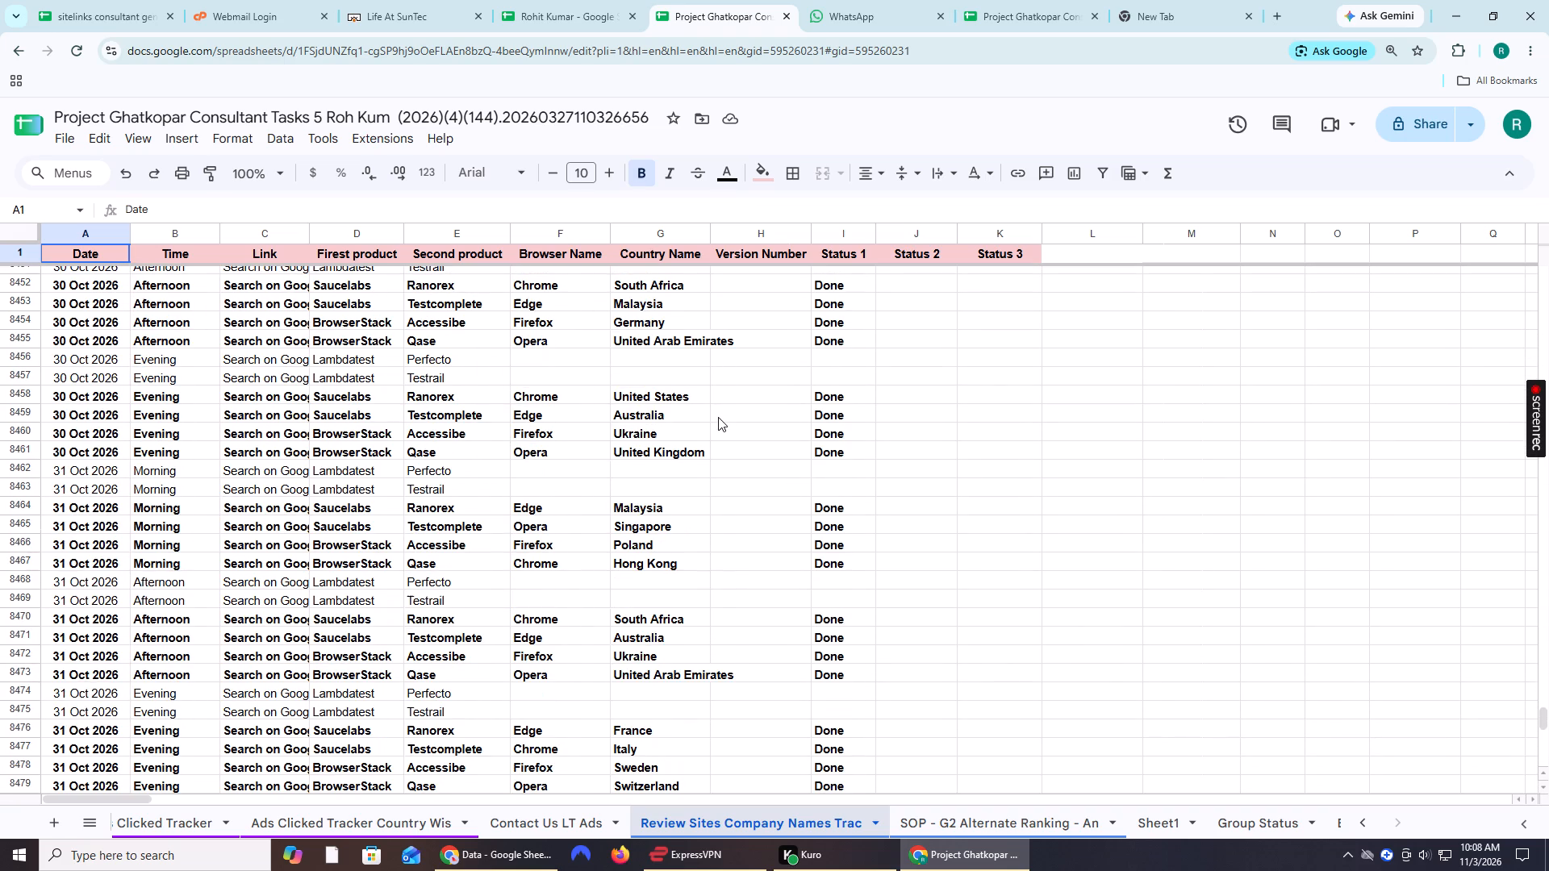
scroll(718, 417, up, 20)
scroll(718, 417, up, 5)
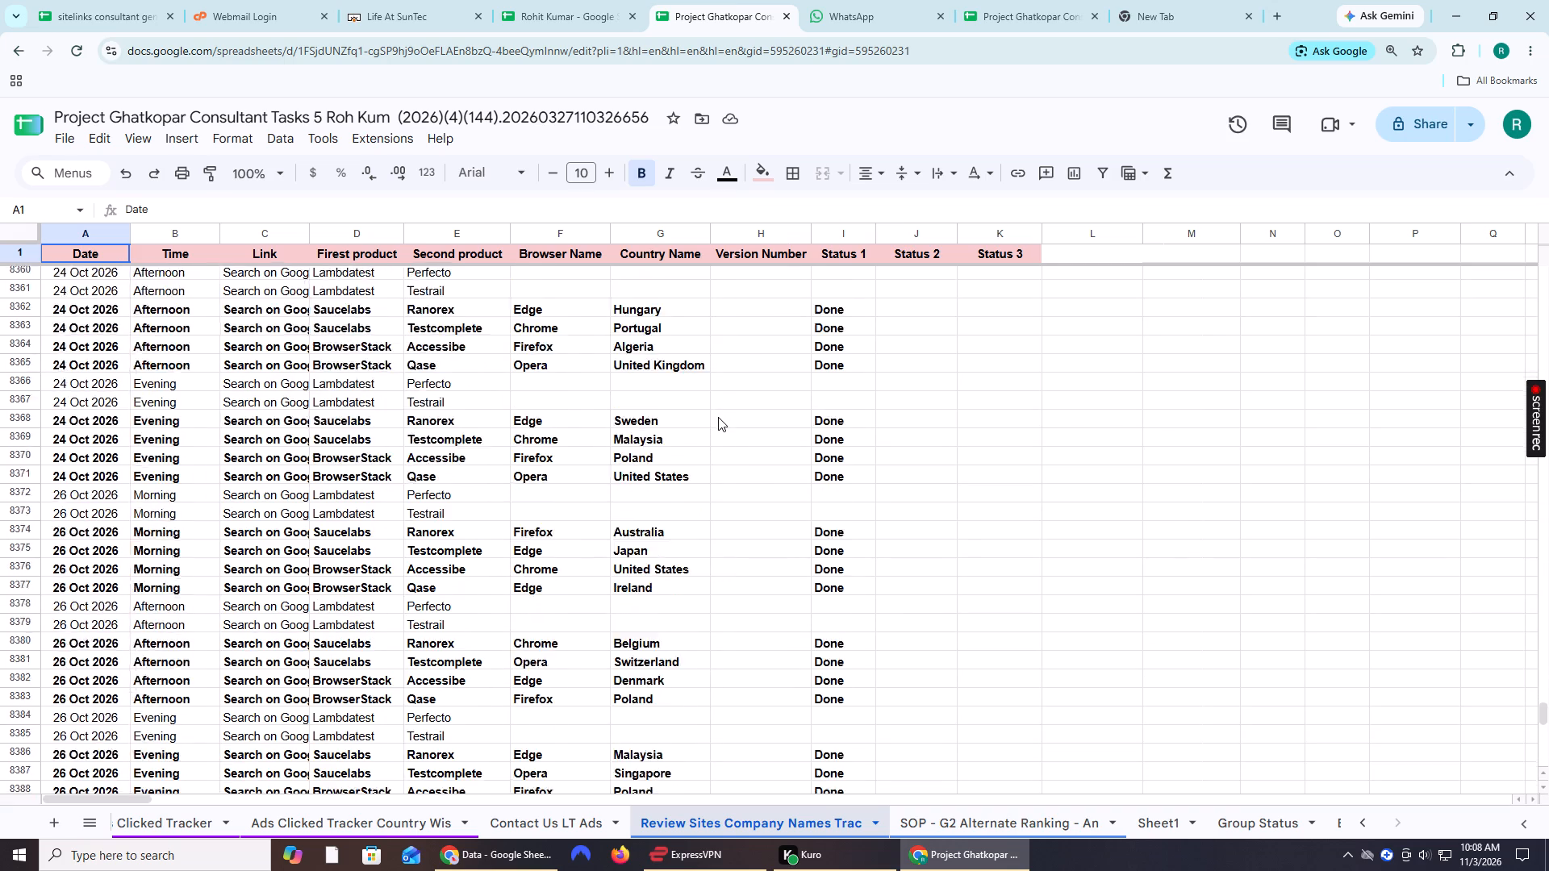
scroll(718, 417, up, 4)
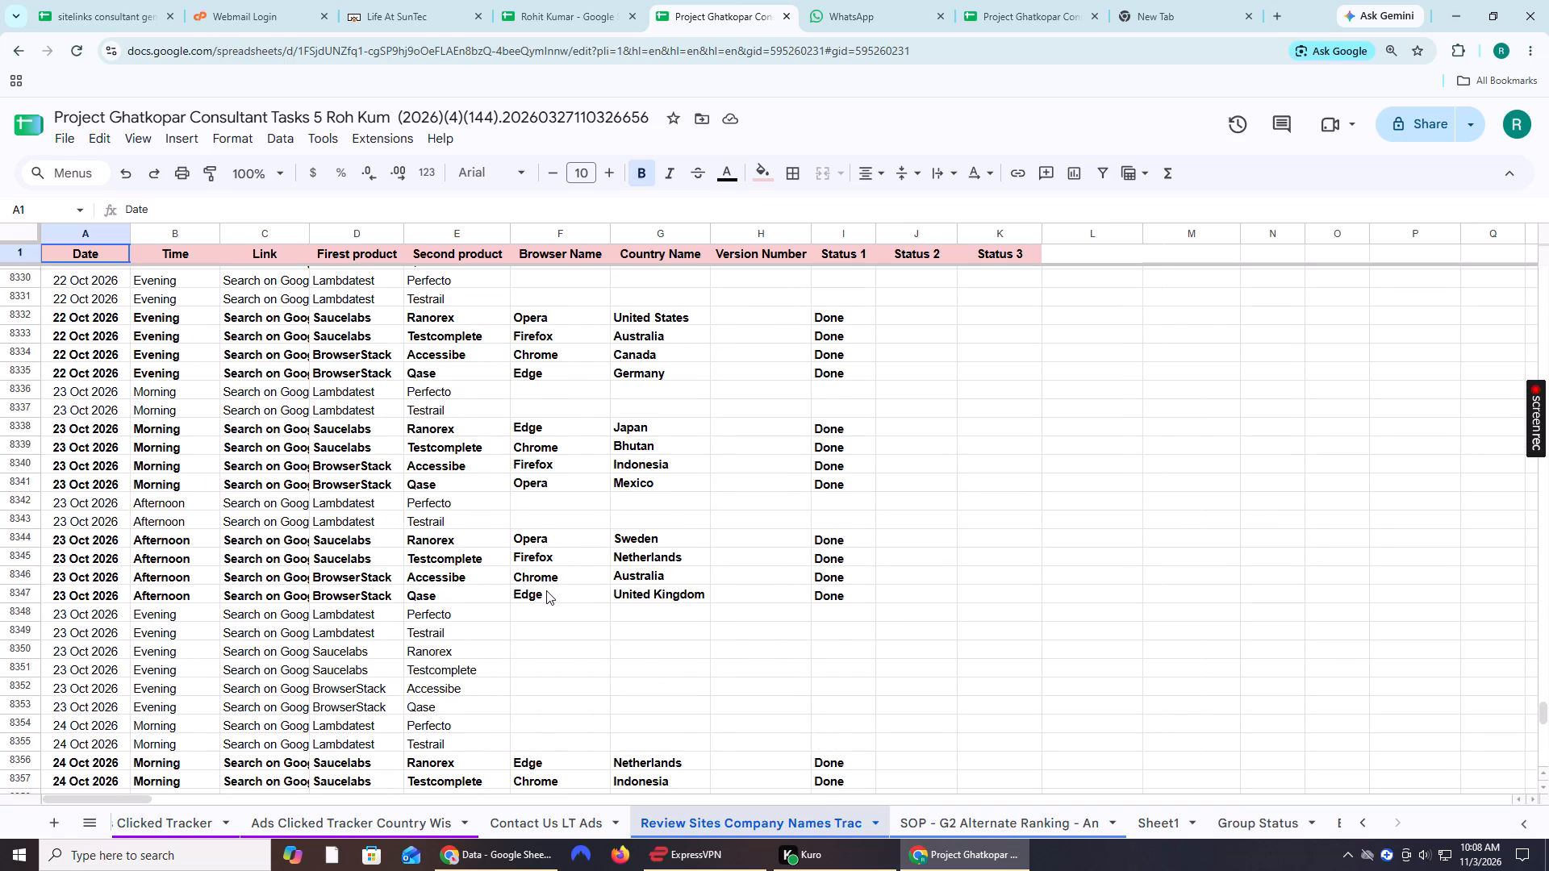
click(540, 594)
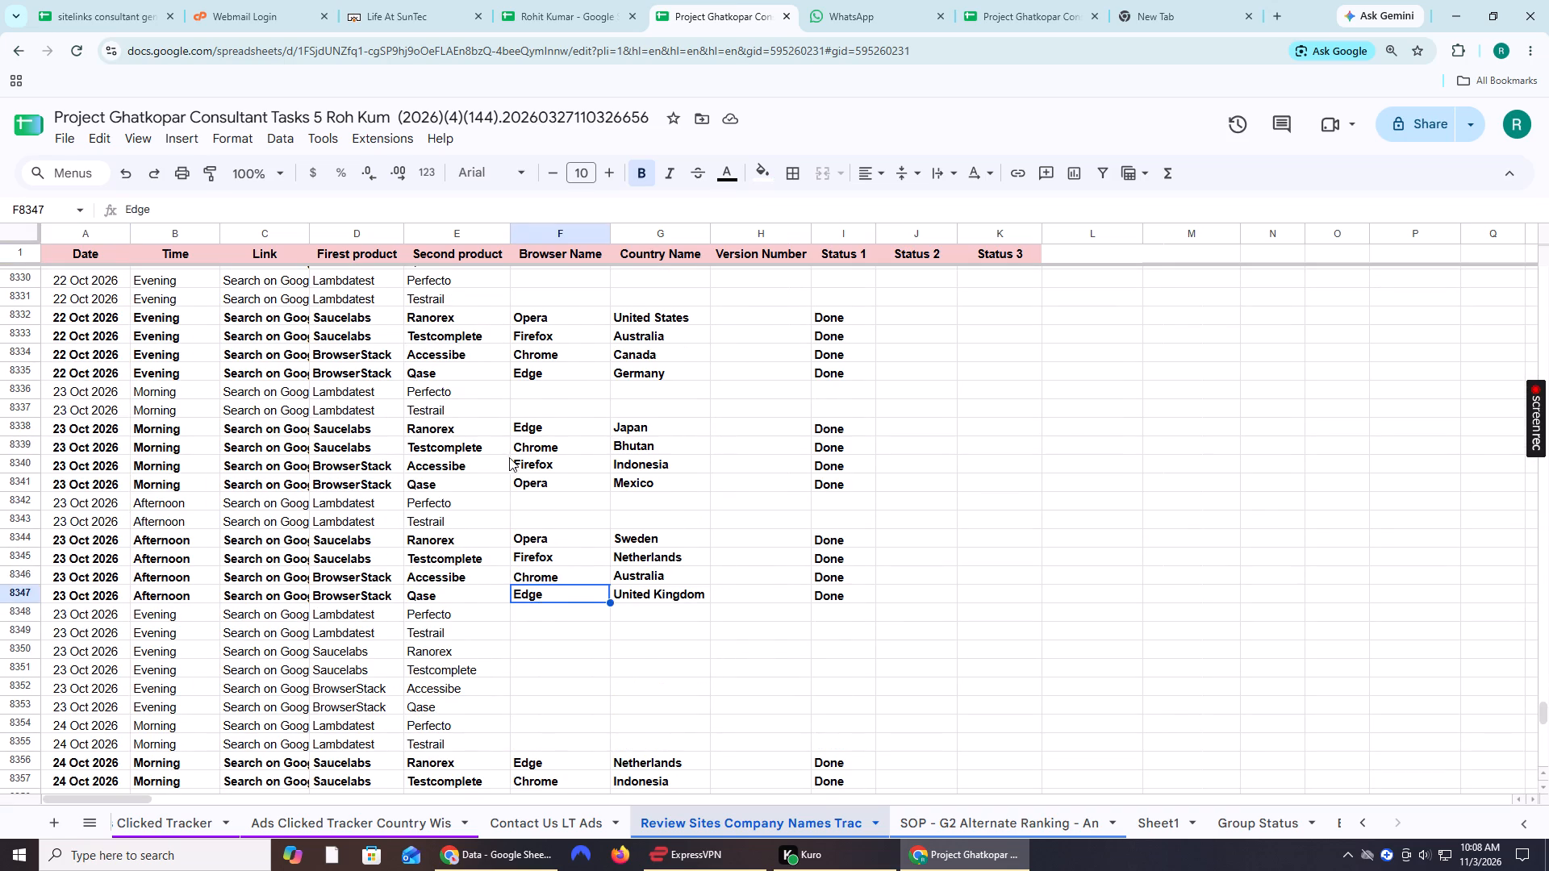
scroll(509, 433, up, 1)
click(525, 454)
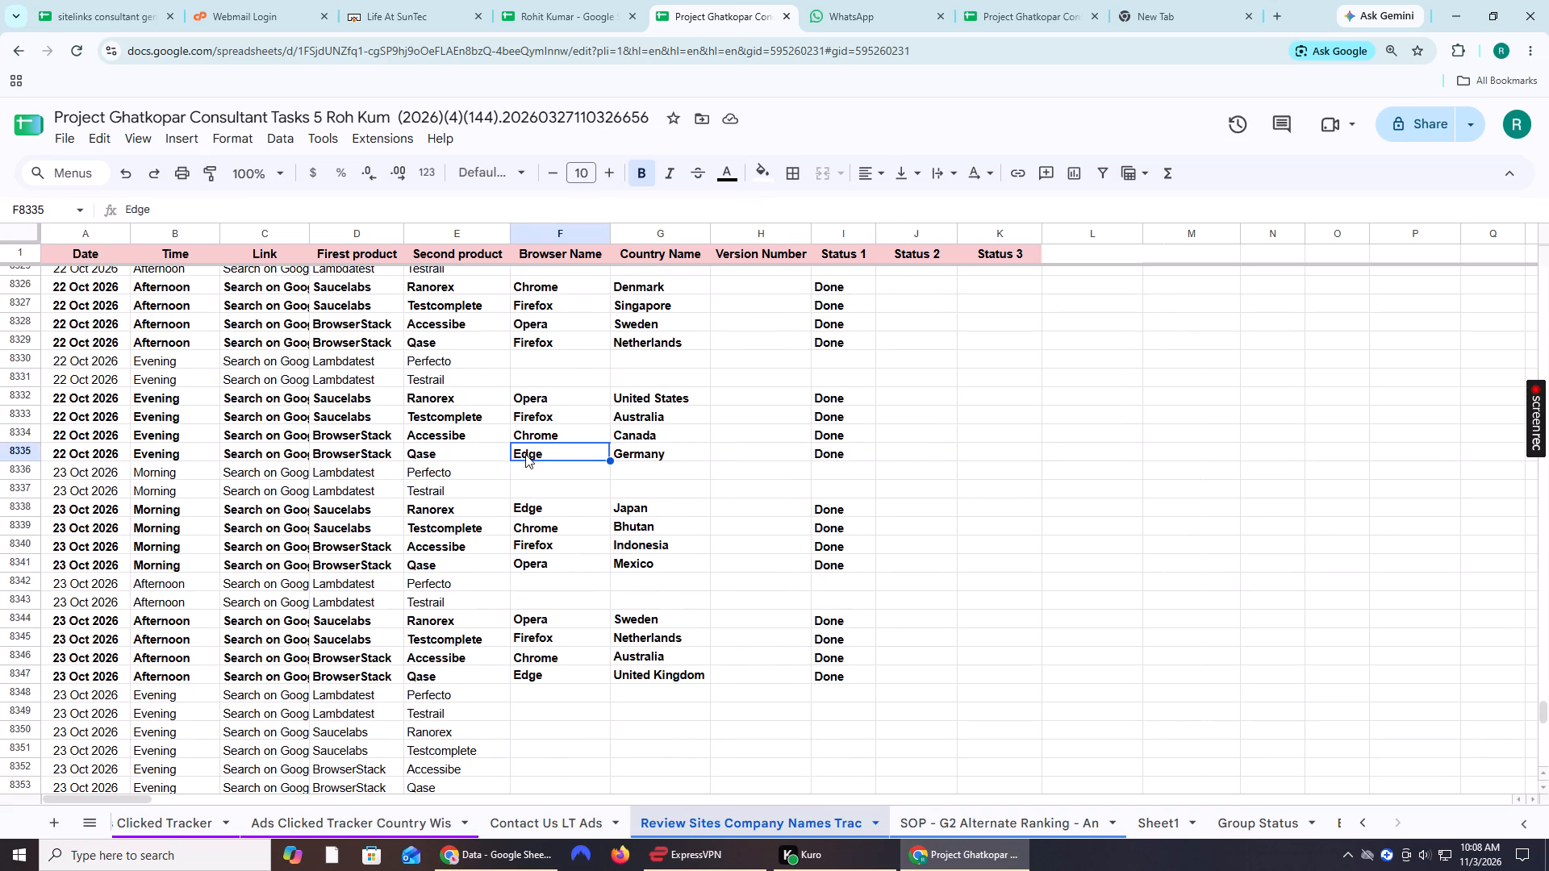
key(shift+Right)
key(shift+Up)
key(shift+Up)
key(shift+Up)
key(shift+Up)
key(shift+Up)
key(shift+Up)
key(shift+Up)
key(shift+Up)
key(shift+Up)
key(shift+Up)
key(shift+Up)
key(shift+Up)
key(shift+Up)
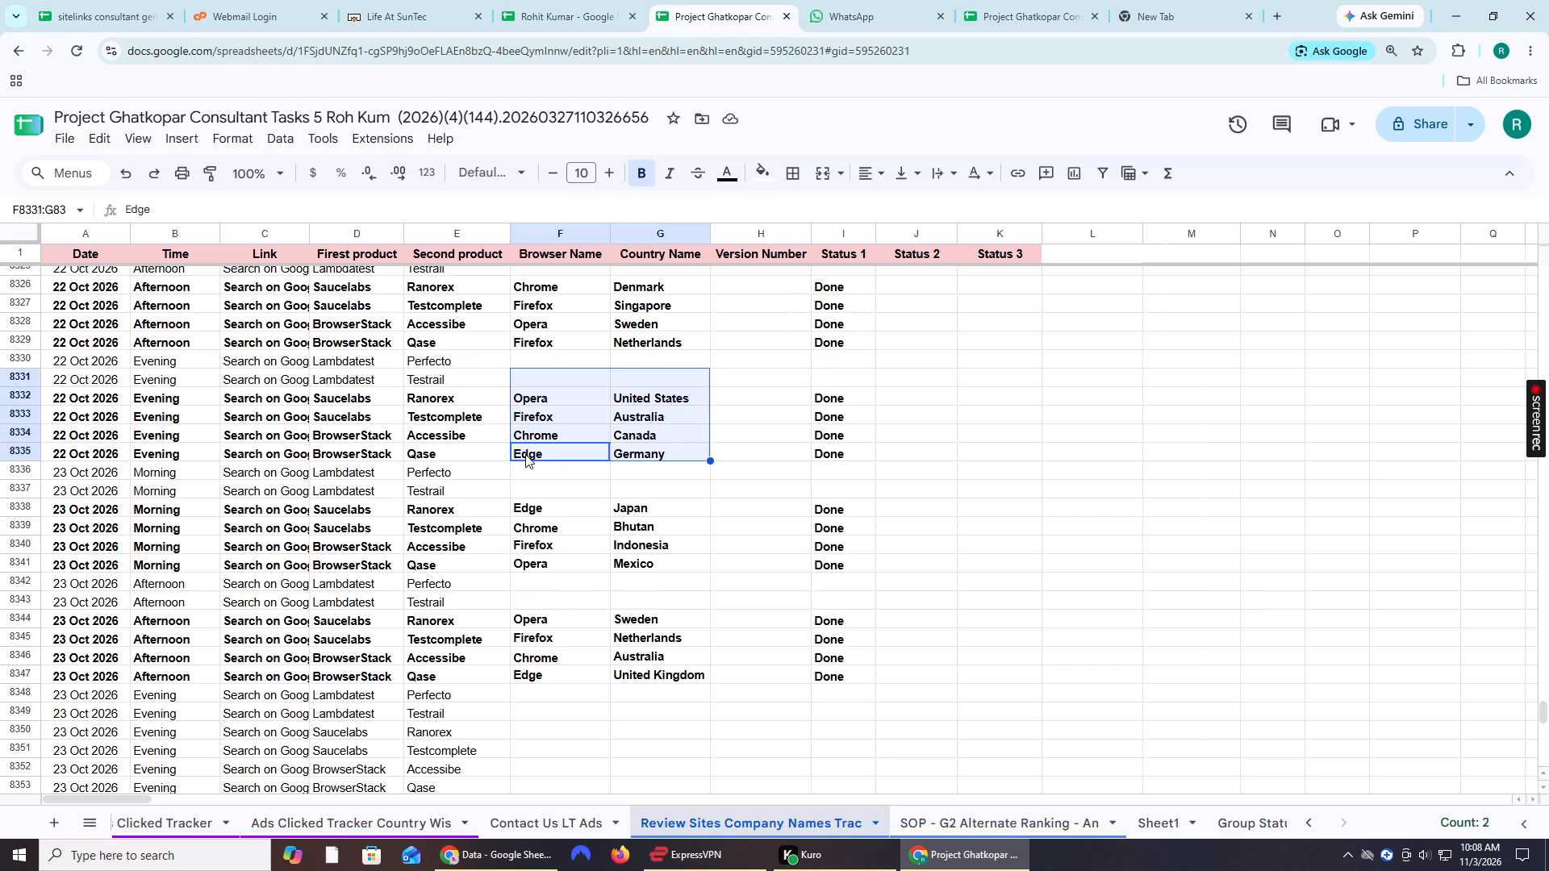
key(shift+Up)
key(shift+Up)
key(shift+Up)
key(shift+Up)
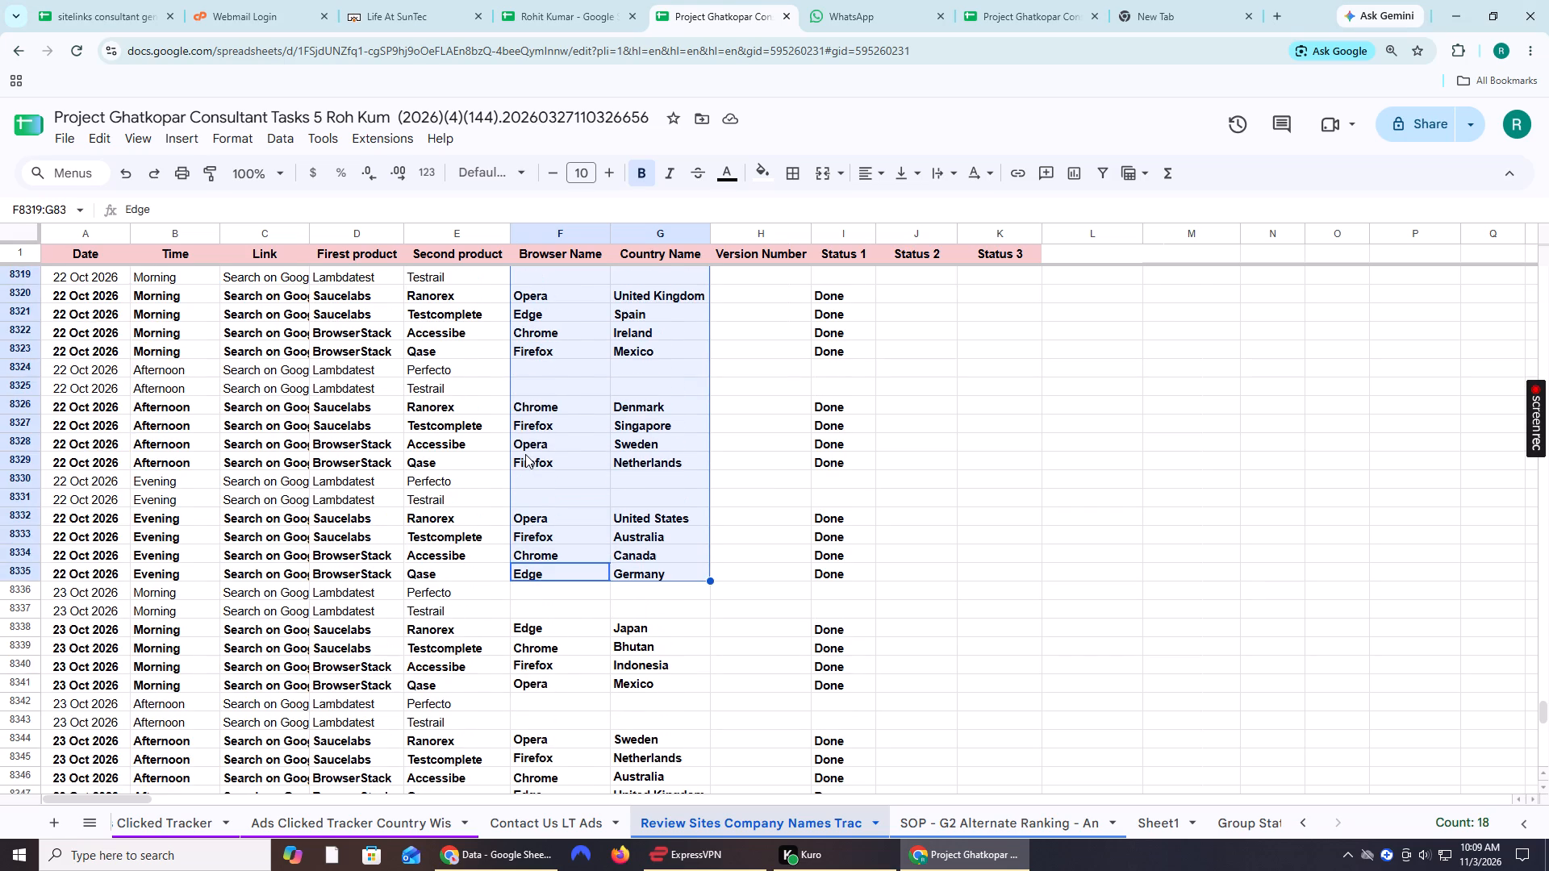
key(shift+Down)
key(ctrl+c)
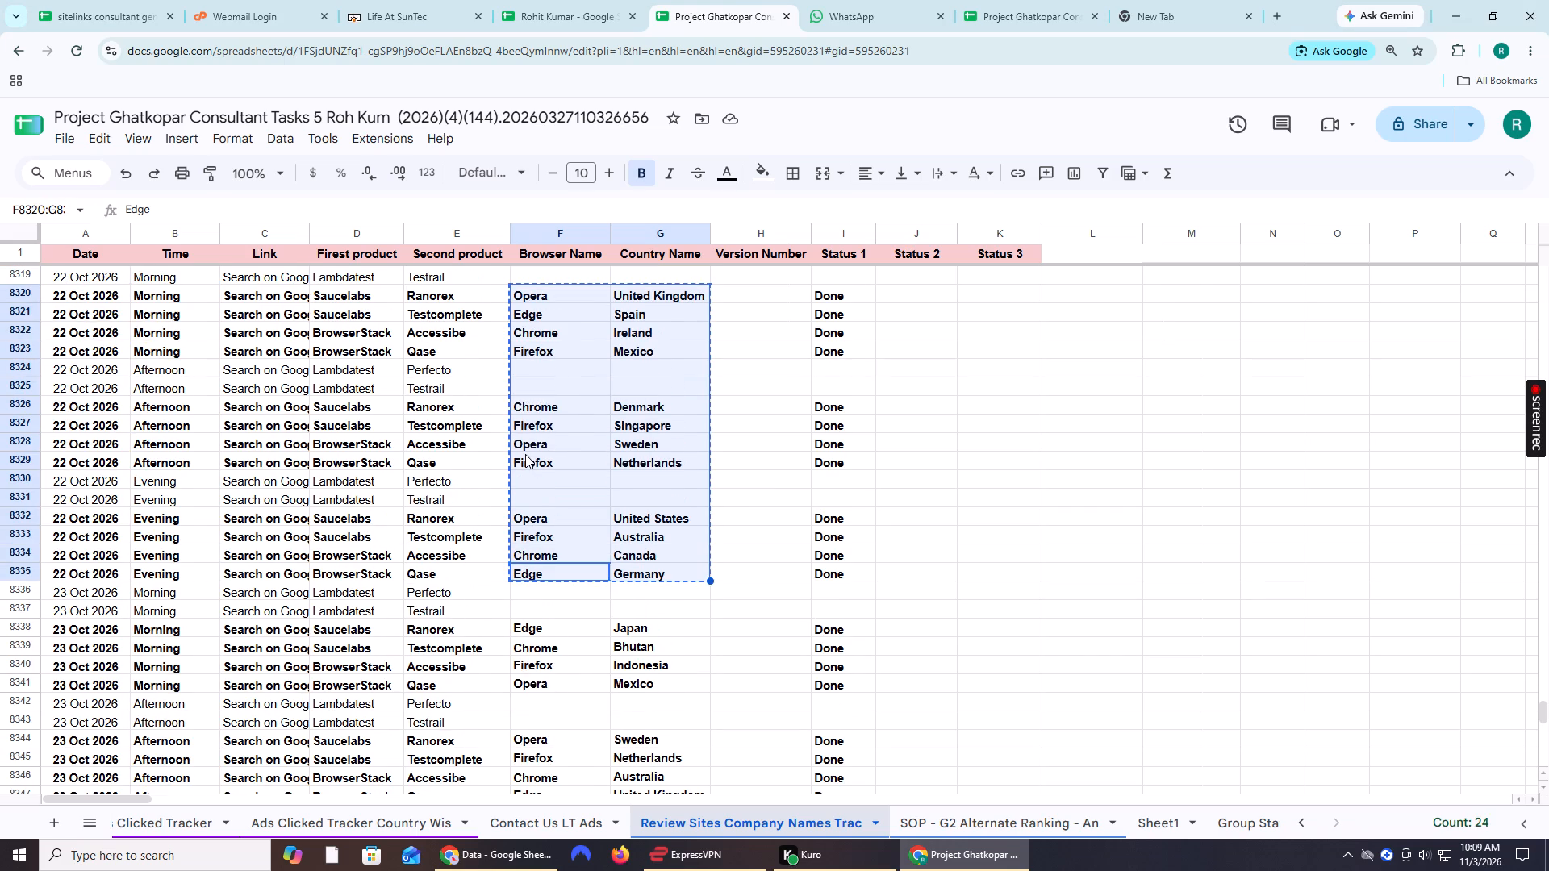
Paste the copied browser and country entries into the 3 Nov 2026 rows, starting at the Morning Ranorex row, 8500.
scroll(595, 640, down, 13)
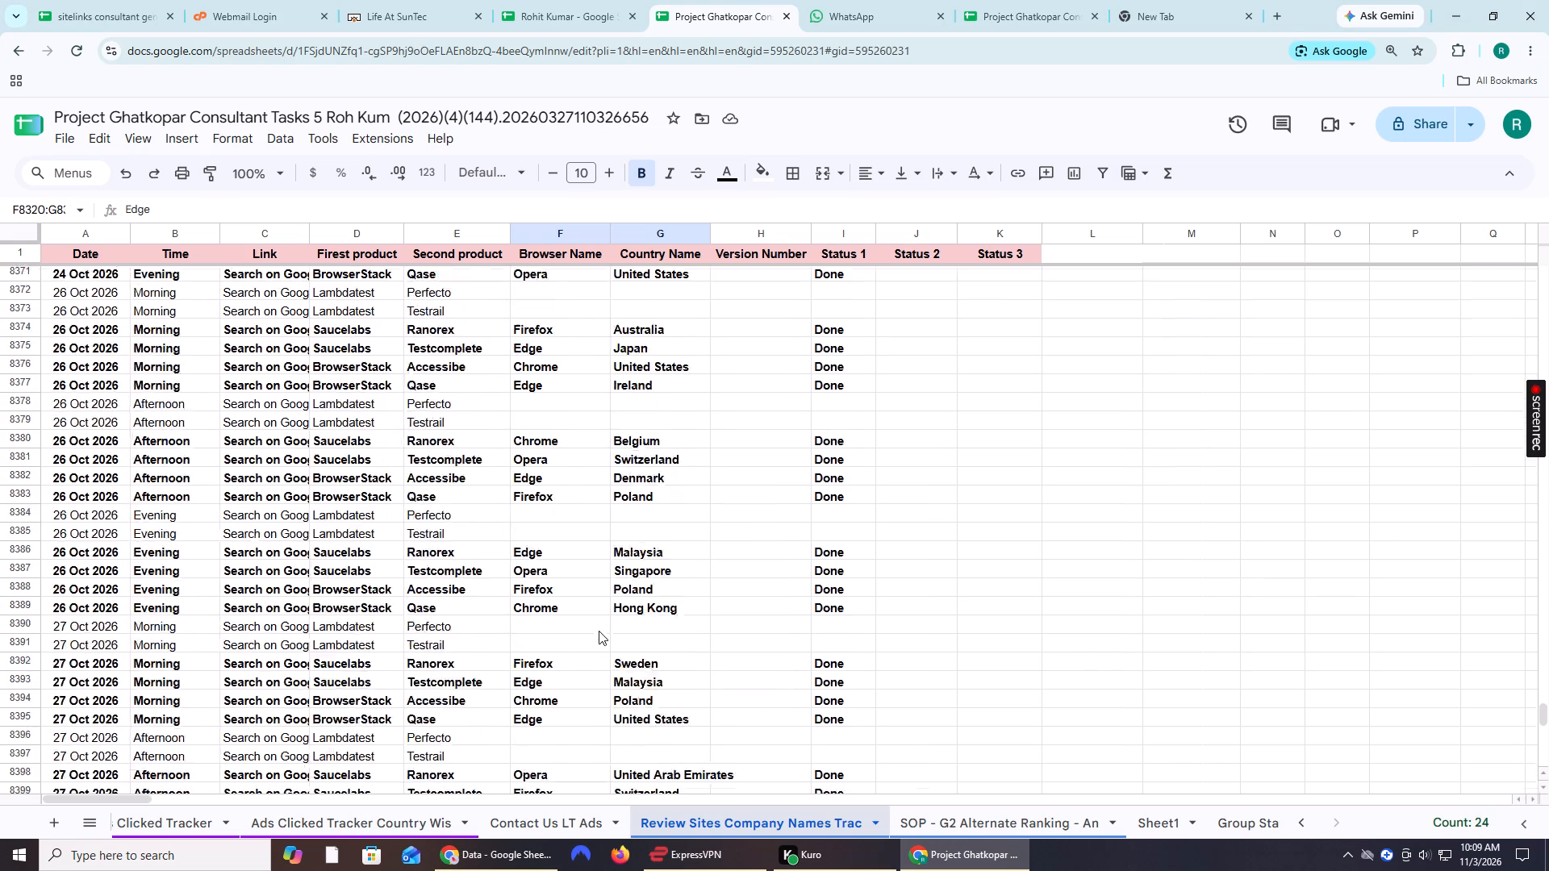
scroll(599, 631, down, 20)
scroll(599, 631, down, 18)
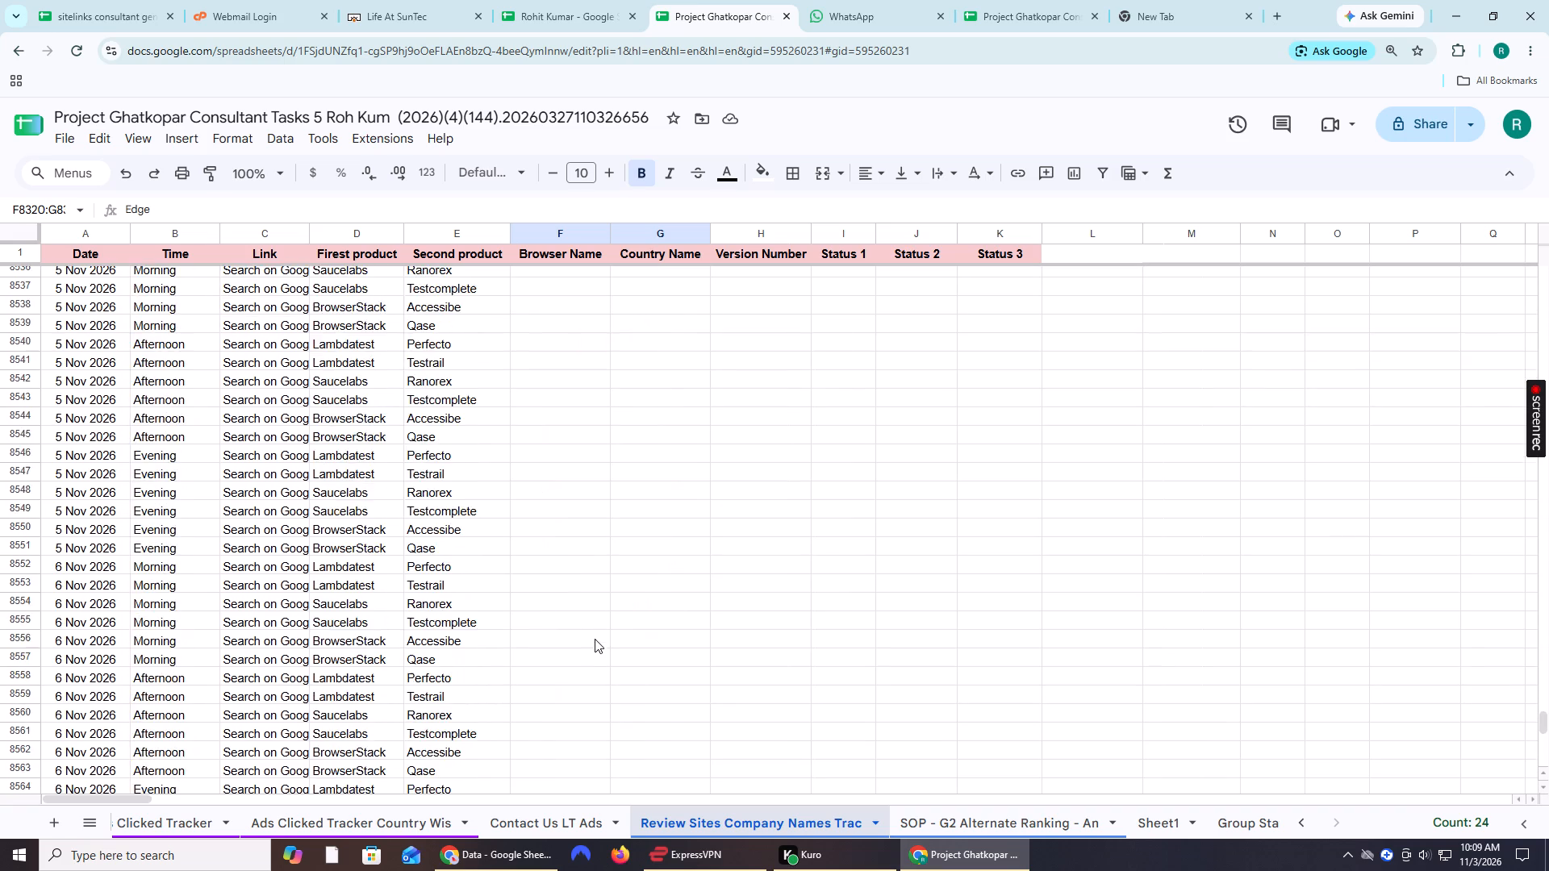
scroll(595, 636, down, 7)
scroll(595, 636, down, 16)
scroll(589, 650, up, 7)
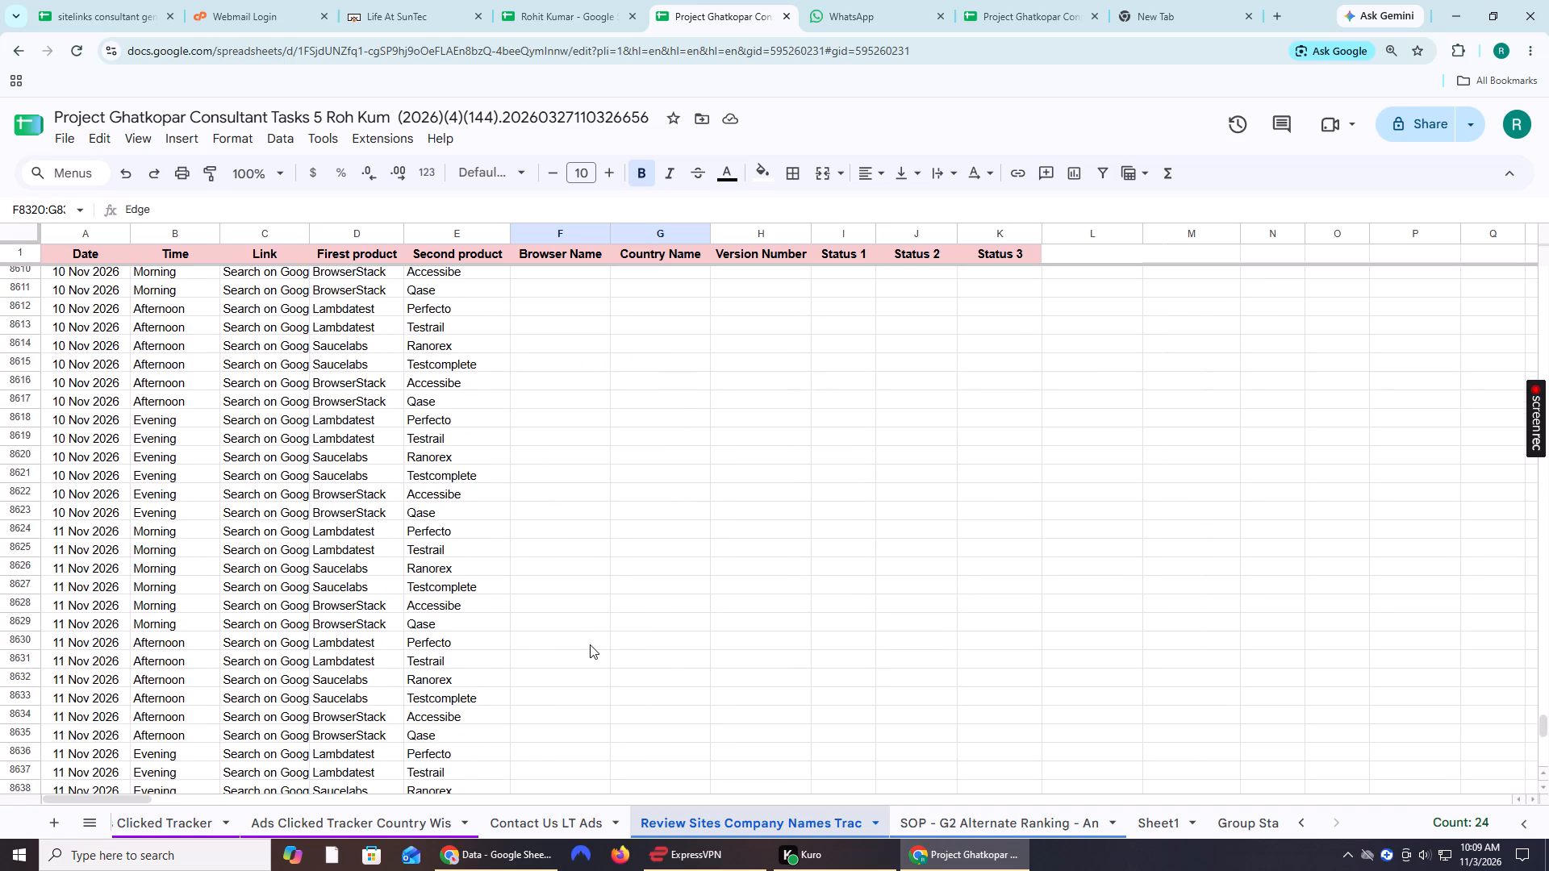
scroll(590, 644, up, 19)
scroll(590, 644, up, 13)
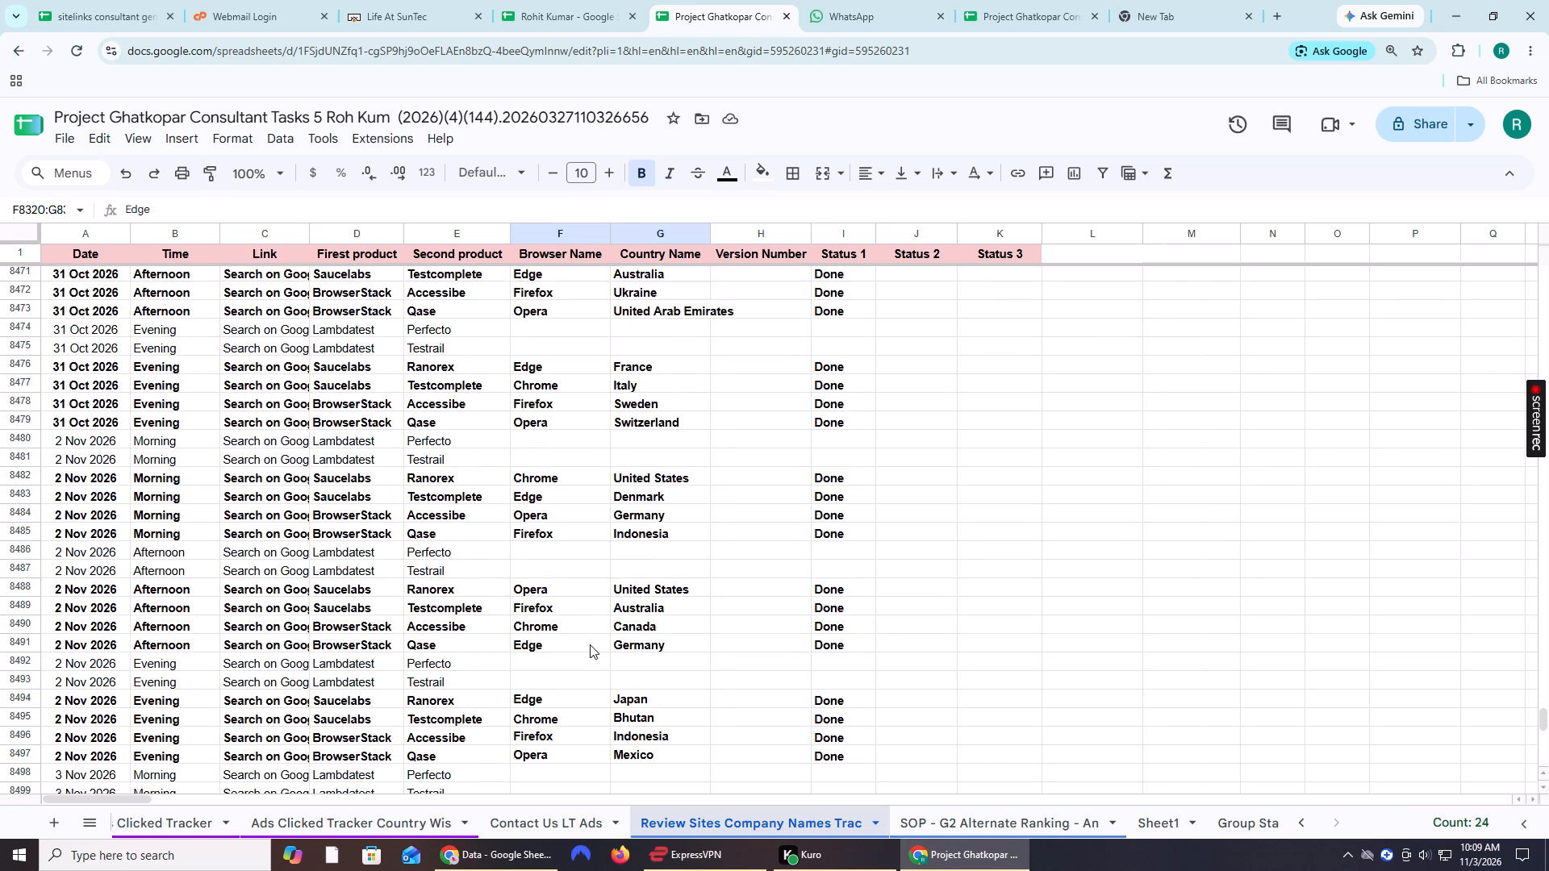
scroll(590, 644, down, 4)
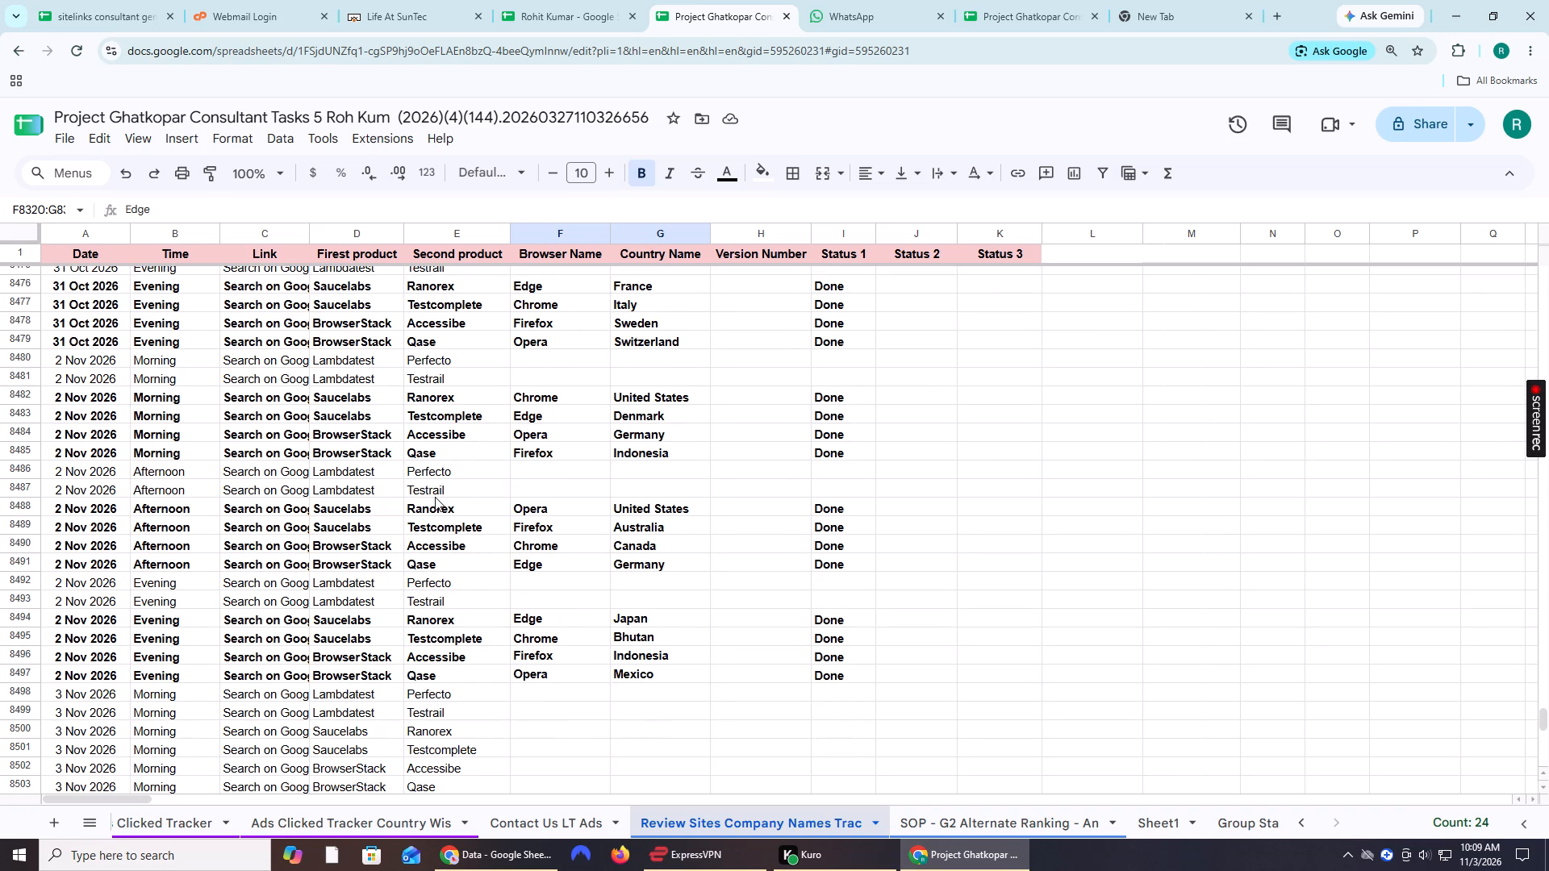
click(520, 485)
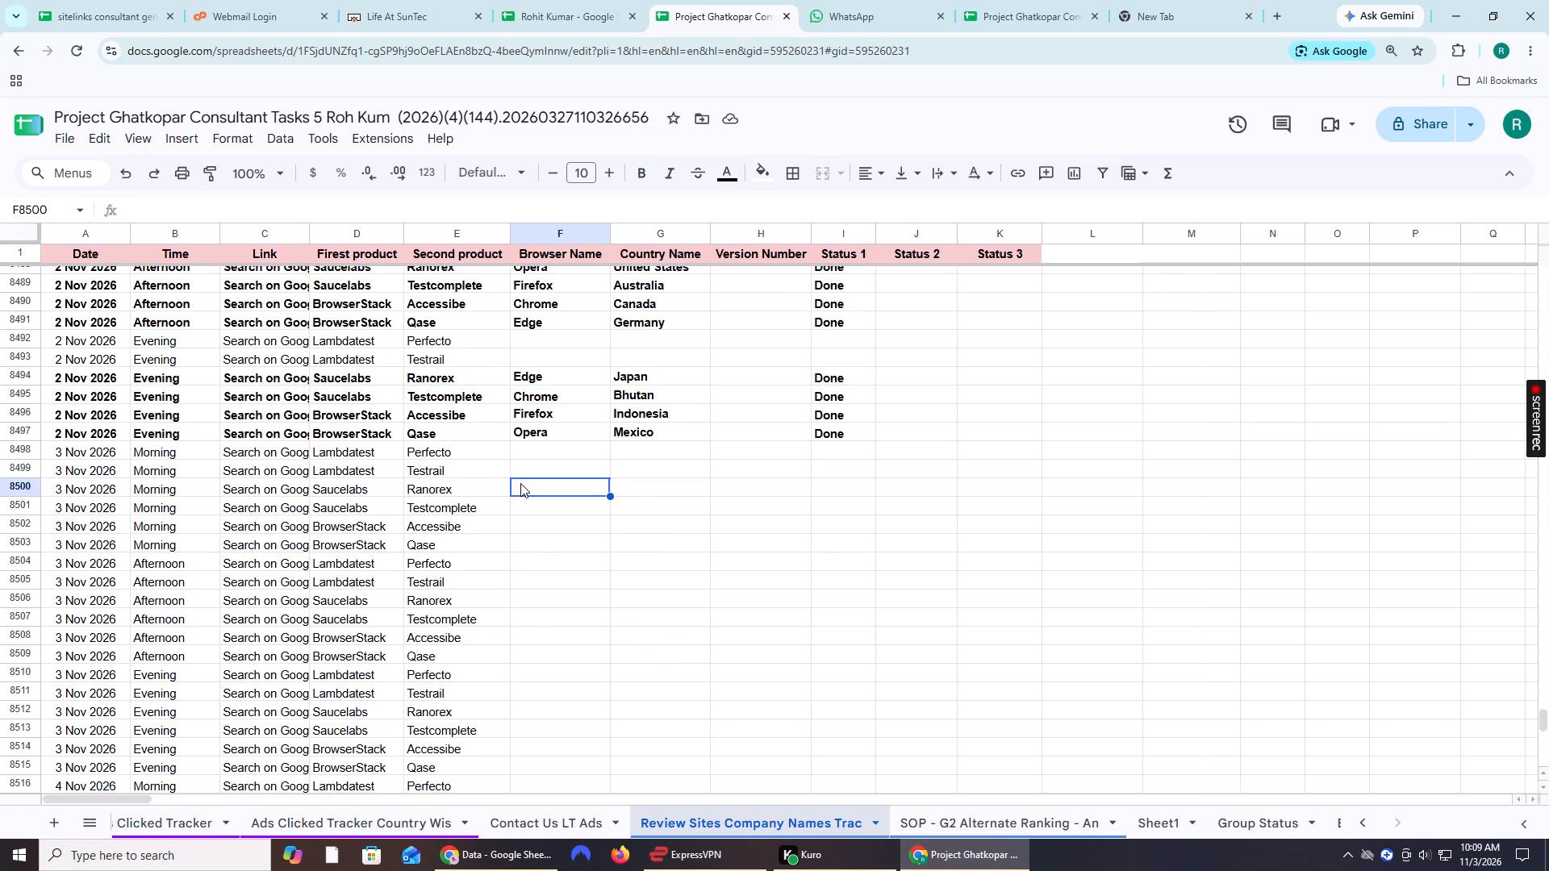
key(ctrl+v)
click(563, 558)
Bold the Date through Browser Name cells of the four 3 Nov 2026 Morning rows from Ranorex to Qase.
click(524, 486)
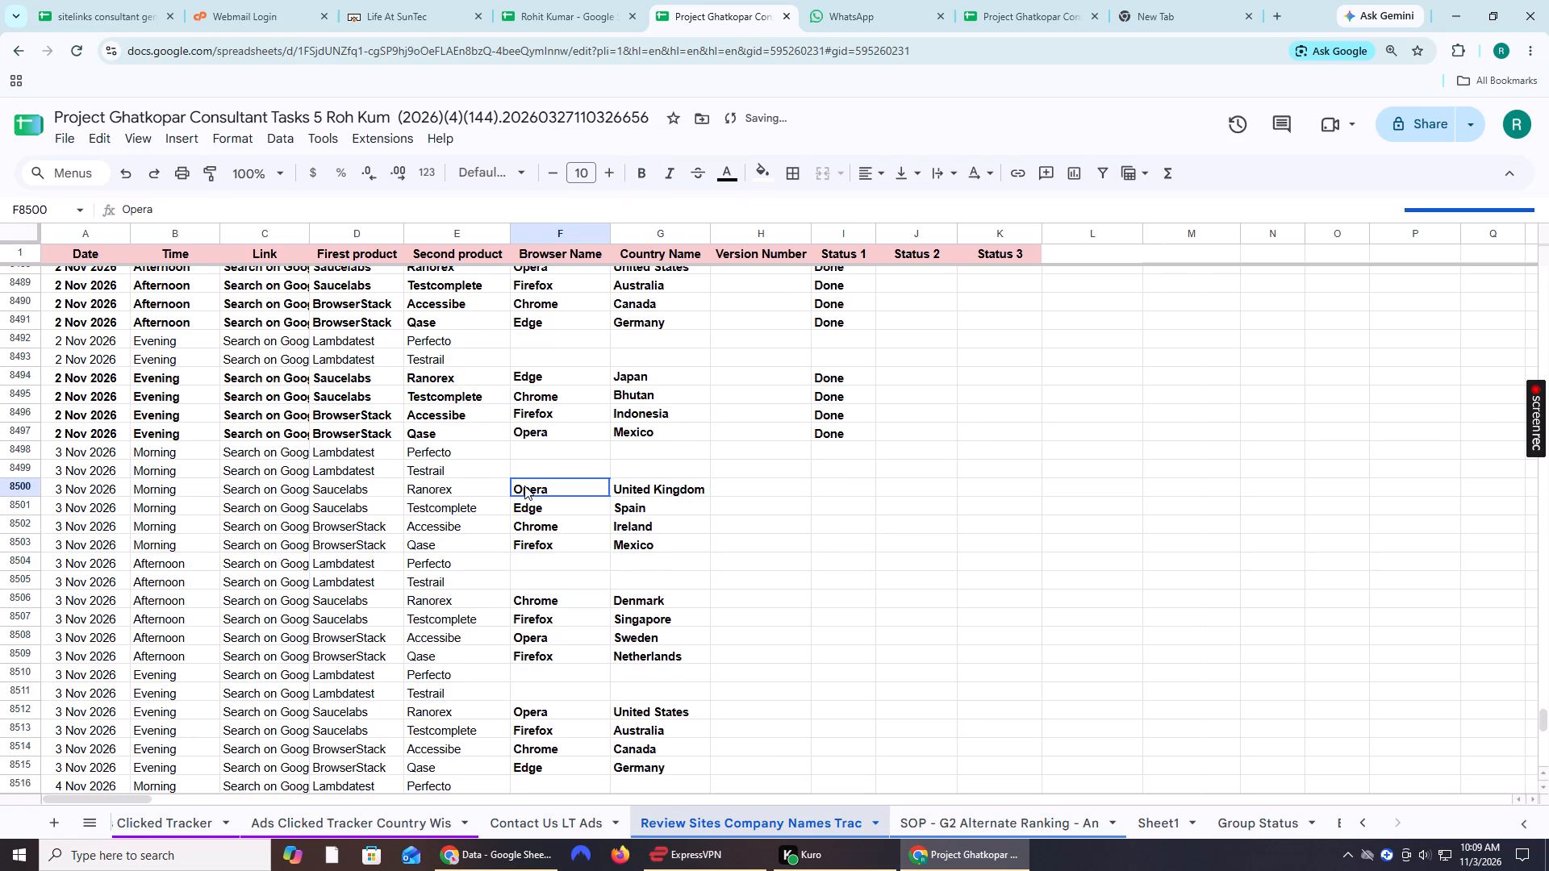
key(shift+Down)
key(shift+Down)
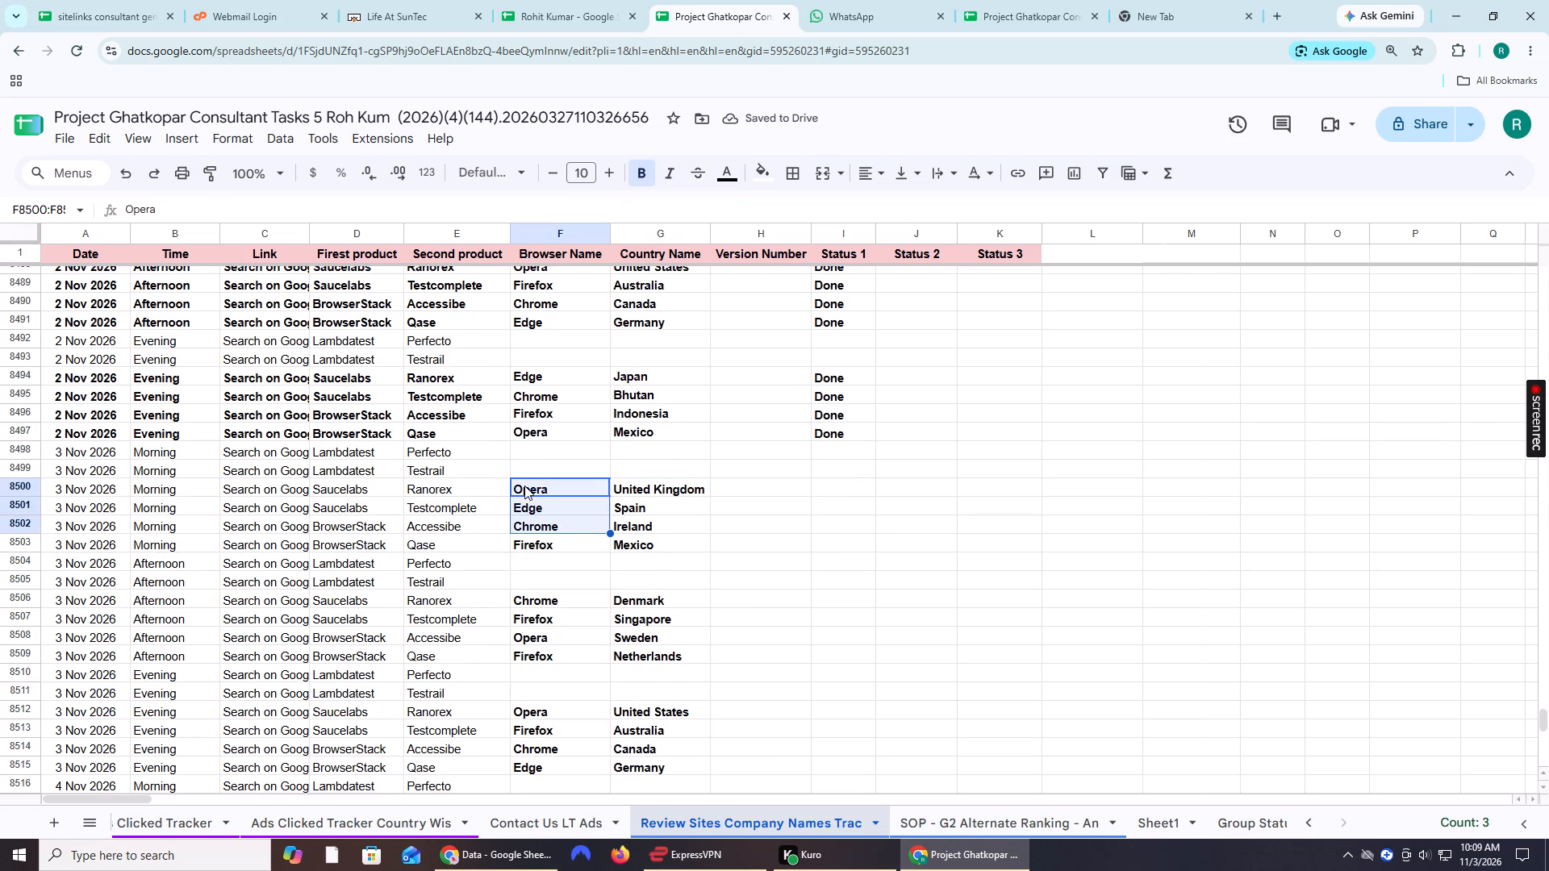
key(shift+Down)
key(shift+Left)
key(shift+Left)
key(shift+Left)
key(shift+Left)
key(shift+Left)
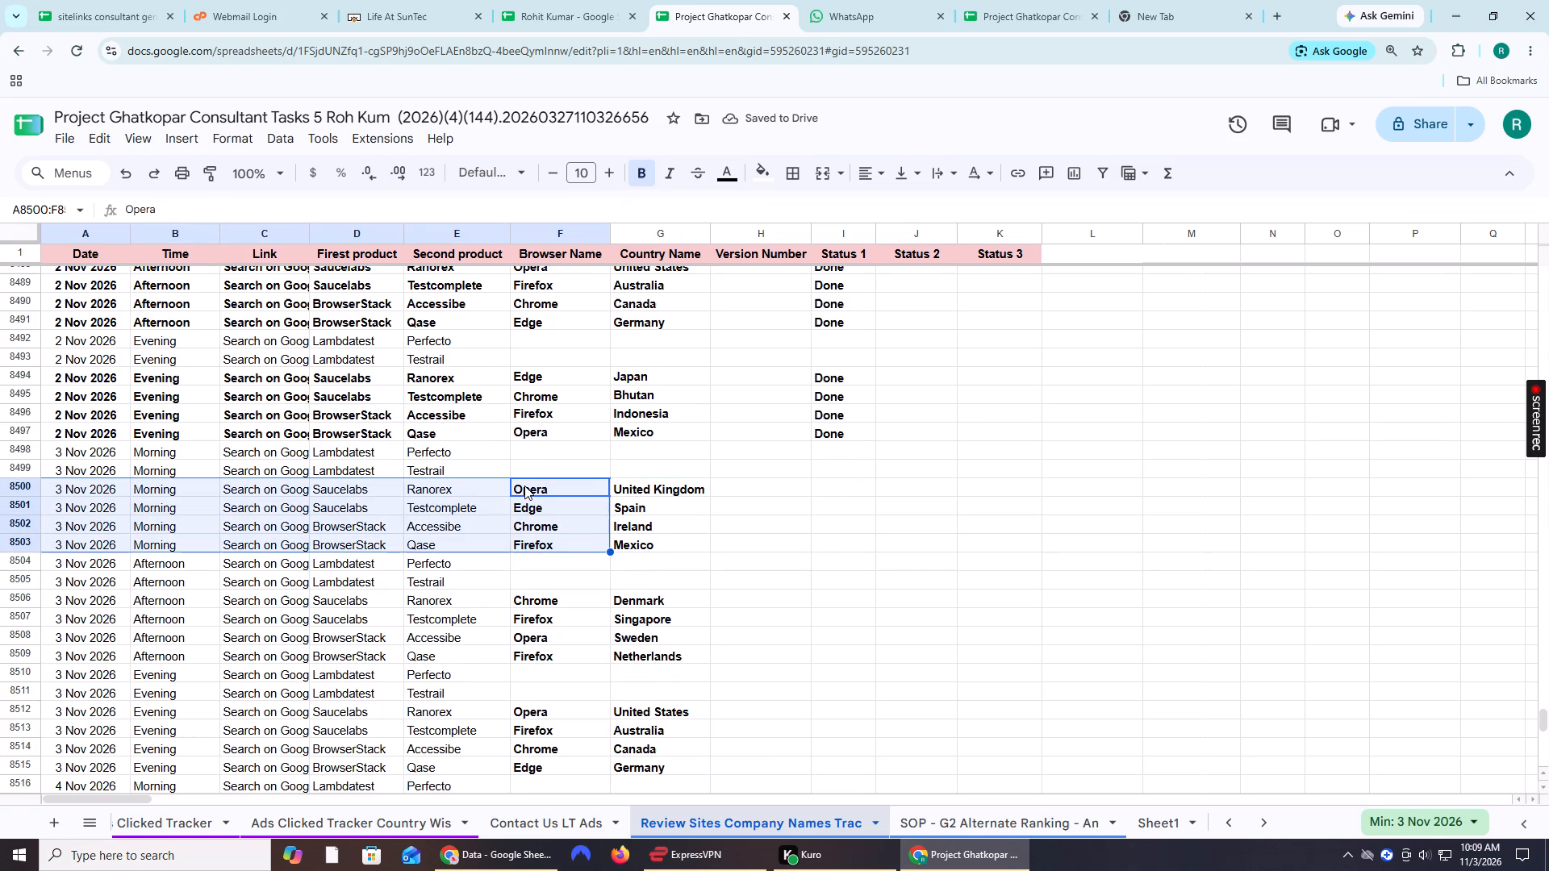
key(ctrl+b)
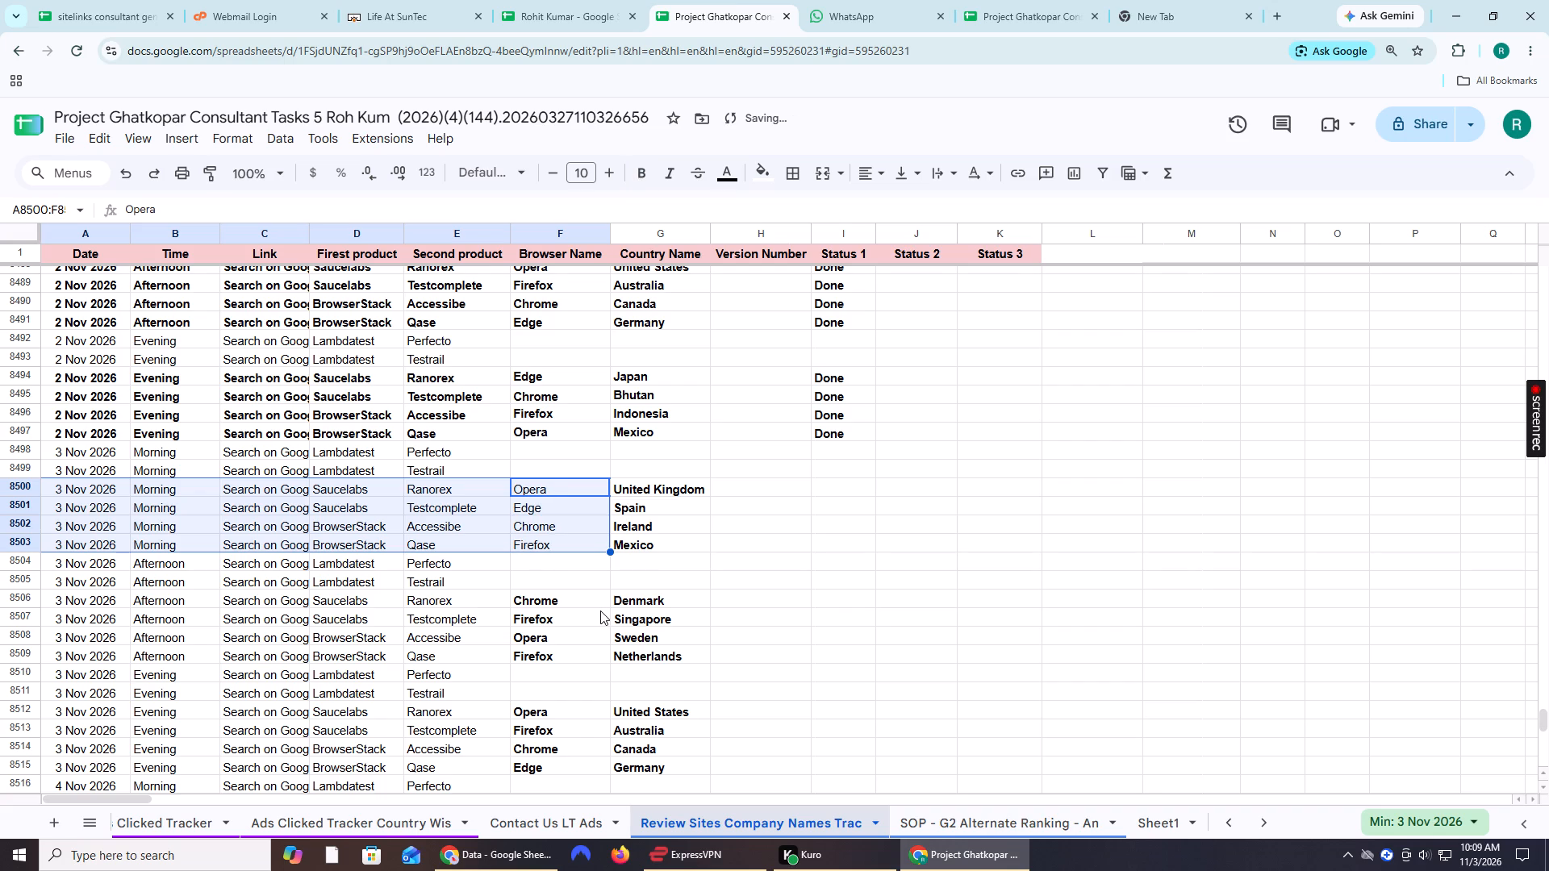
key(ctrl+b)
Bold the Date through Browser Name cells of the four 3 Nov 2026 Afternoon rows from Ranorex to Qase.
click(557, 612)
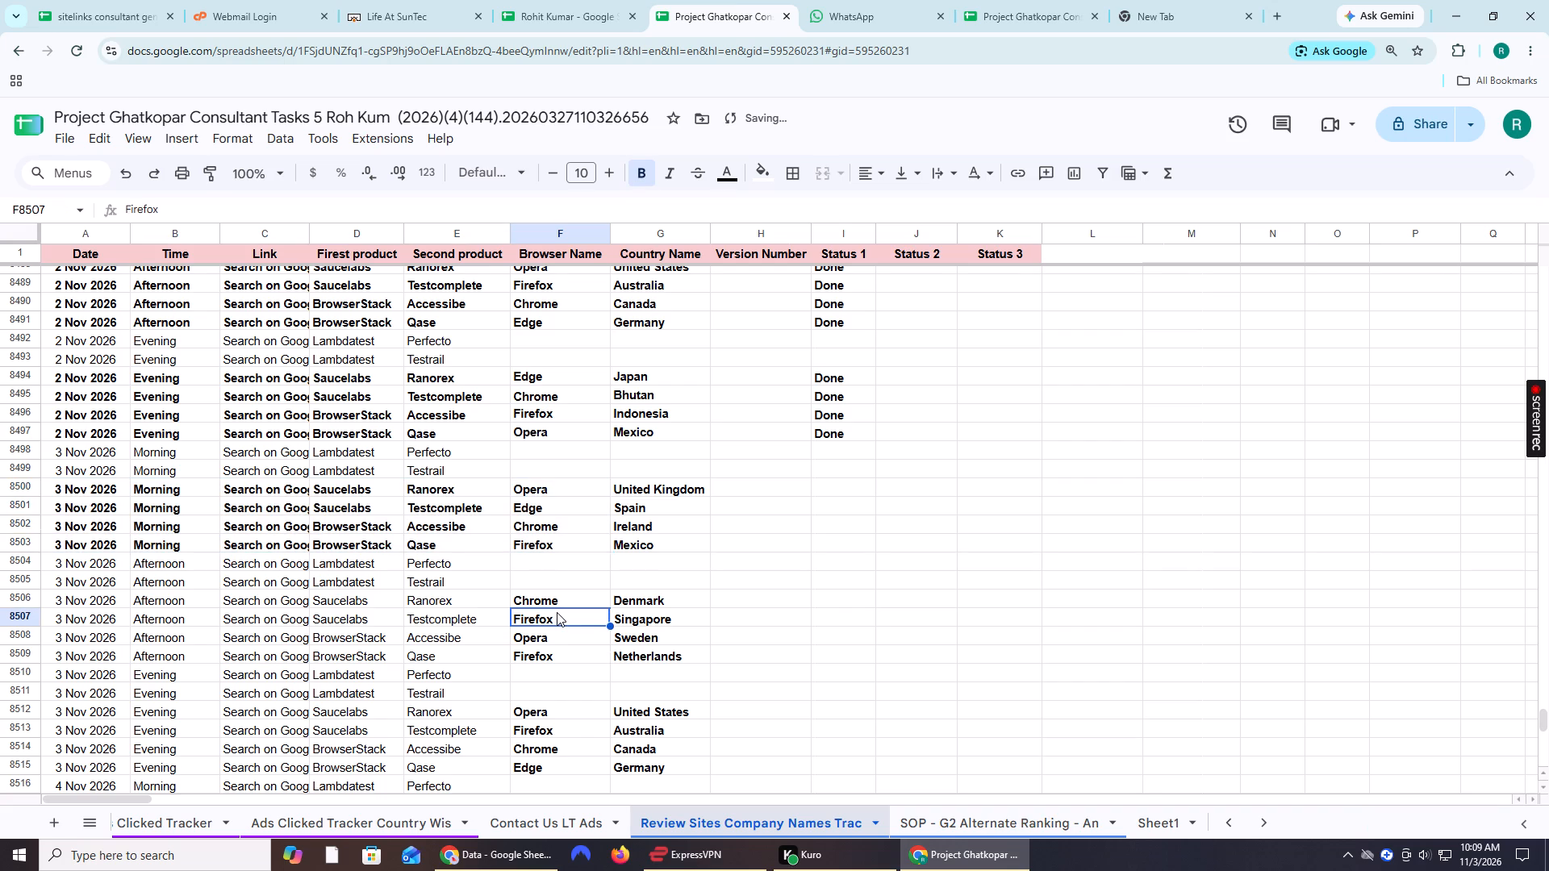
key(Up)
key(shift+Down)
key(shift+Down)
key(shift+Down)
key(shift+Left)
key(shift+Left)
key(shift+Left)
key(shift+Left)
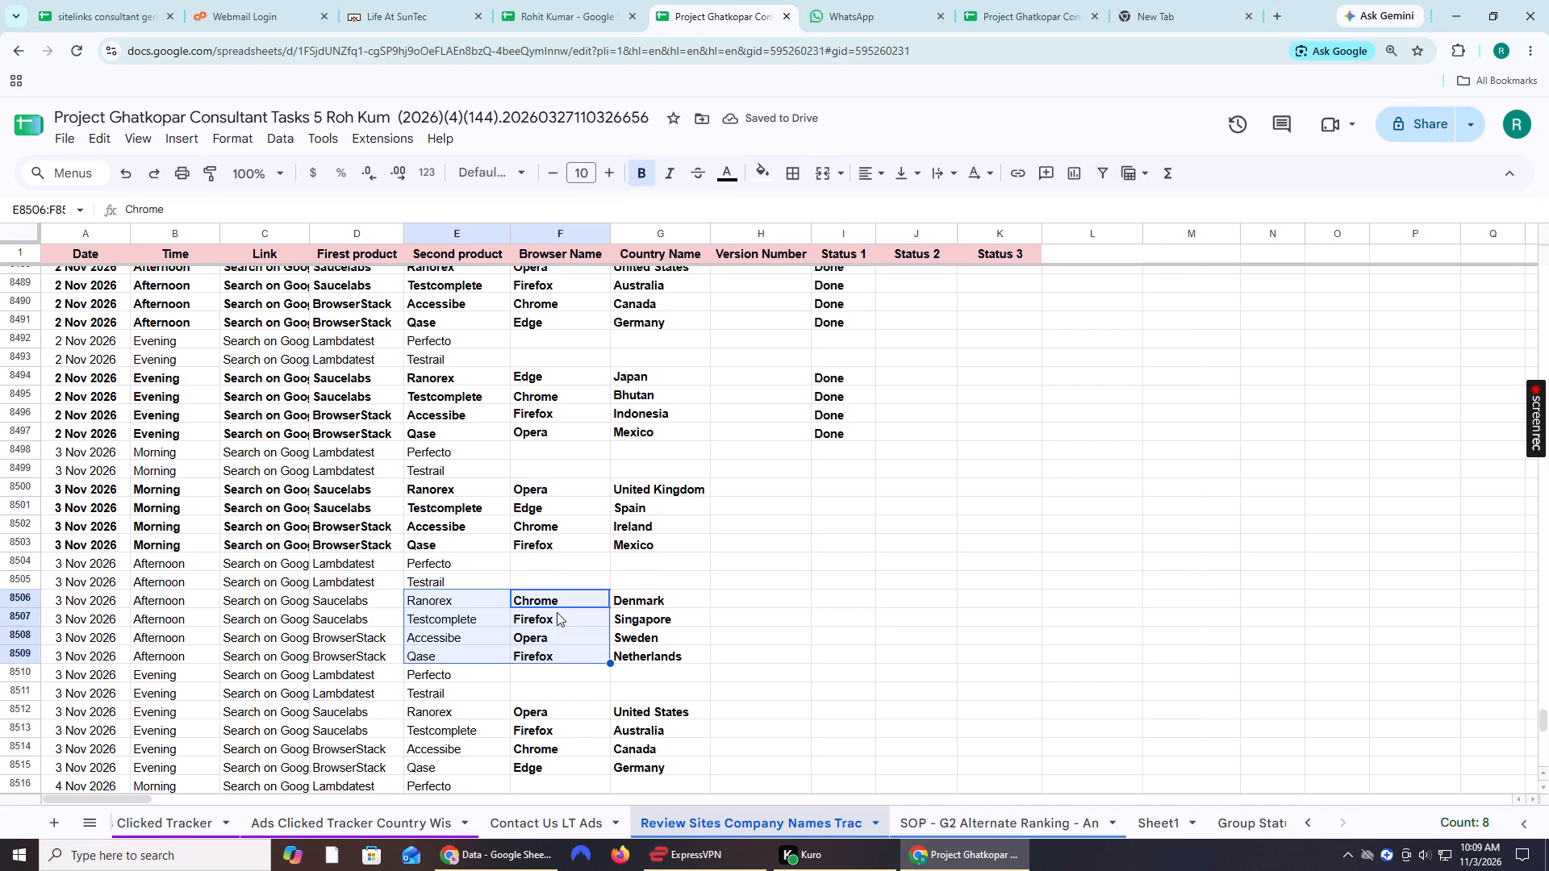
key(shift+Left)
key(shift+Left)
key(shift+Right)
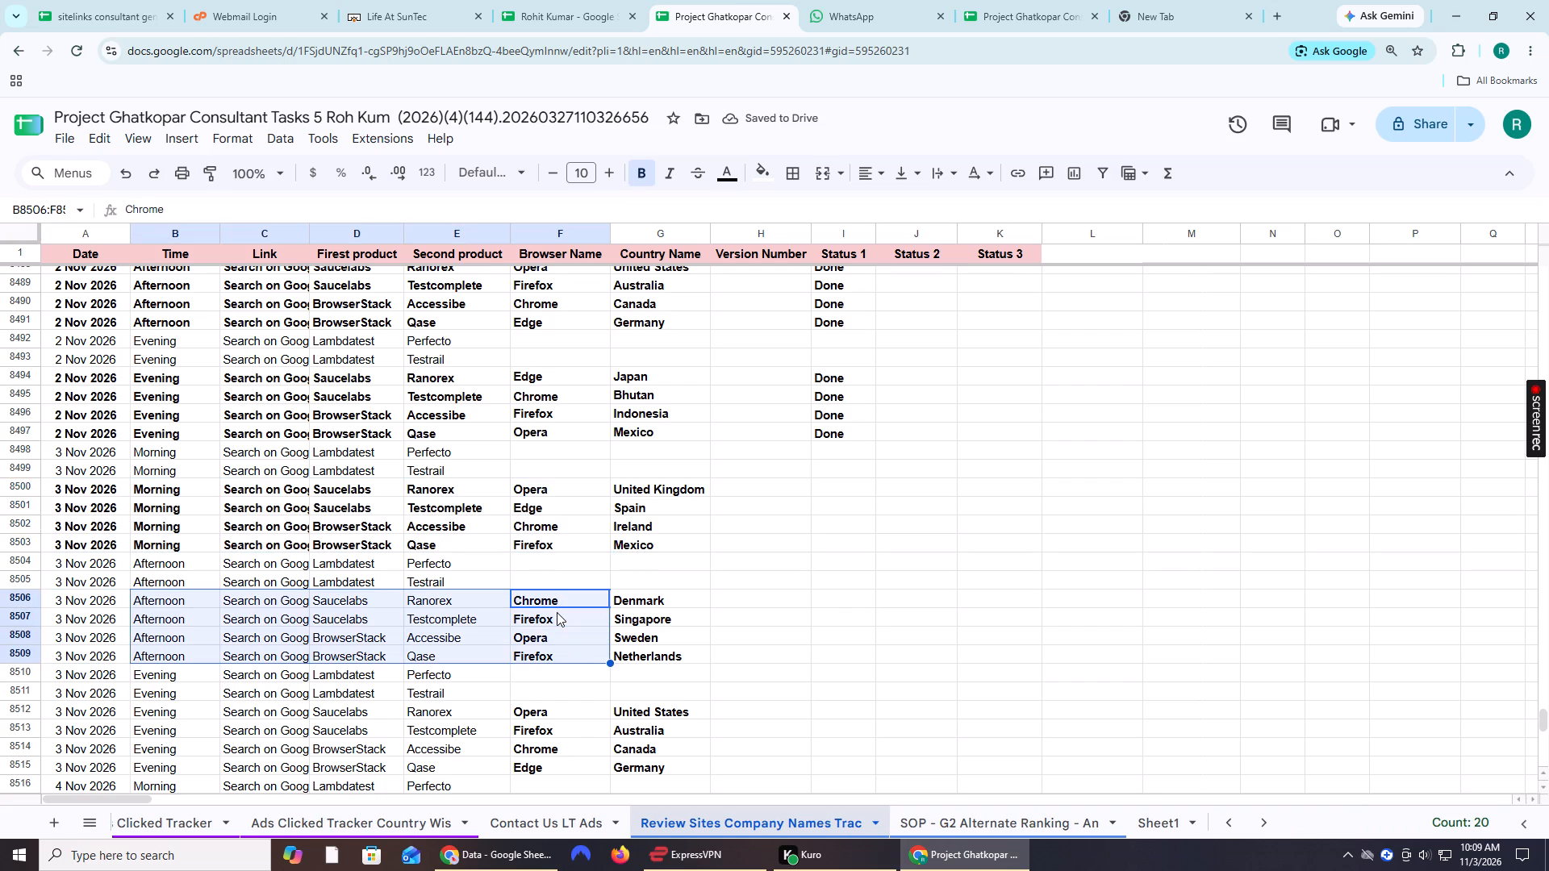
key(shift+Left)
key(ctrl+b)
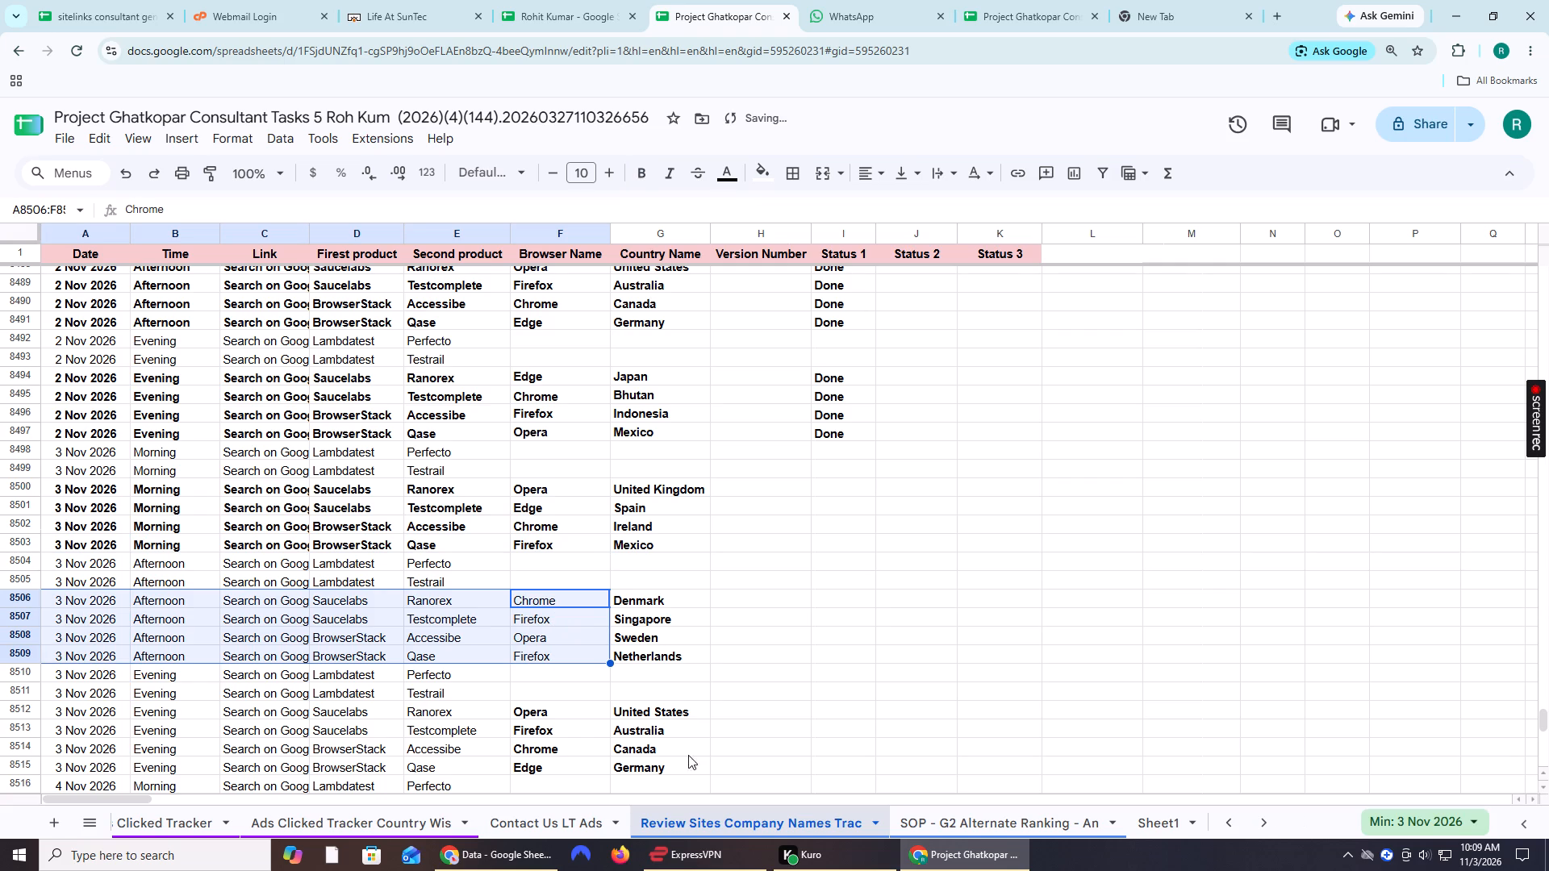
key(ctrl+b)
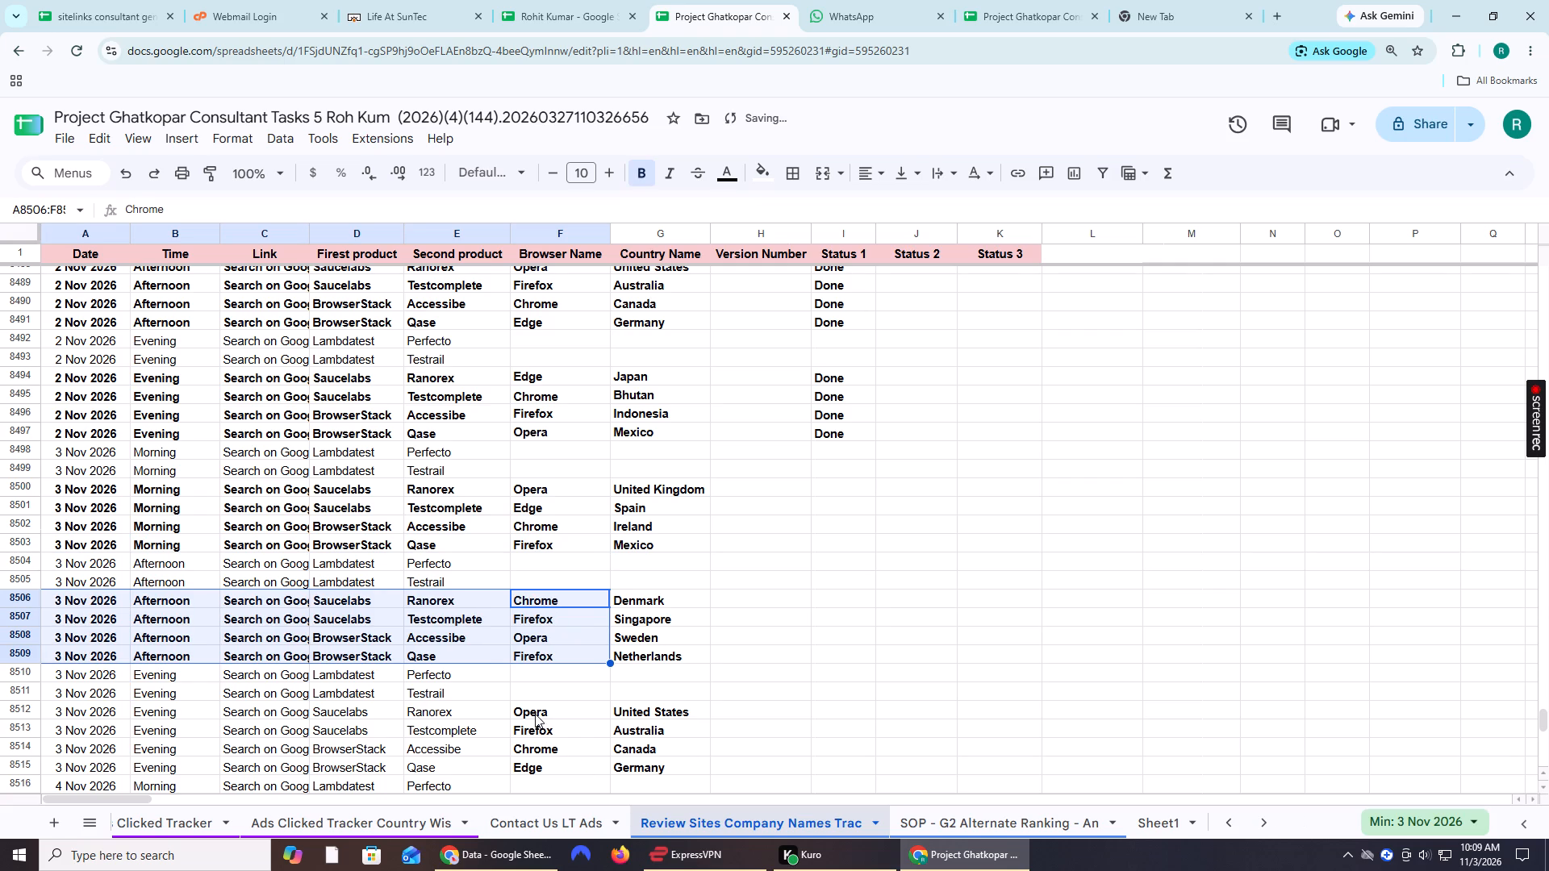
Bold the Date through Browser Name cells of the four 3 Nov 2026 Evening rows from Ranorex to Qase.
click(535, 714)
key(shift+Down)
key(shift+Down)
key(shift+Down)
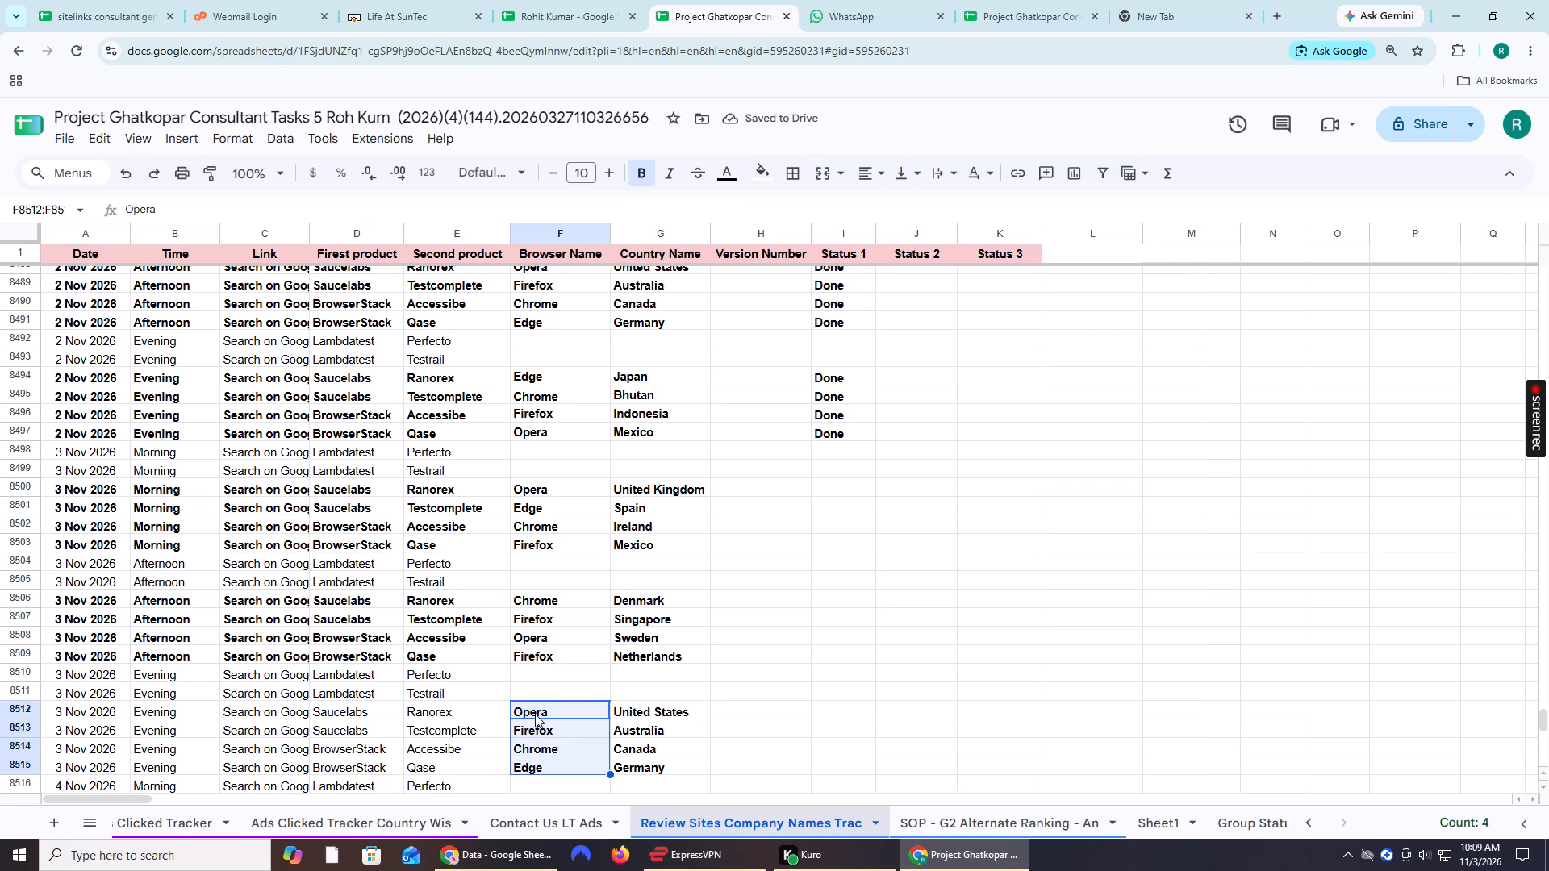
key(shift+Left)
key(shift+Left)
key(shift+Left)
key(shift+Left)
key(shift+Left)
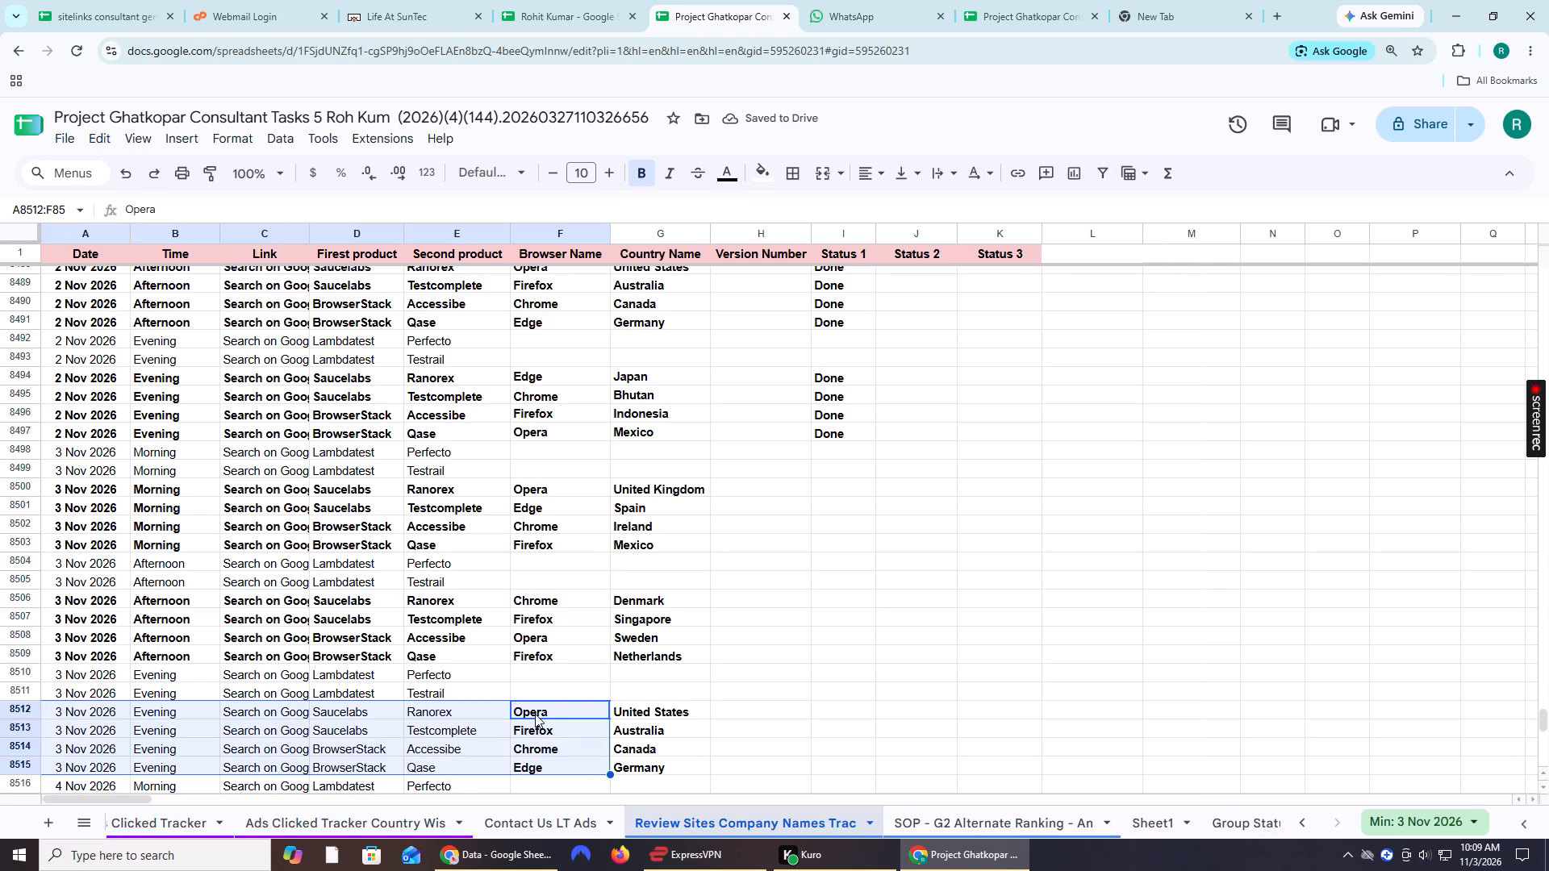
key(ctrl+b)
key(ctrl+b)
click(639, 669)
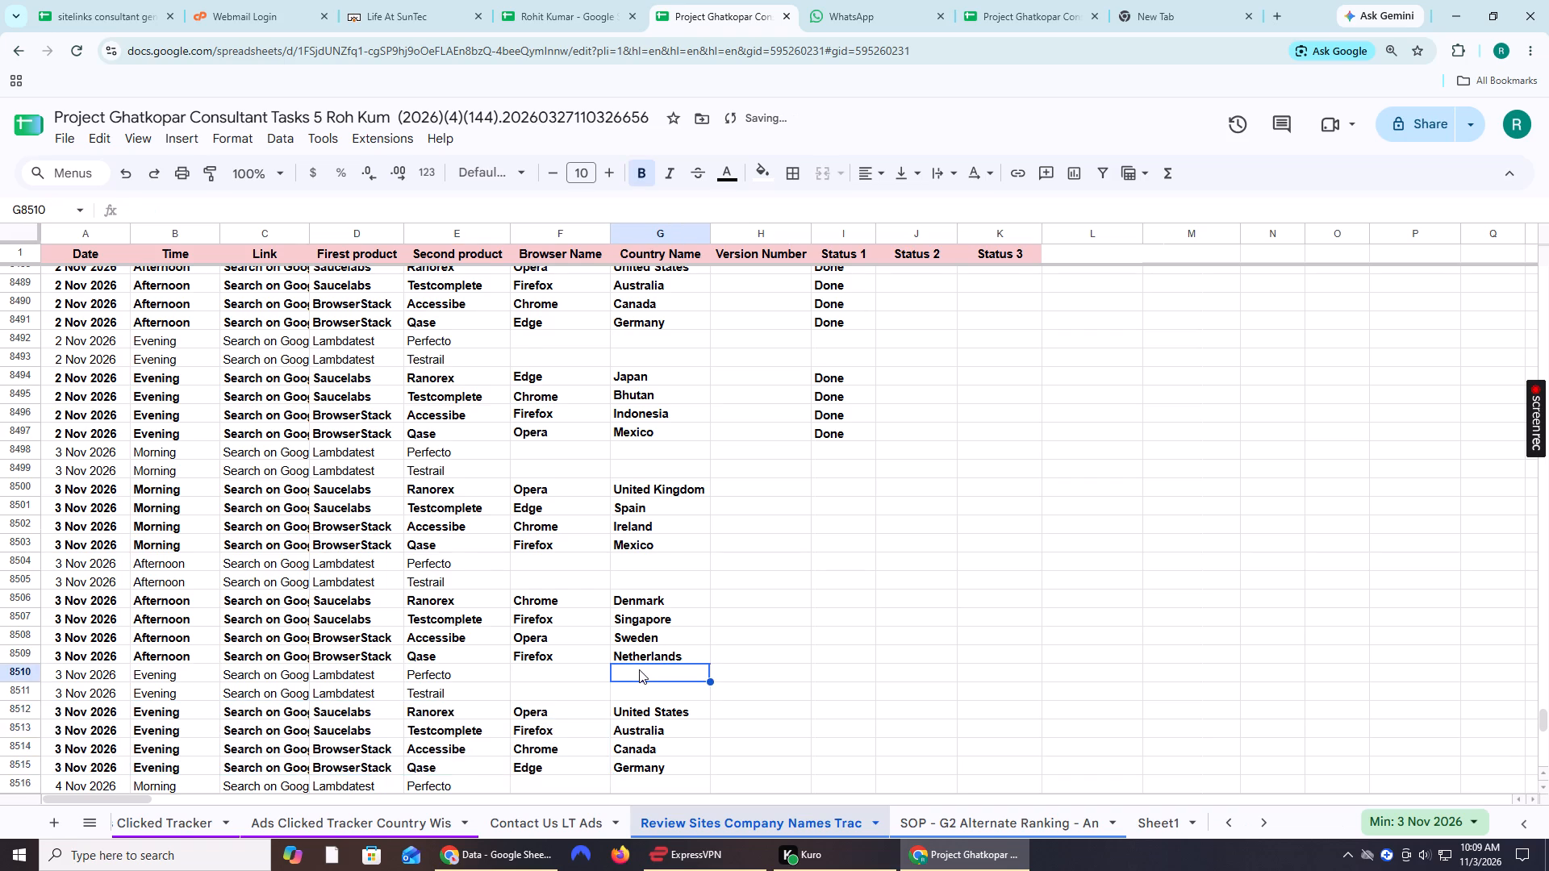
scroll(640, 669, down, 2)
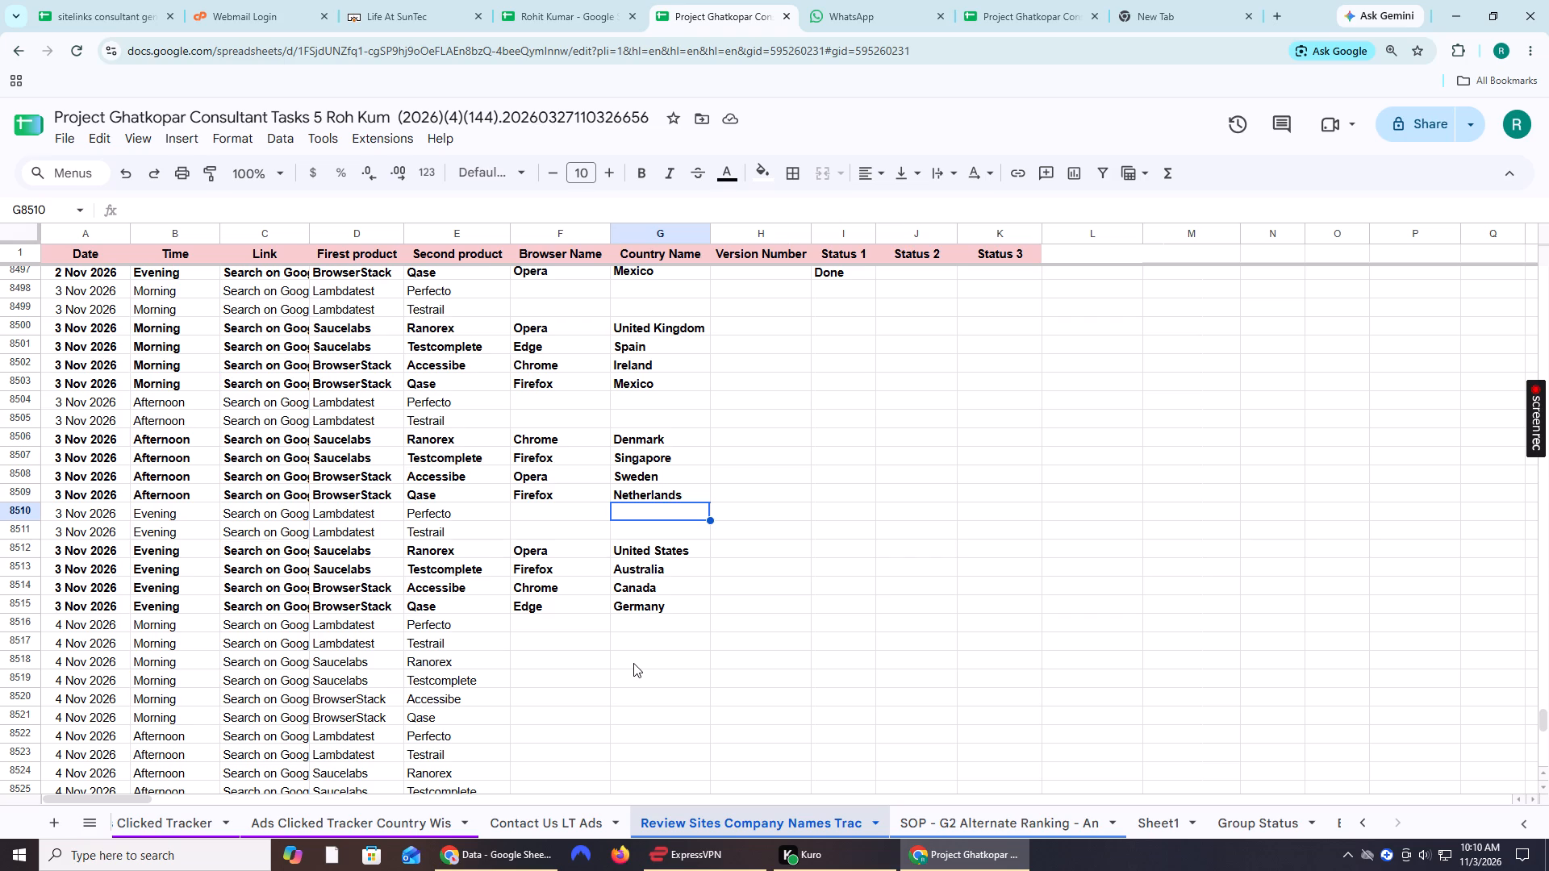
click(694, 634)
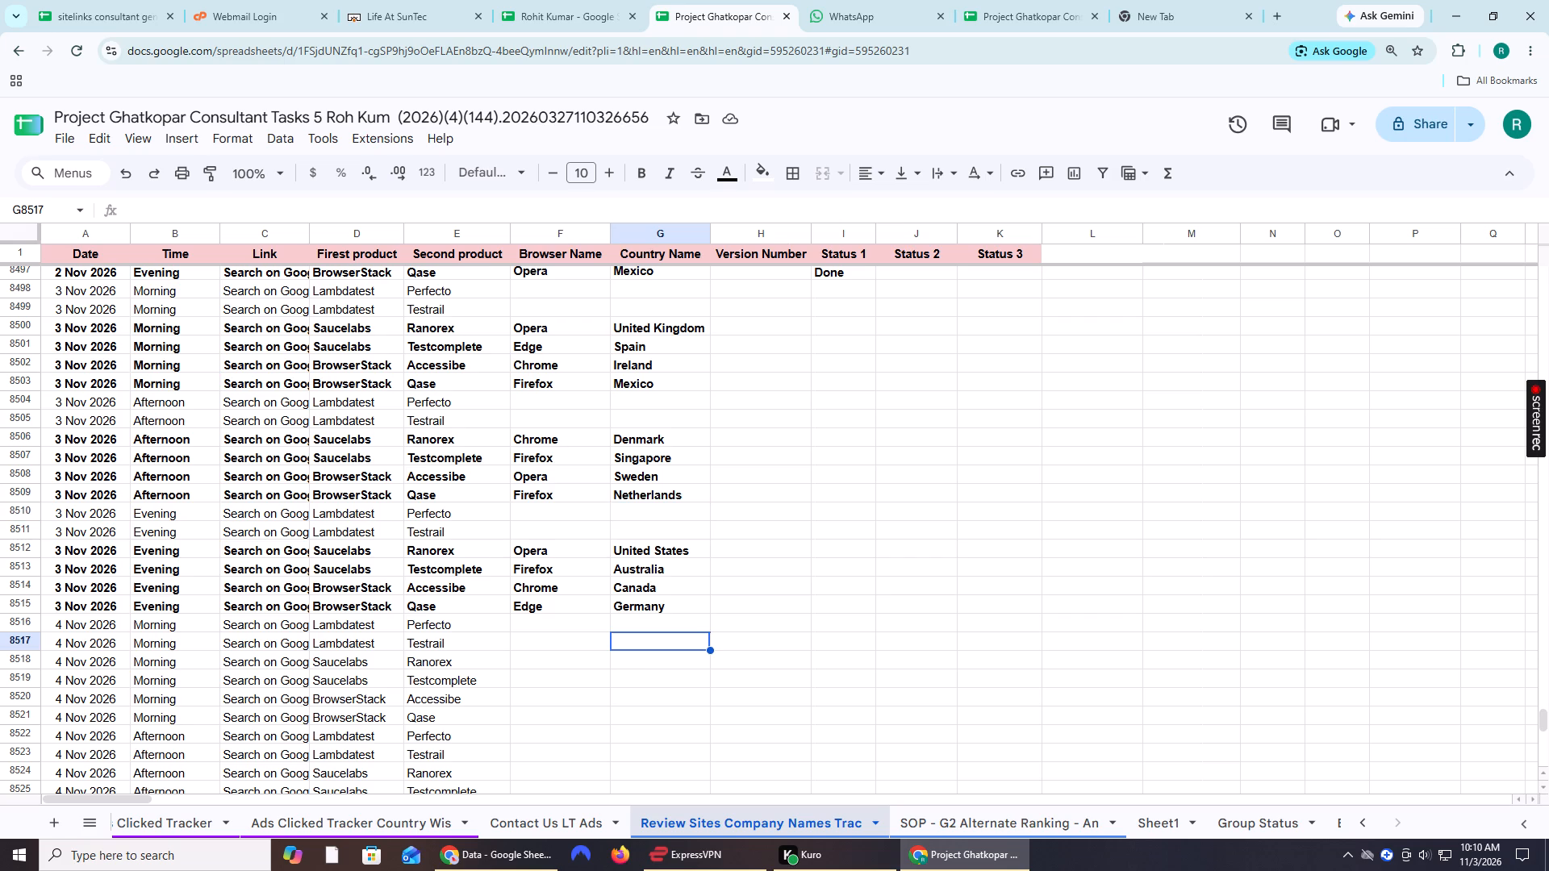
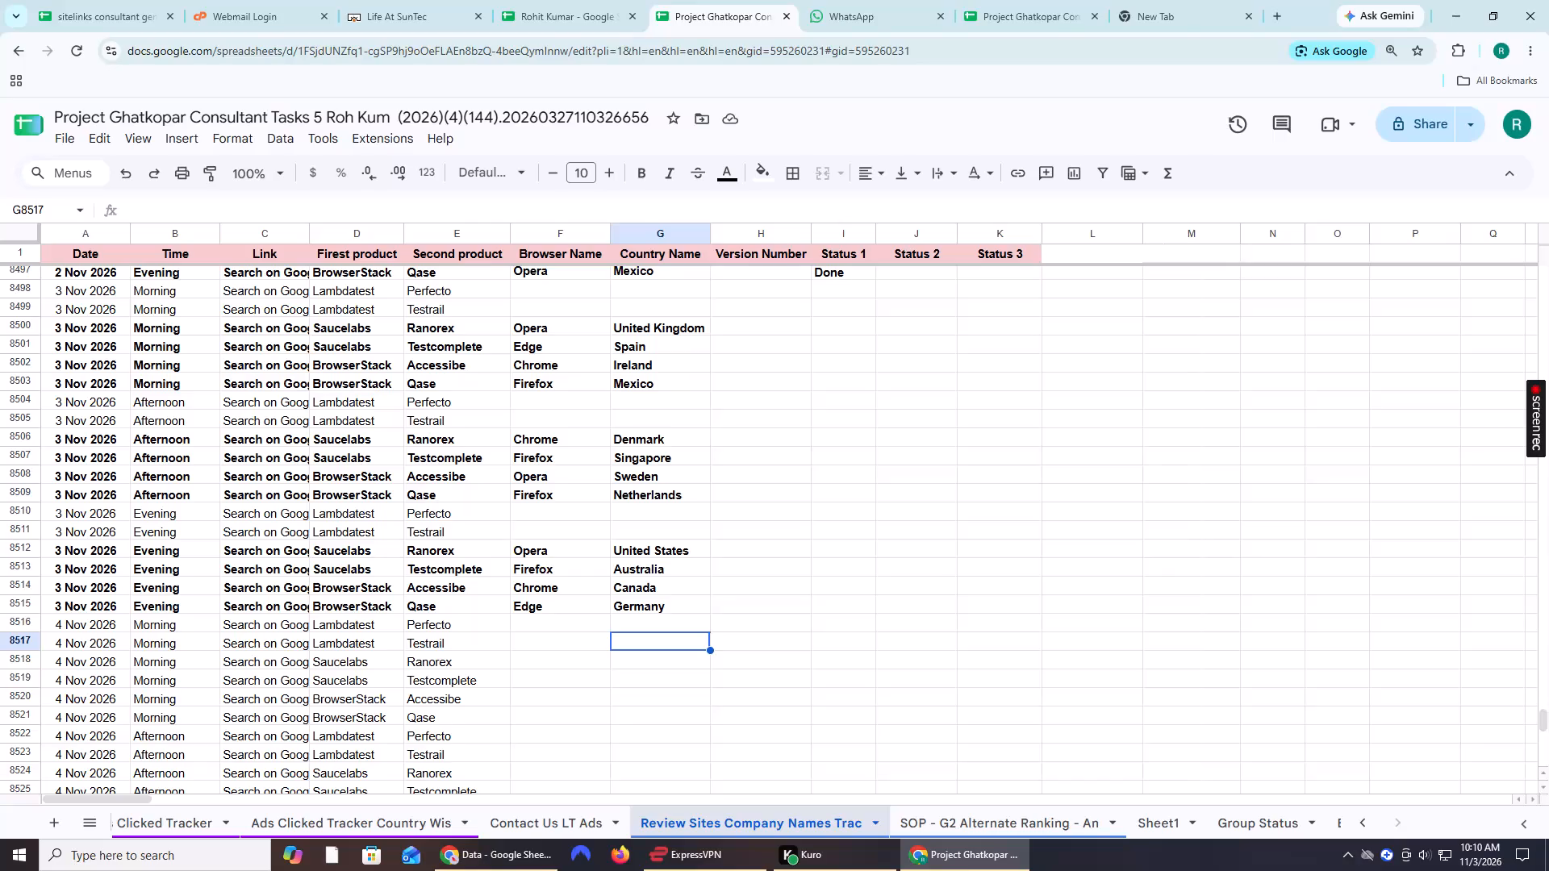
Copy a Done status from the 2 Nov 2026 rows and fill Status 1 for the four 3 Nov 2026 Morning rows from Ranorex to Qase.
scroll(718, 627, up, 2)
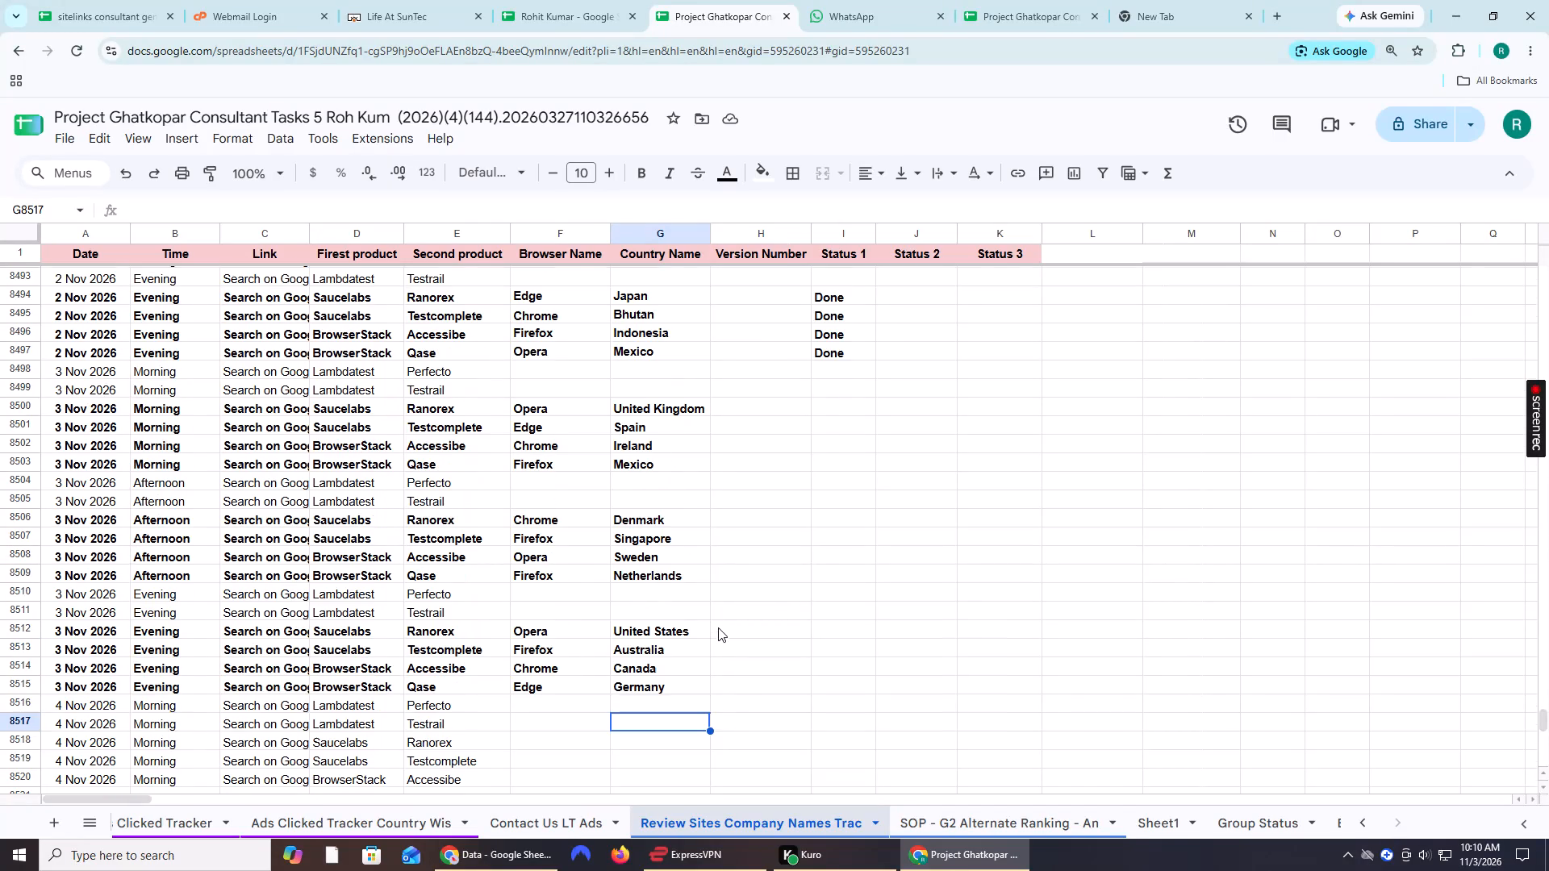
click(824, 431)
key(ctrl+c)
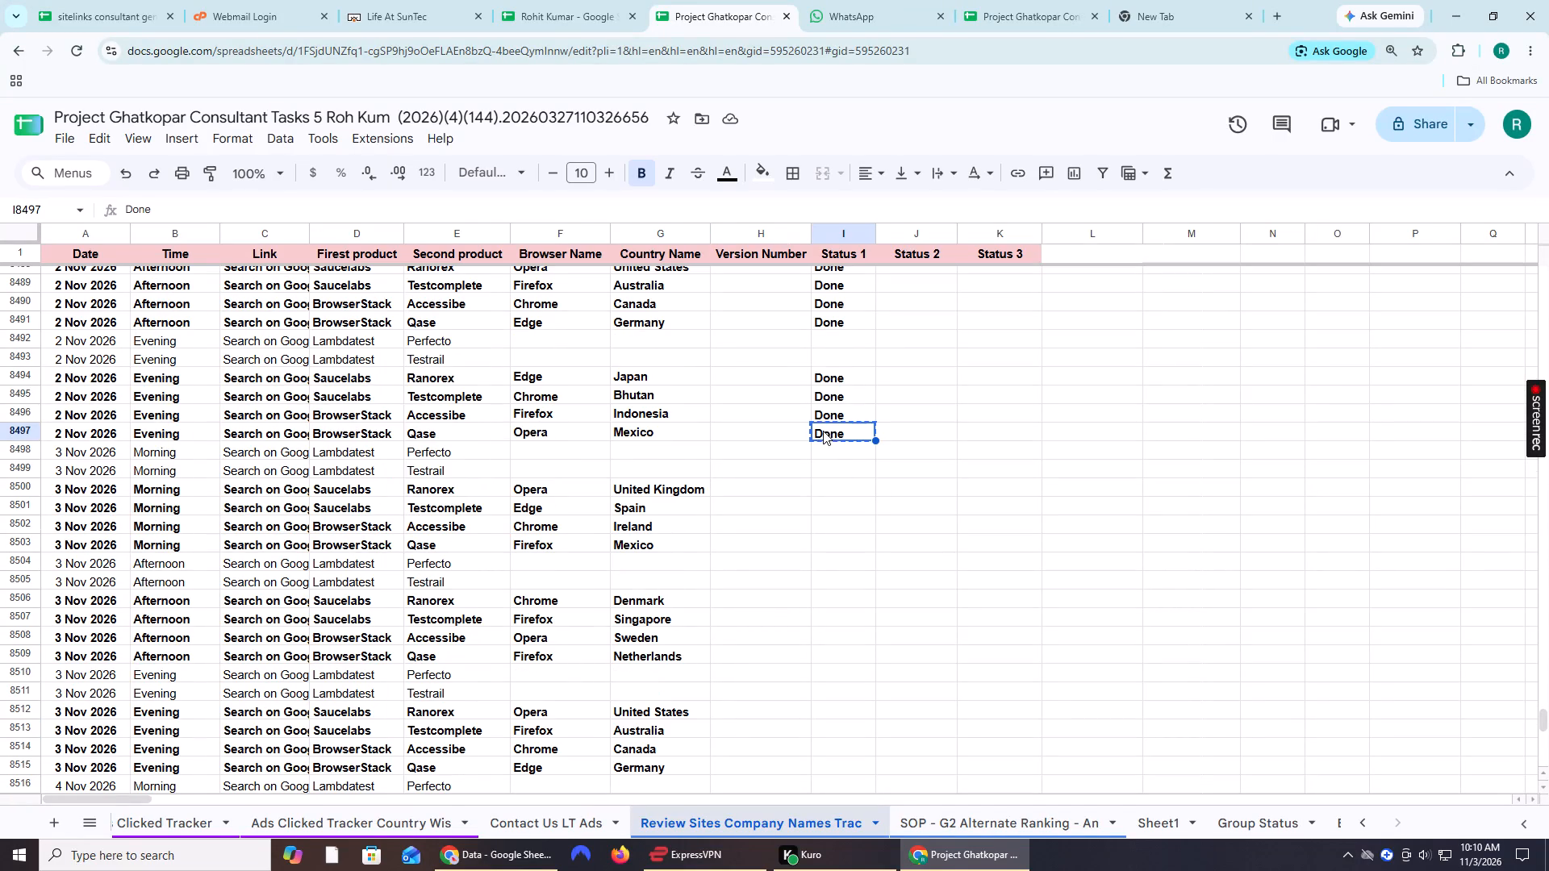
click(822, 489)
key(ctrl+v)
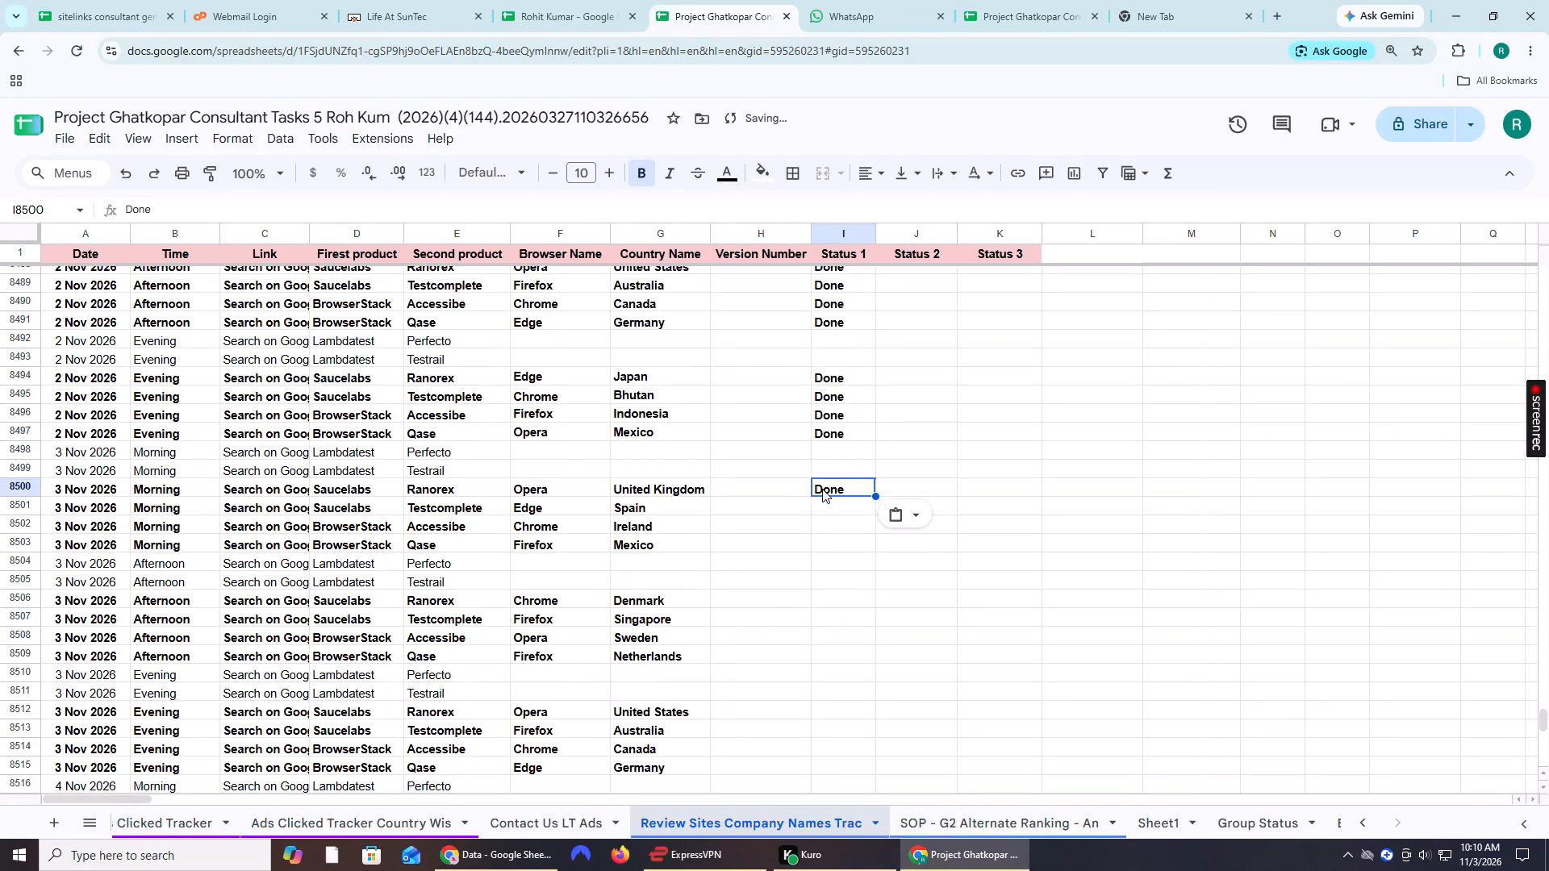
key(shift+Down)
key(shift+Down)
key(shift+Down)
key(ctrl+d)
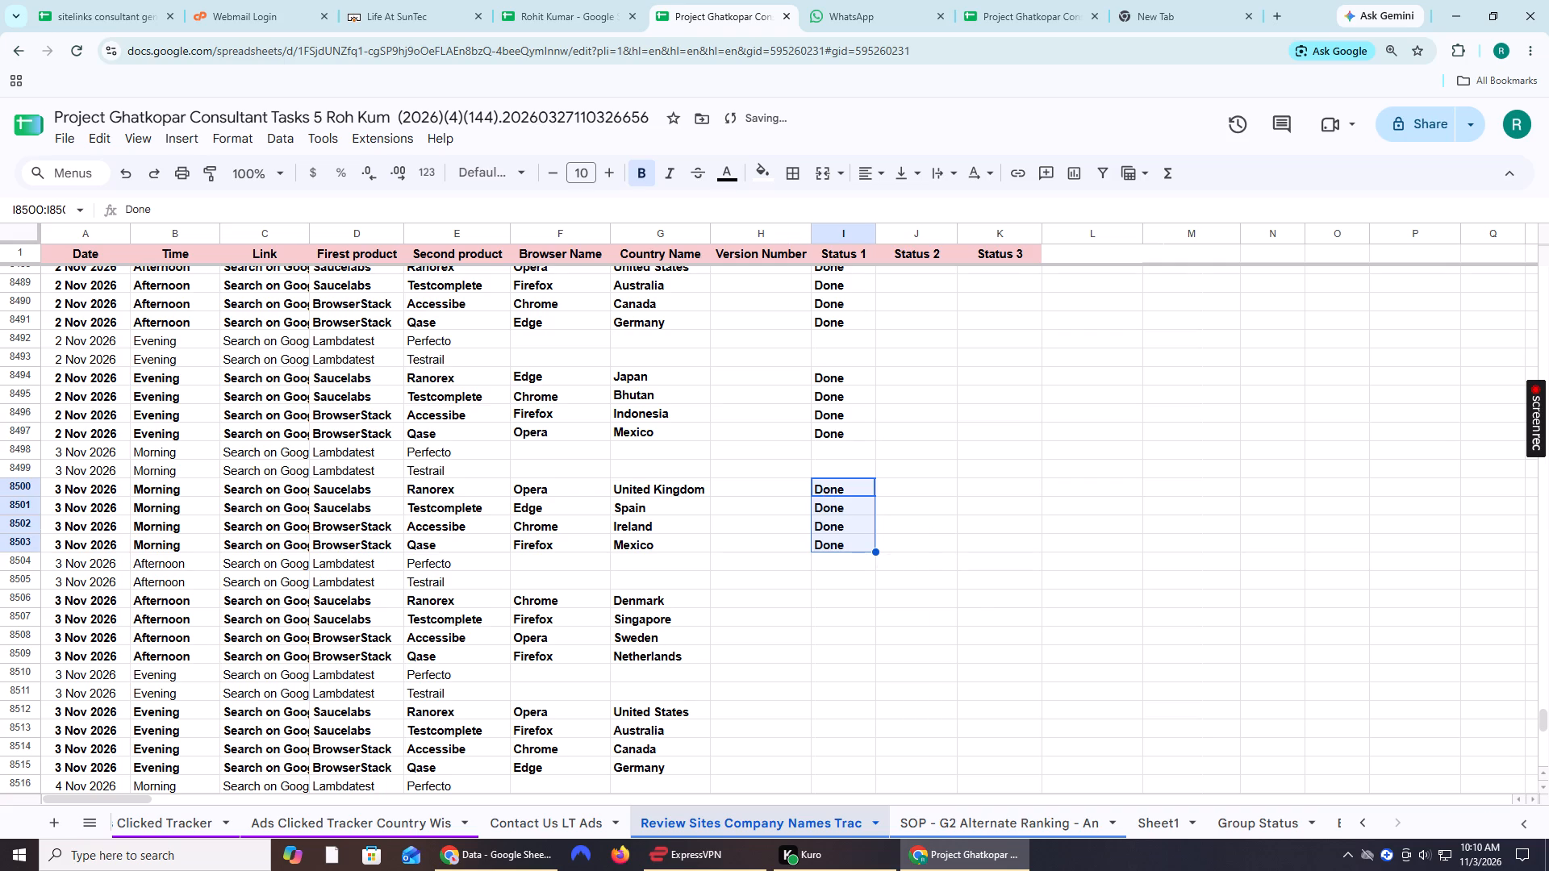